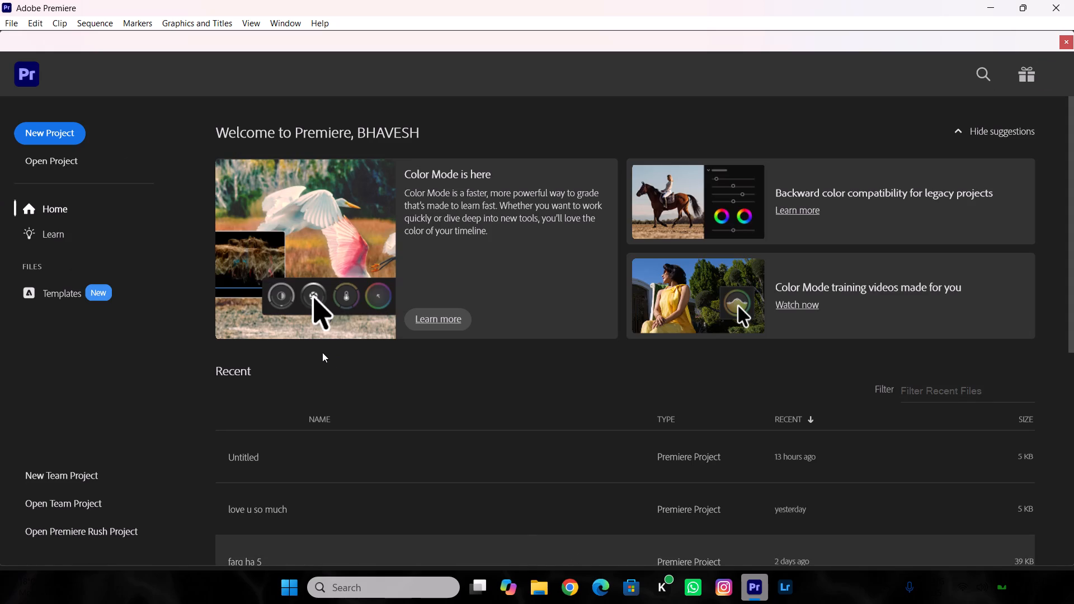
Close the Adobe Premiere application window from its home screen.
click(1073, 0)
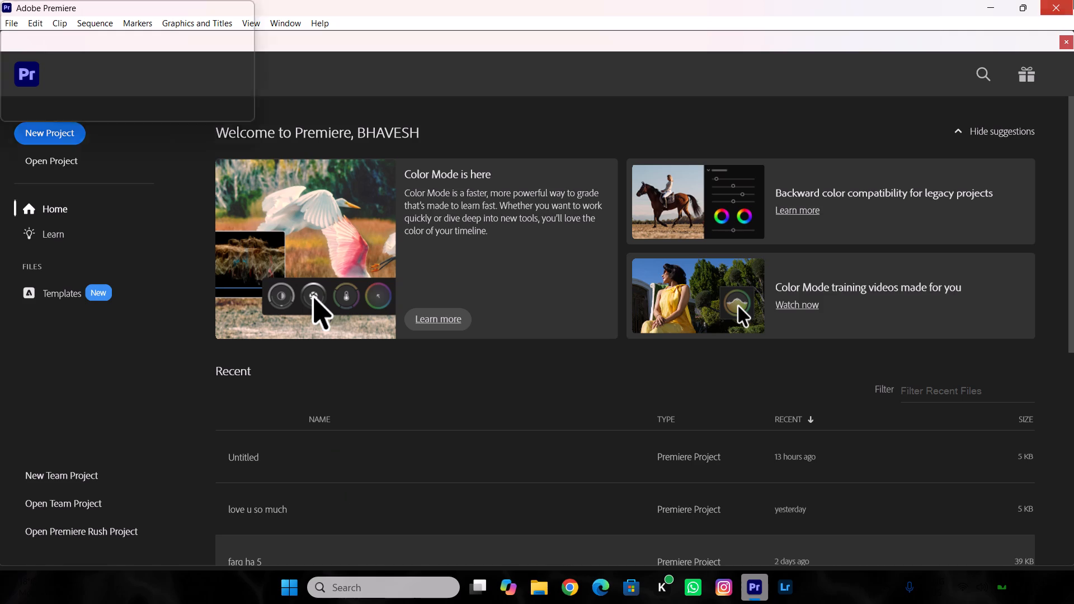
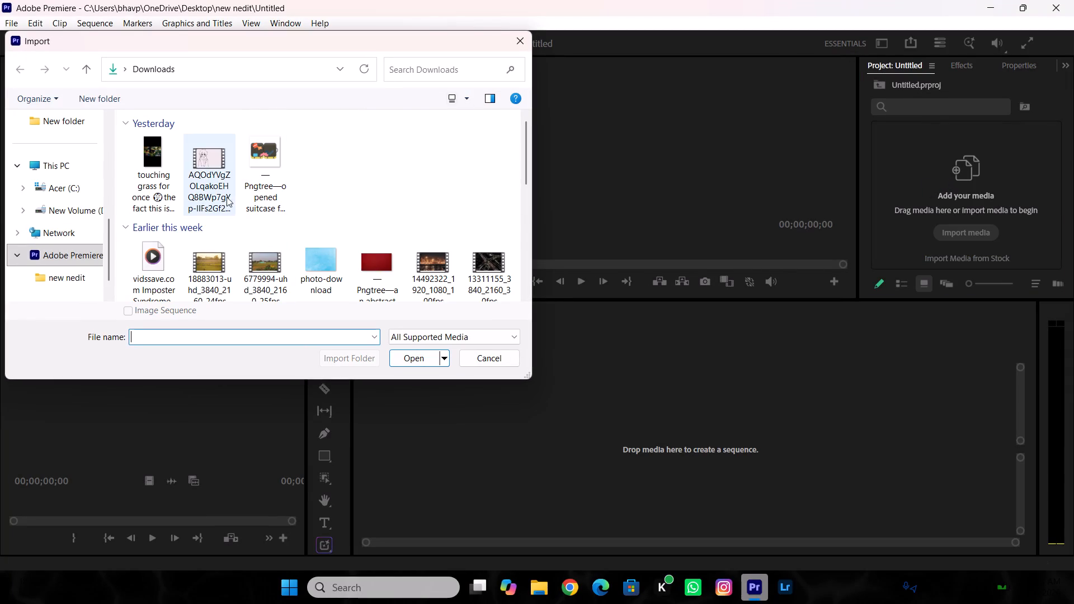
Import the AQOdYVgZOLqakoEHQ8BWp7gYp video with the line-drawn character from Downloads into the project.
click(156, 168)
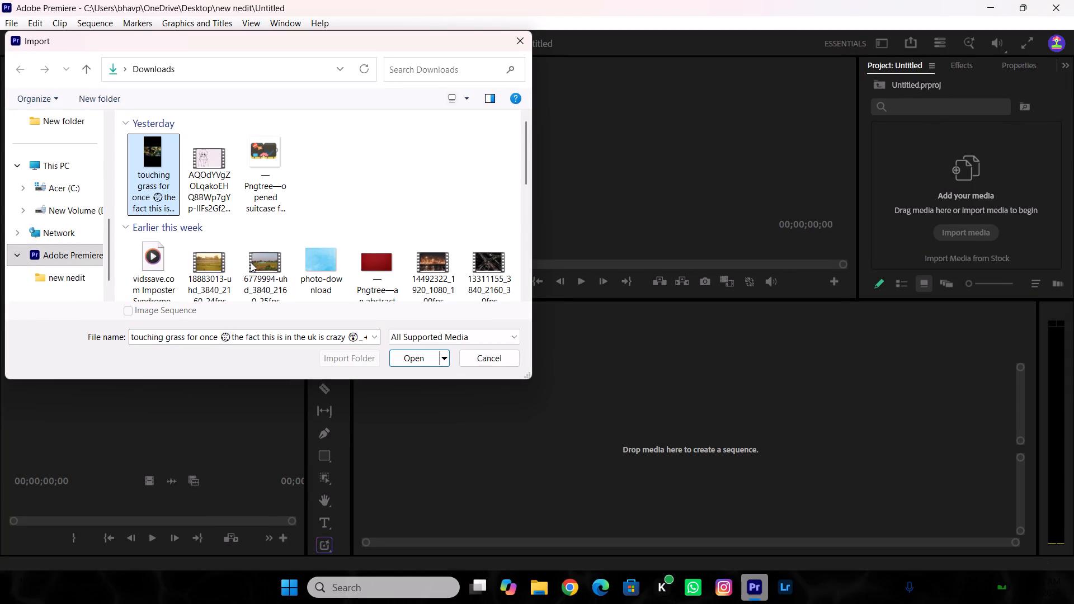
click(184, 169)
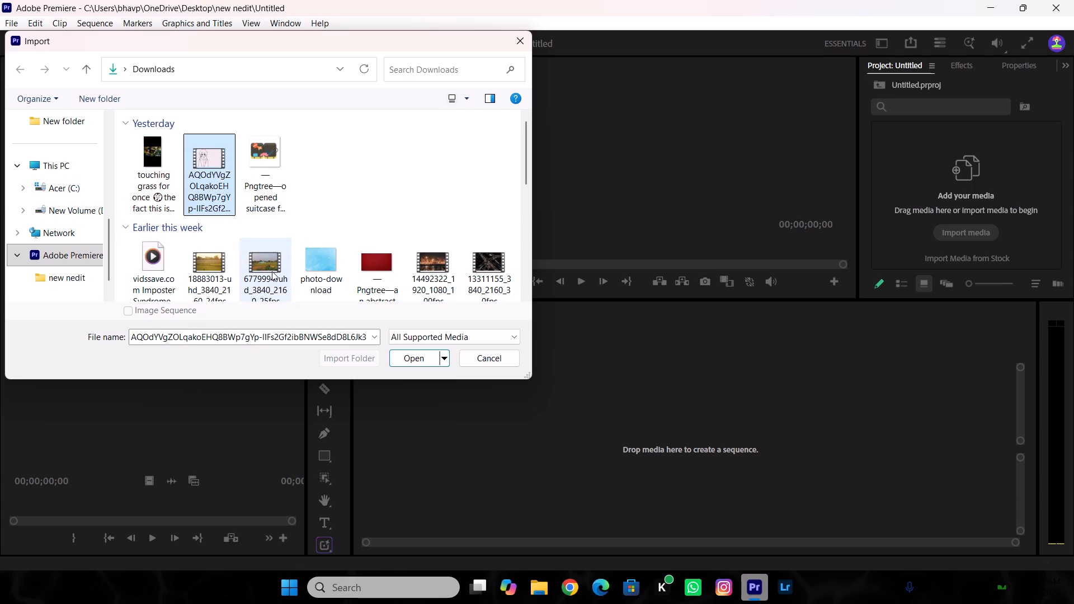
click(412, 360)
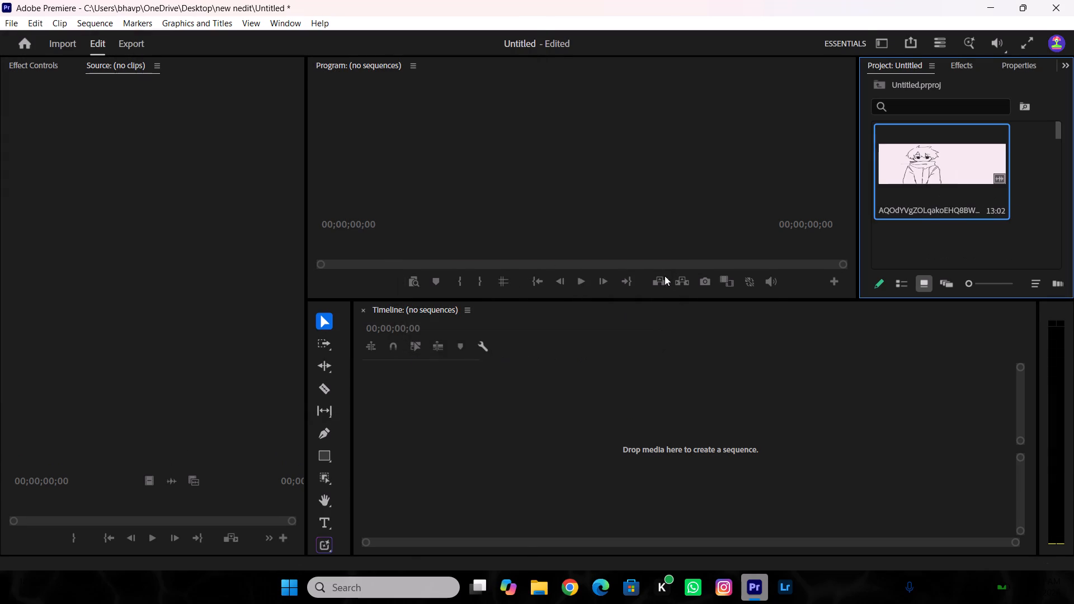
Open the imported line-drawn character clip in the Source monitor and play it.
triple_click(928, 140)
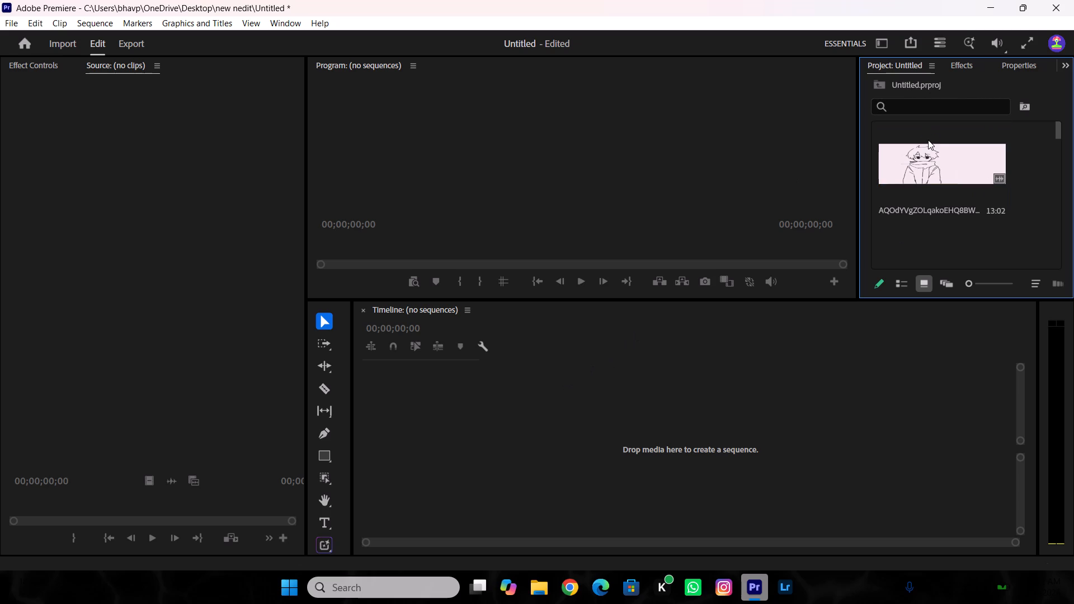
click(531, 35)
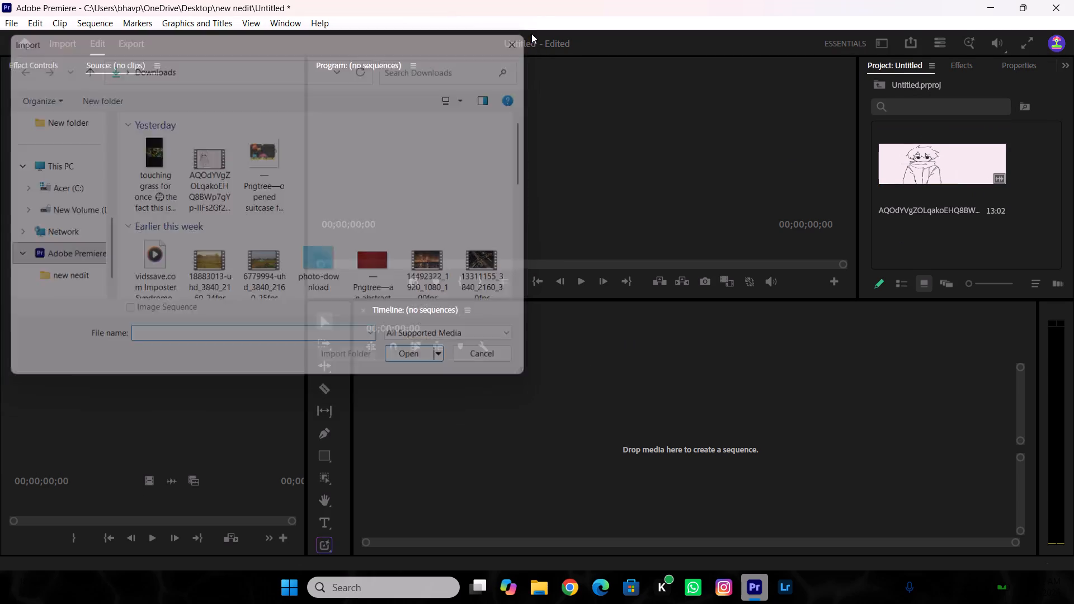
triple_click(989, 174)
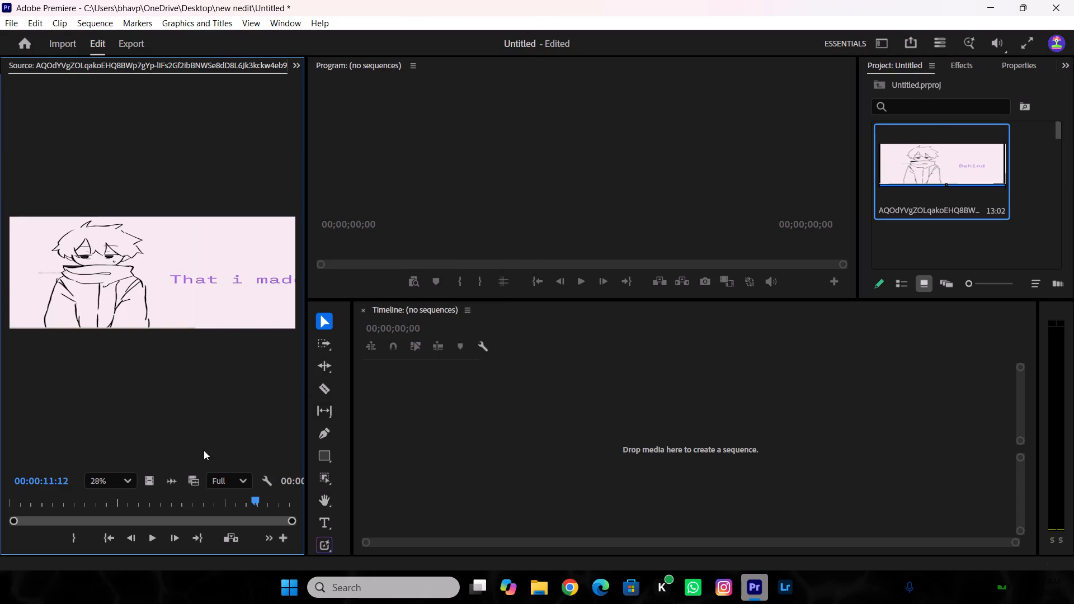
key(space)
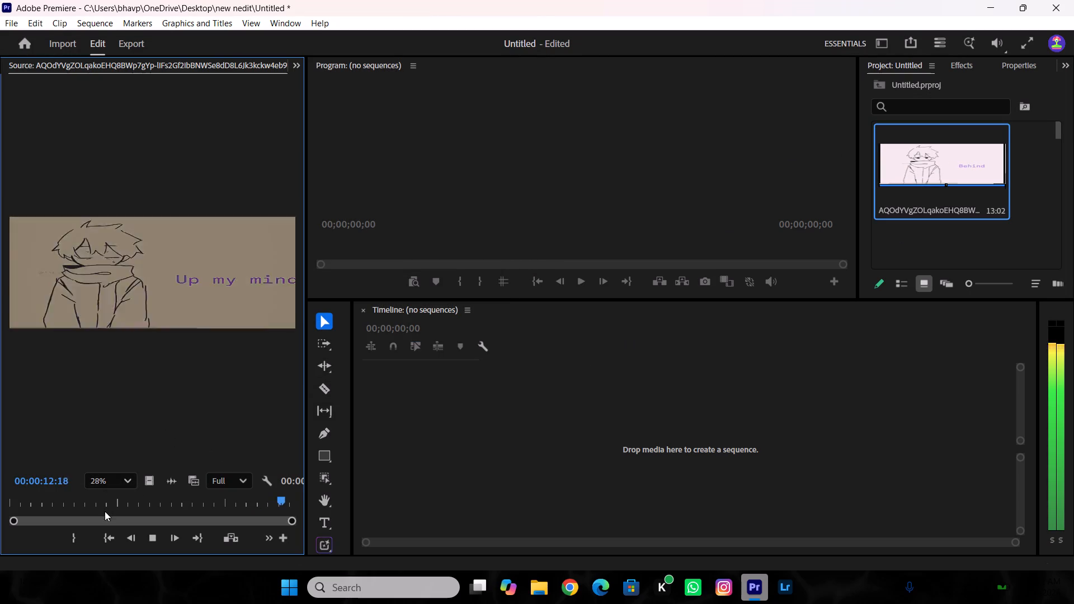
key(space)
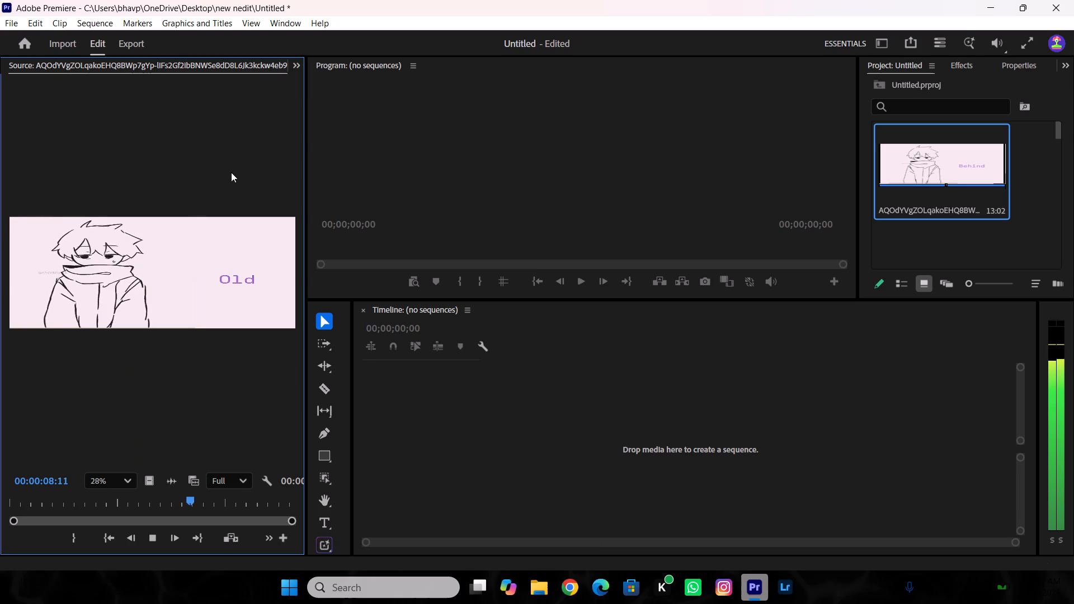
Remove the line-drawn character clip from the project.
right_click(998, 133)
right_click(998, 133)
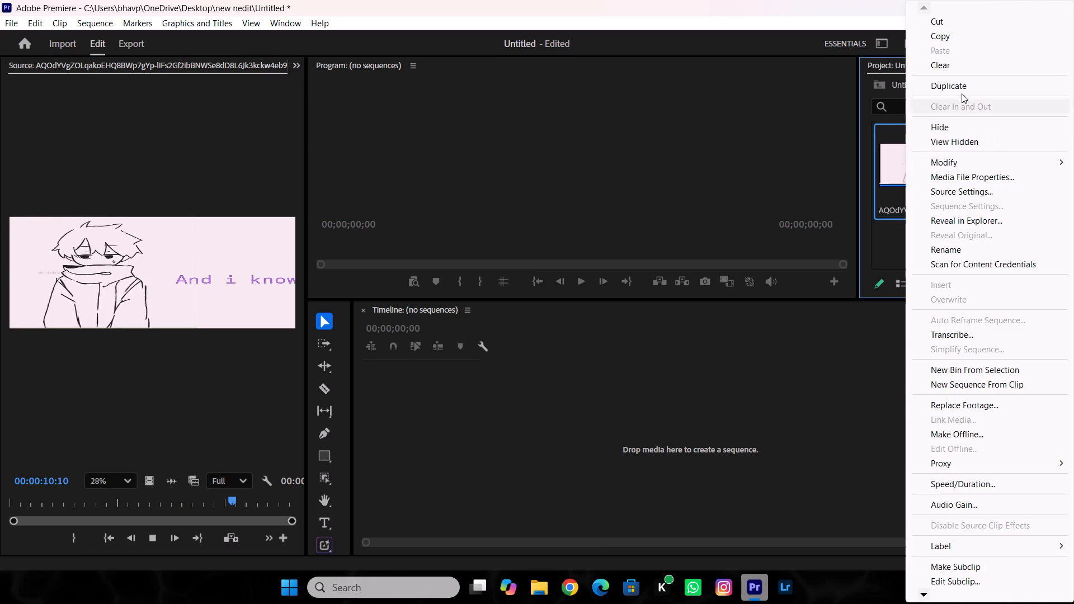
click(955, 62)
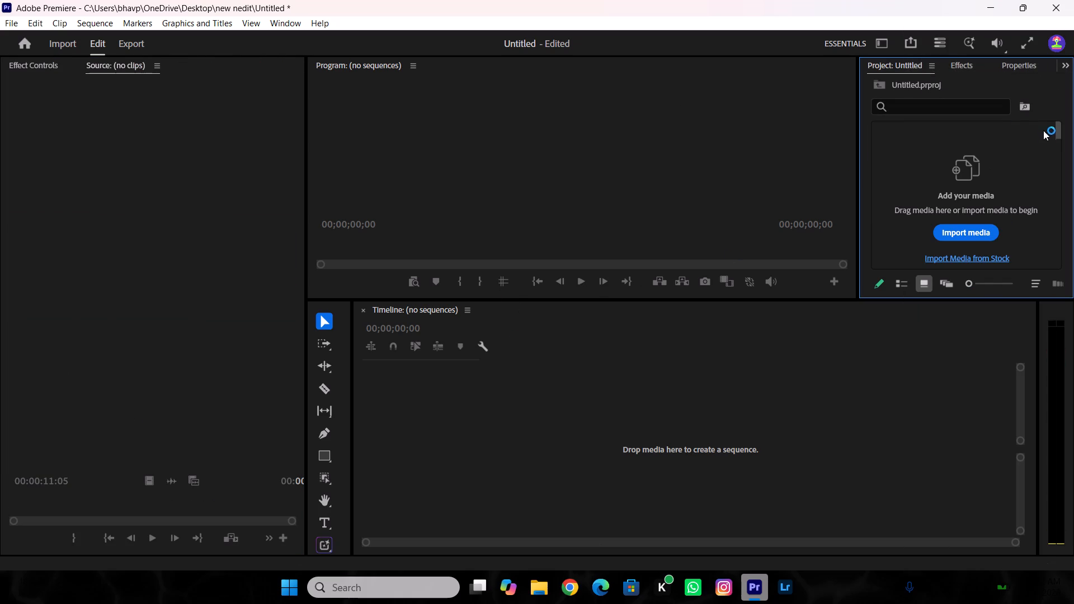
Import the "touching grass for once" video from Downloads into the project.
double_click(944, 149)
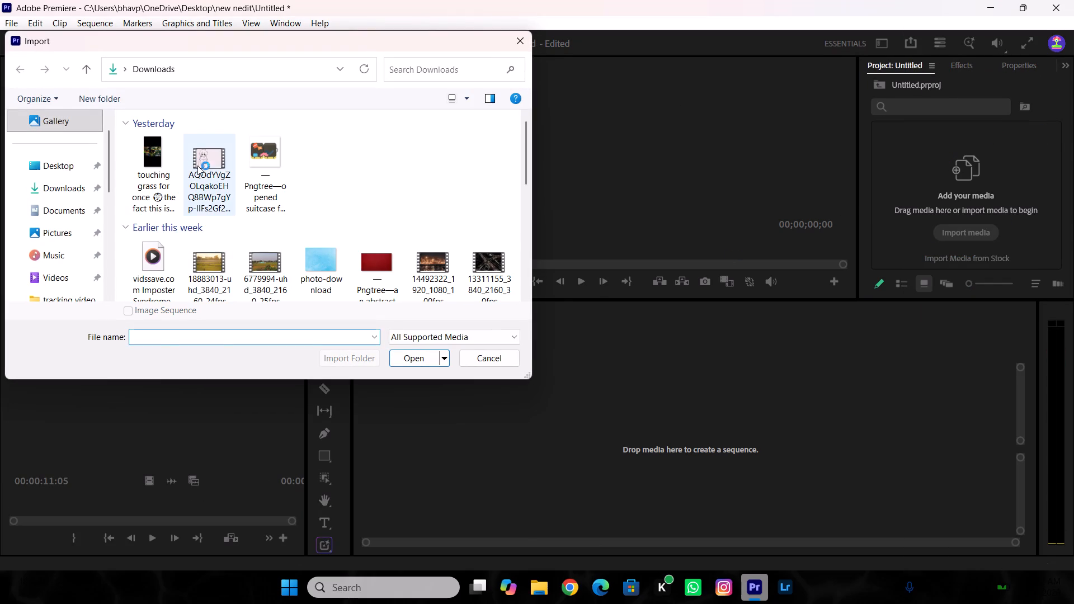
click(134, 159)
click(414, 367)
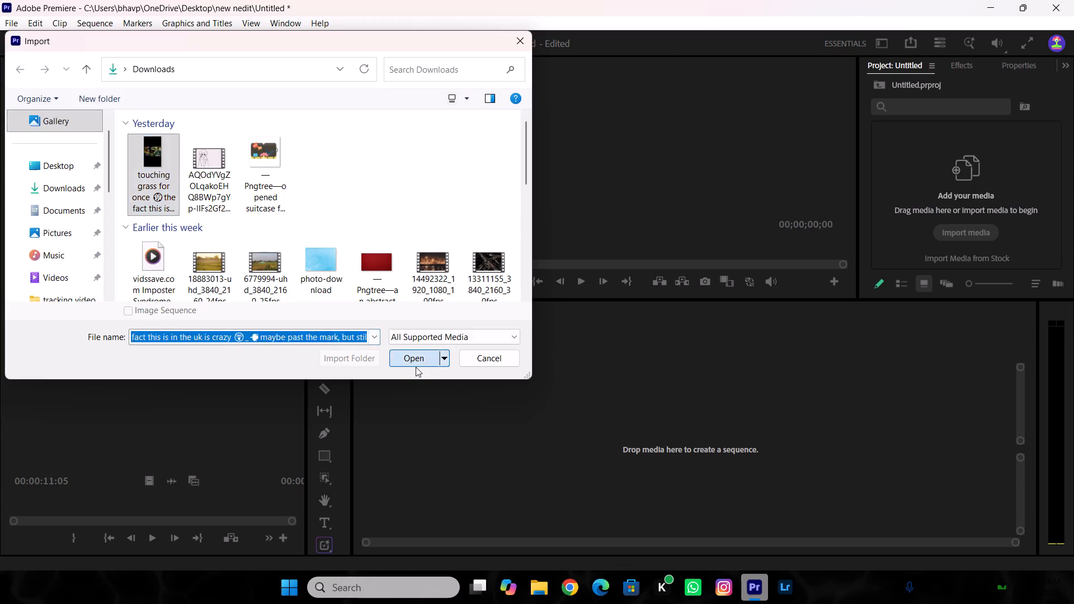
Play the "touching grass for once" clip in the Source monitor with the preview enlarged, and return its playhead to the start.
double_click(911, 181)
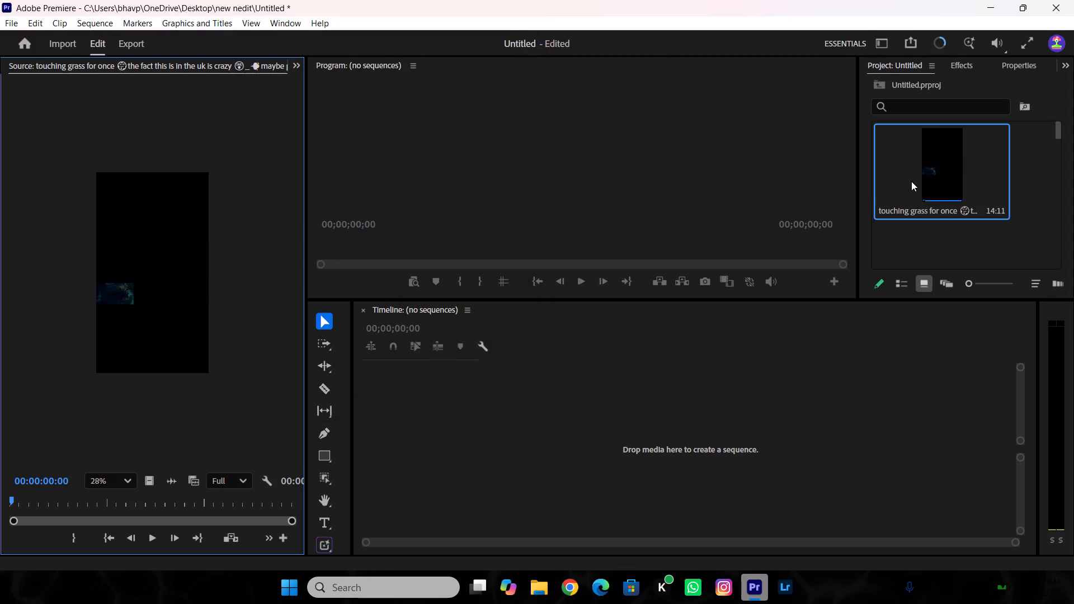
key(space)
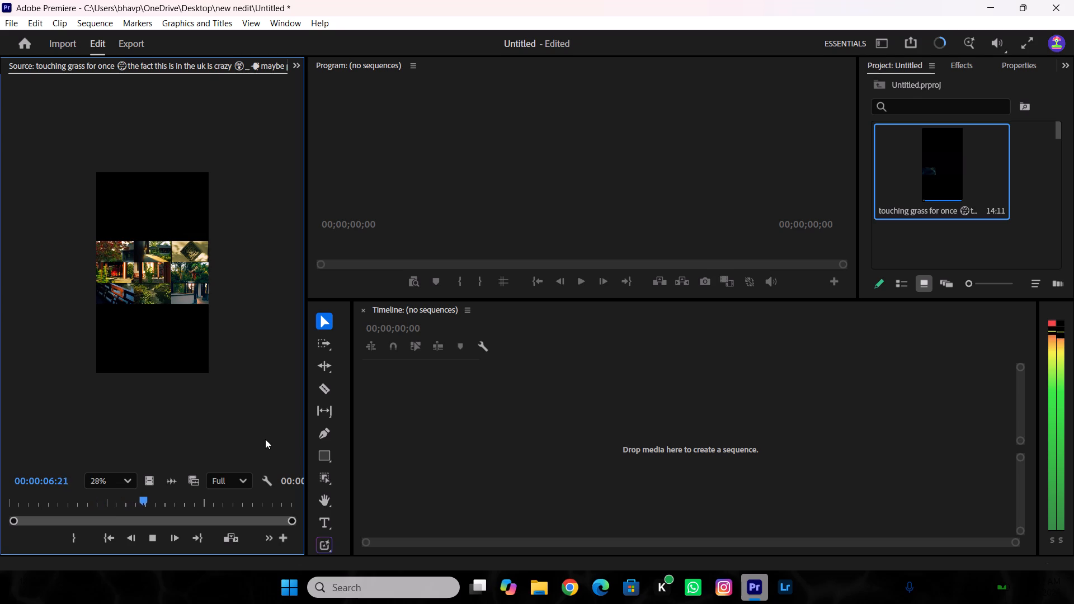
scroll(185, 265, up, 5)
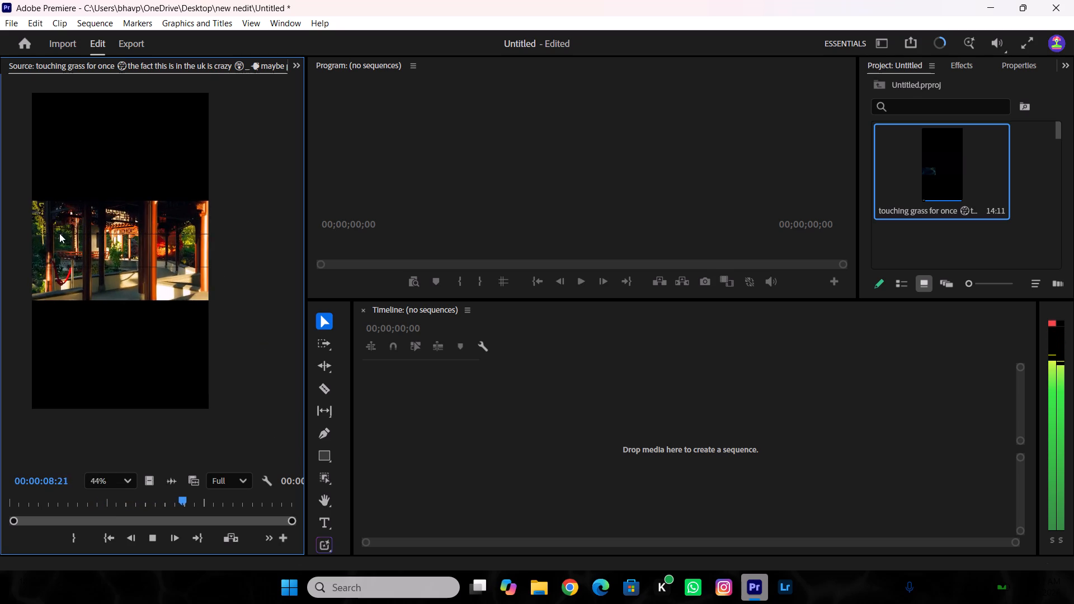
scroll(62, 208, up, 7)
scroll(134, 241, down, 3)
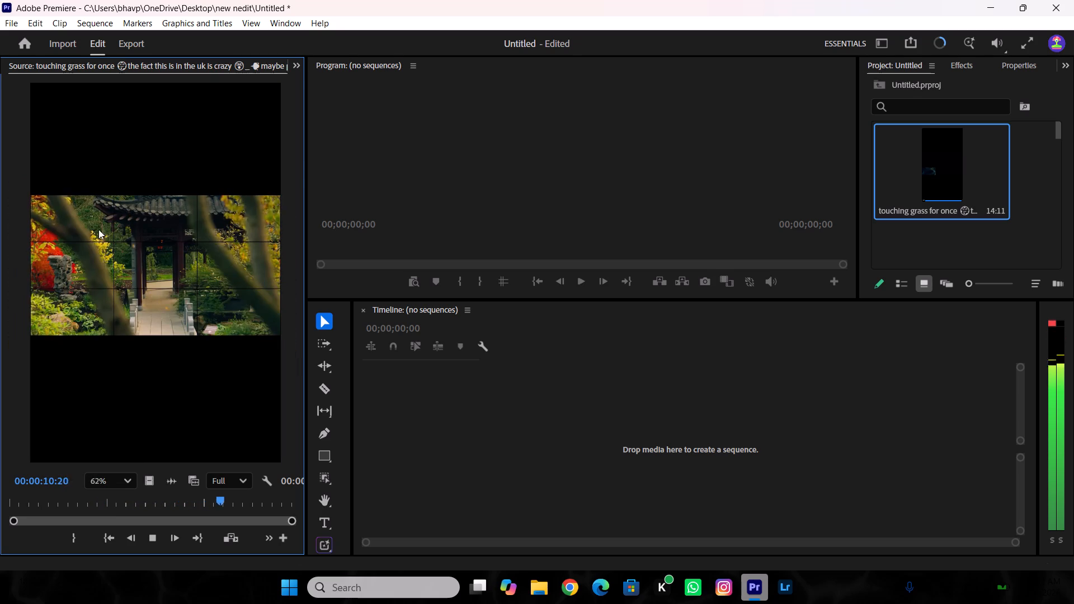
drag(218, 496, 0, 484)
Create a sequence from only the audio of the "touching grass for once" clip, placed at the start of track A1.
drag(172, 482, 524, 468)
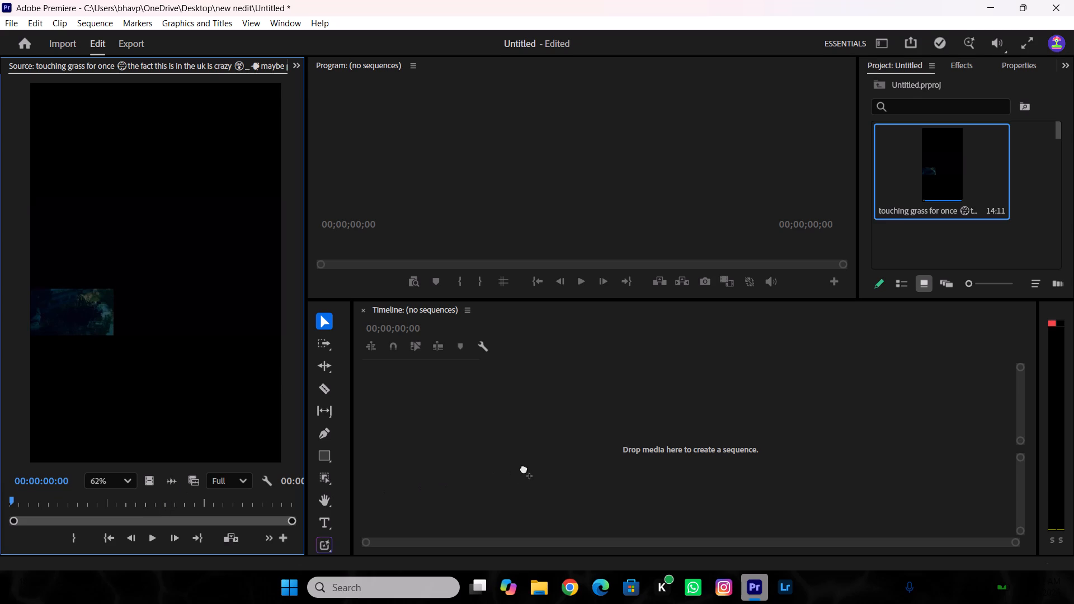
drag(524, 468, 524, 463)
Play the audio in the sequence from the beginning and return the timeline playhead to the start.
drag(581, 343, 330, 339)
key(space)
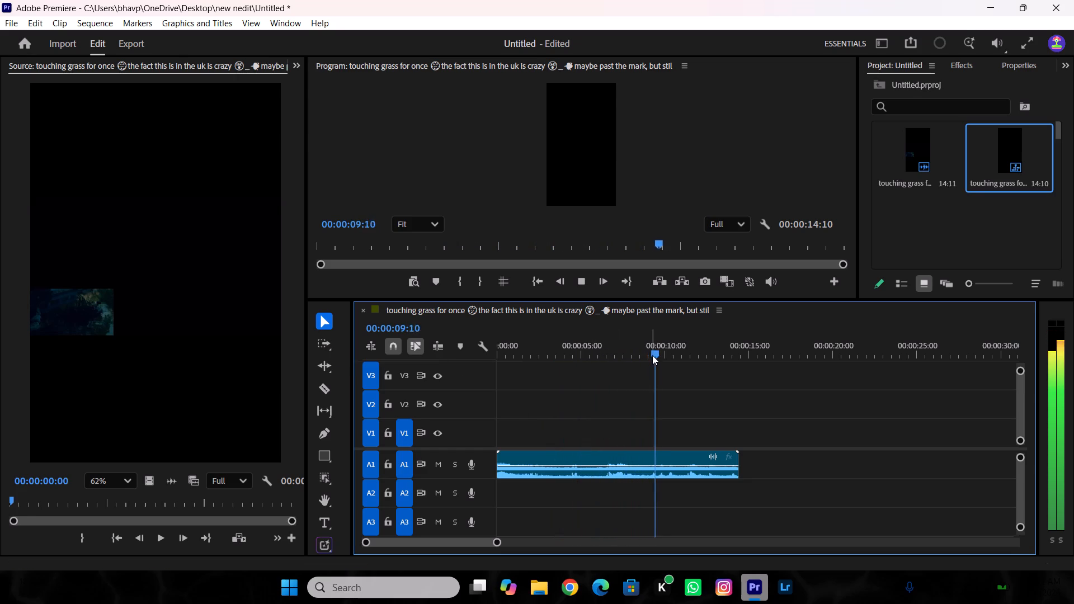
drag(652, 355, 353, 357)
Play the source clip from its start and pause at 00:00:00:15 to examine the opening shot.
drag(53, 494, 51, 494)
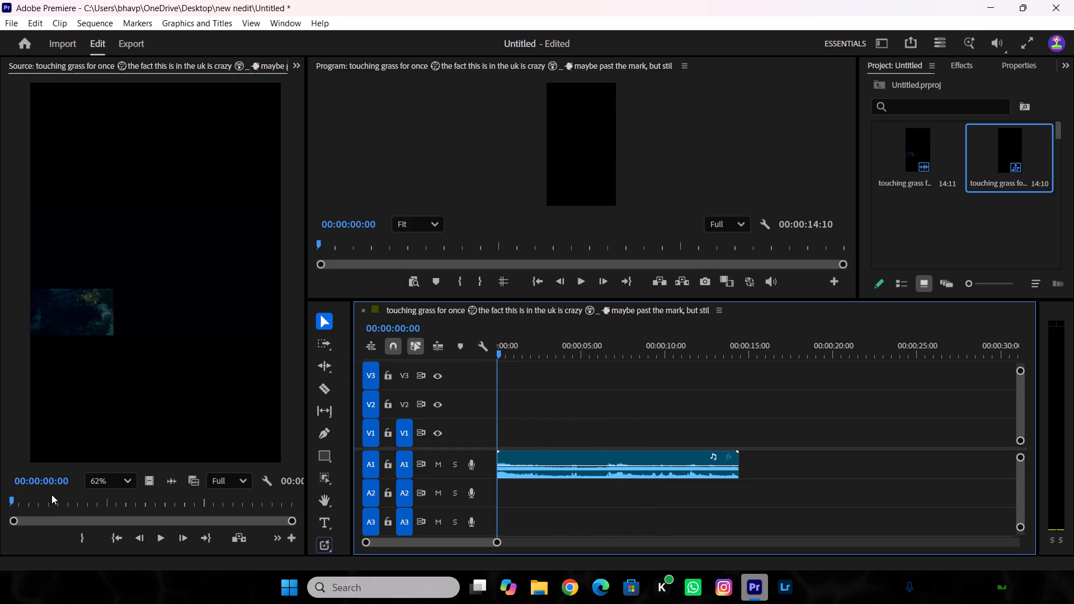
drag(51, 494, 0, 496)
key(space)
key(space)
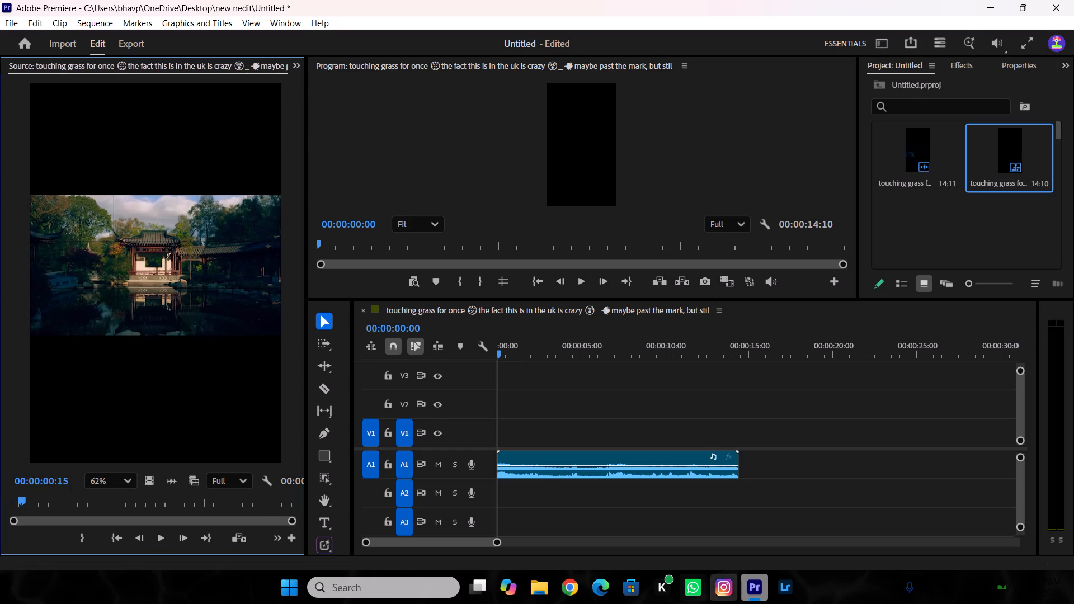
Open the media import dialog to check the footage available in Downloads.
double_click(979, 204)
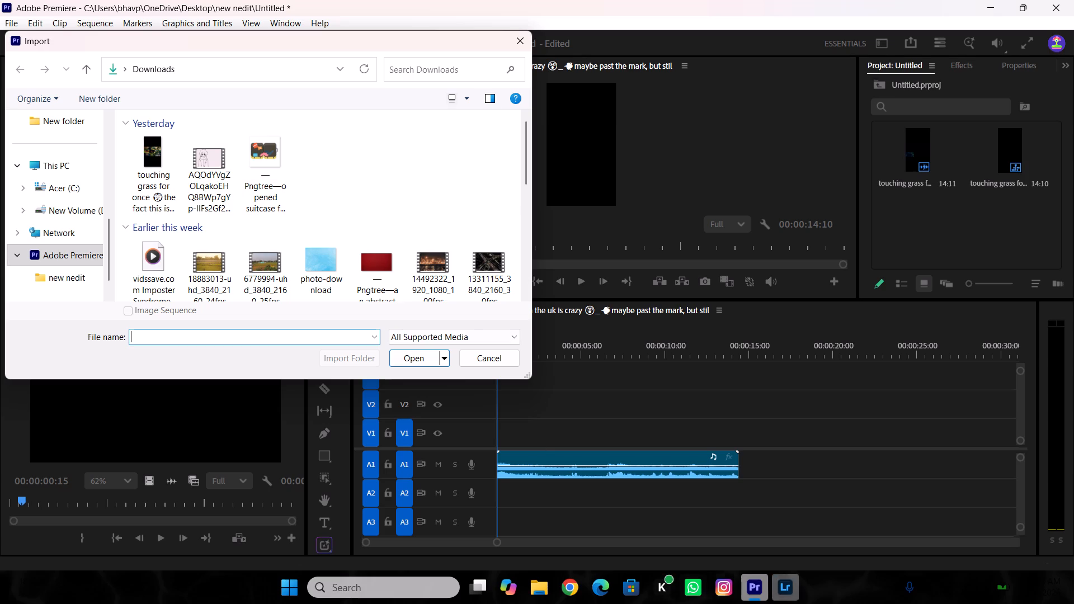
Switch to Google Chrome and search Google for "japan 4k videos".
double_click(572, 591)
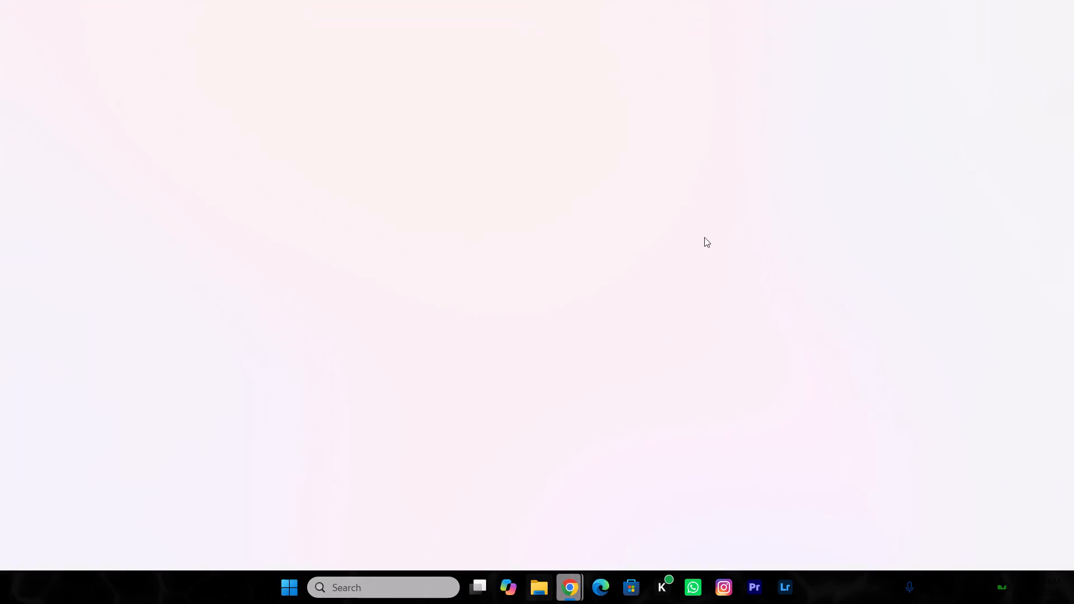
click(574, 249)
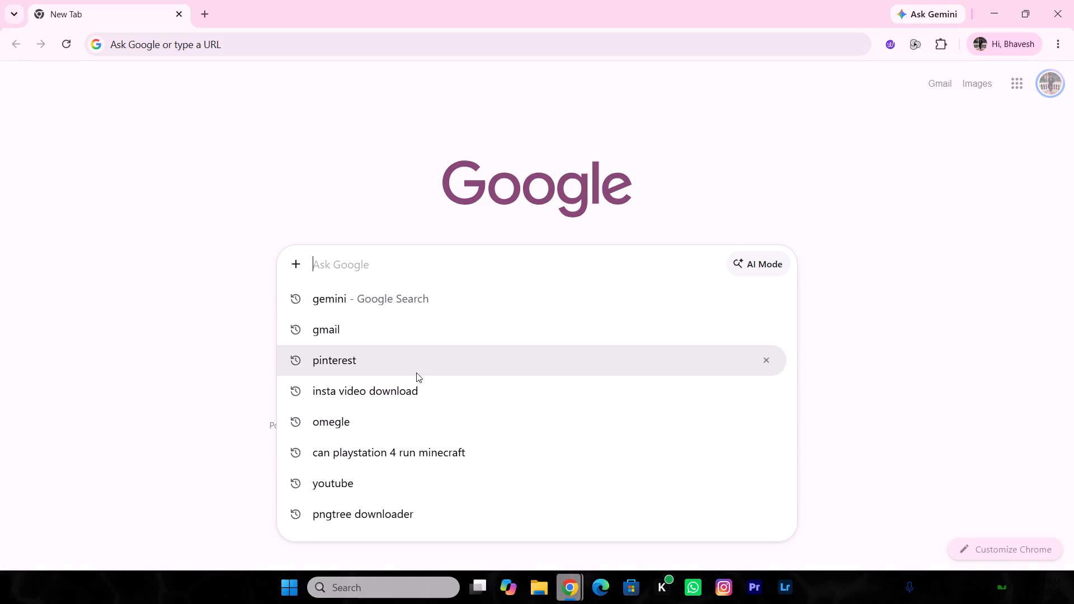
key(j)
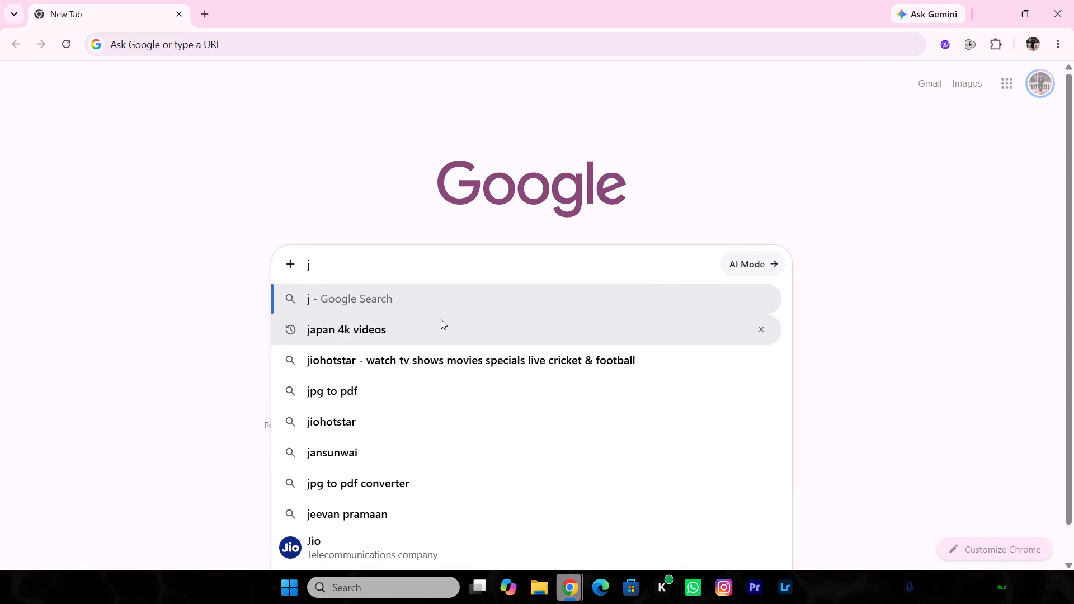
click(417, 337)
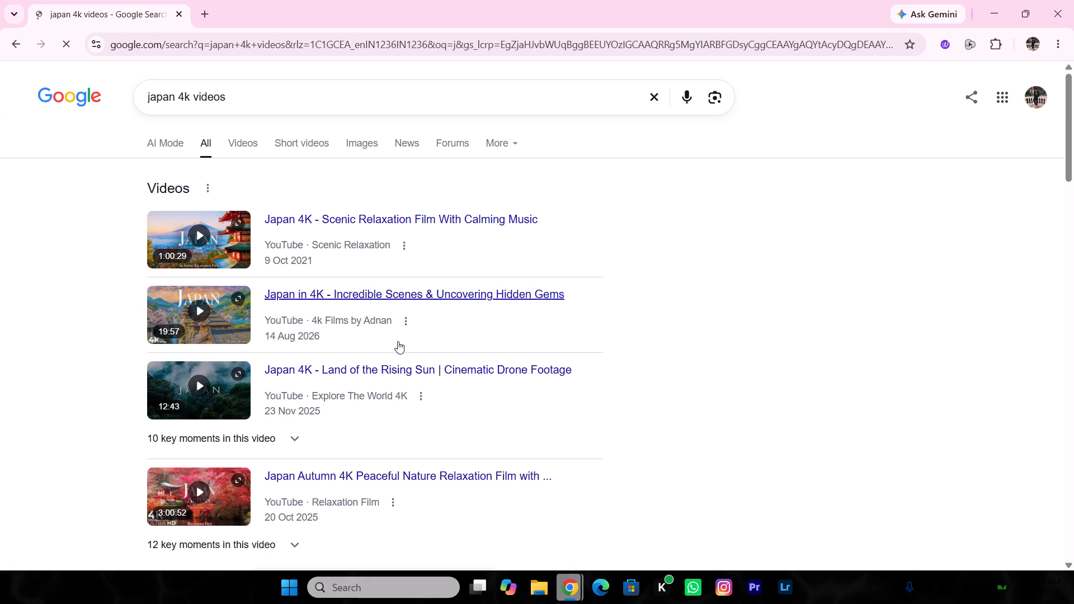
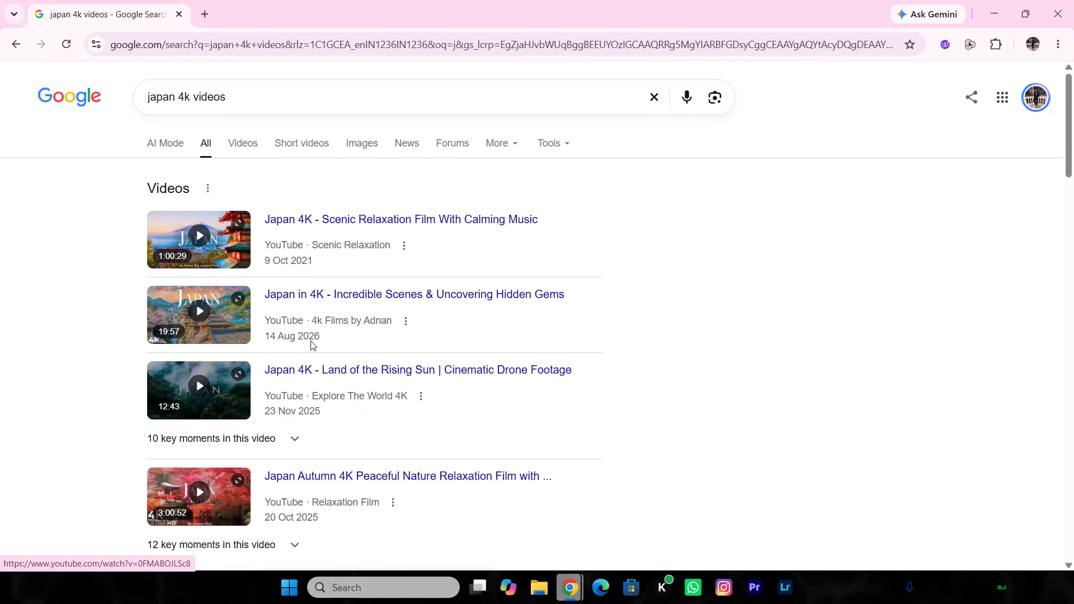
Open the Pixabay result for free Japan 4K and HD stock videos from the search results.
scroll(304, 323, down, 5)
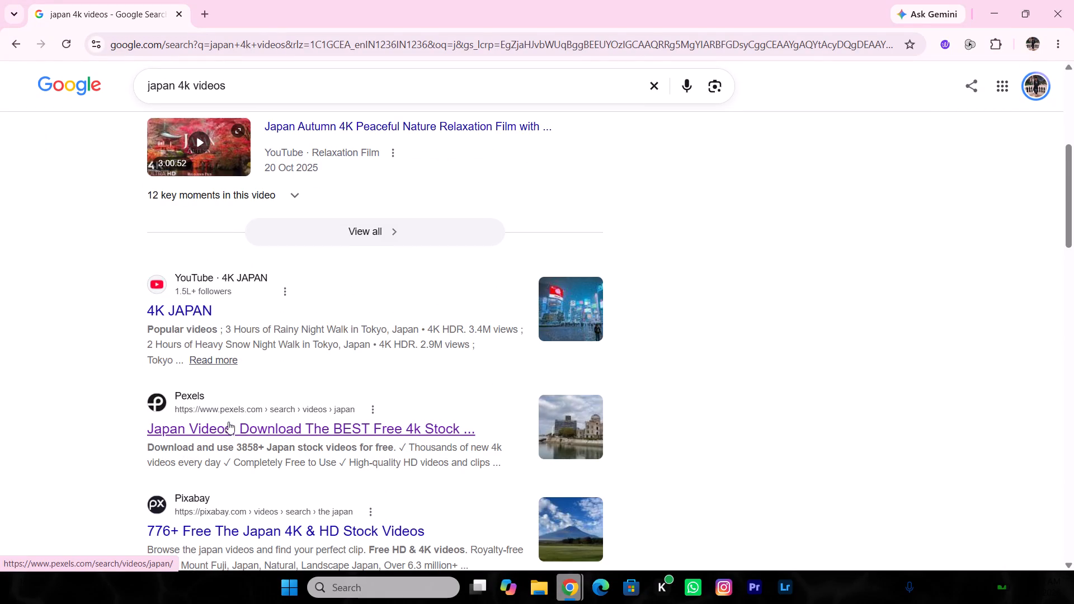
scroll(231, 433, down, 1)
click(230, 458)
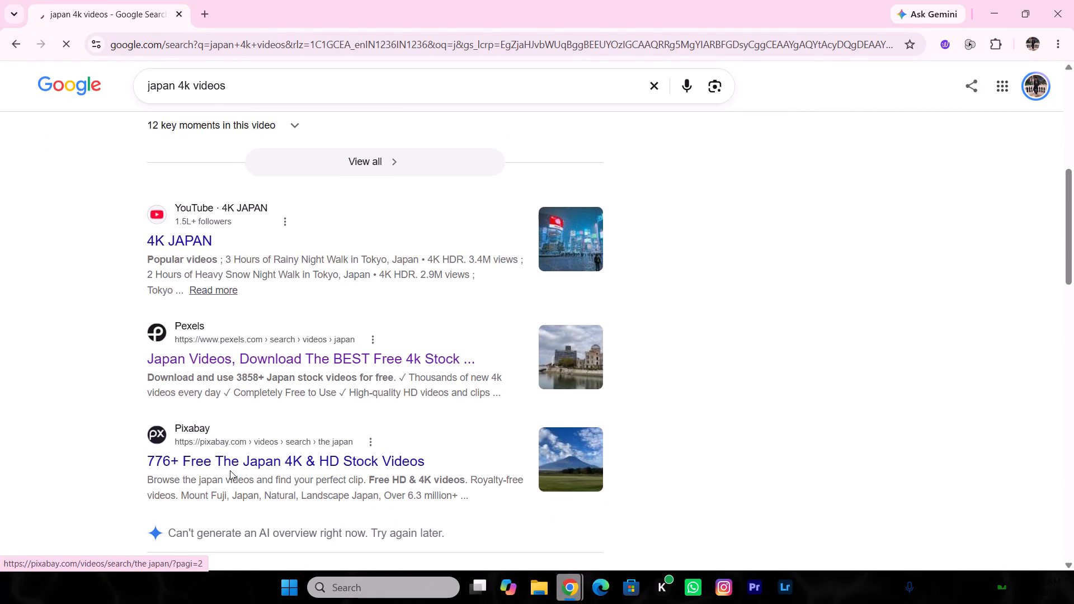
Browse the Japan stock videos on Pixabay to look for clips suitable for the edit.
scroll(437, 445, down, 1)
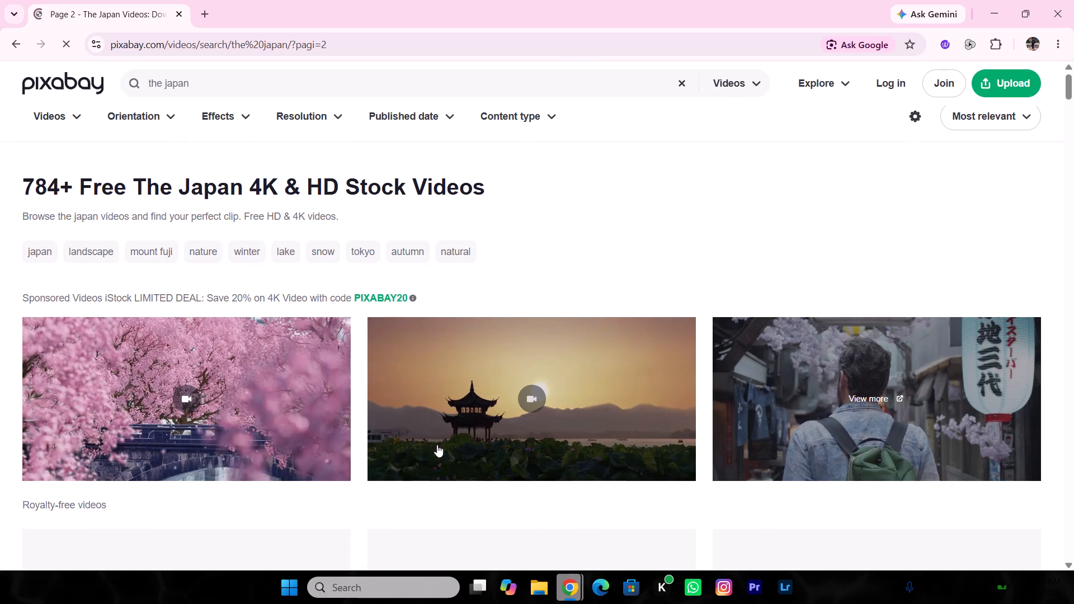
scroll(437, 445, down, 1)
scroll(257, 386, down, 3)
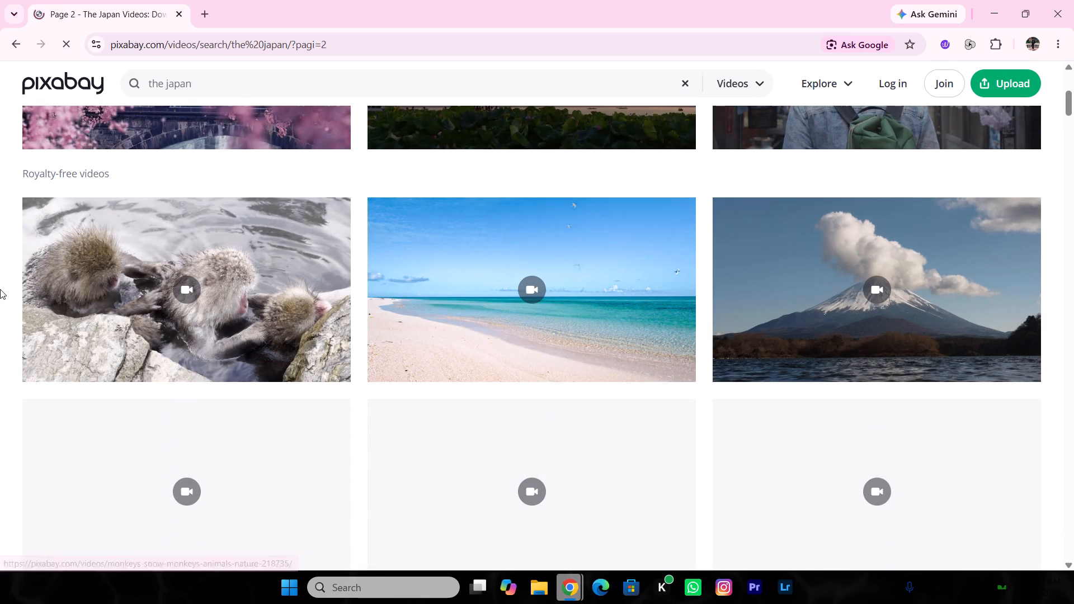
scroll(596, 295, down, 3)
scroll(769, 214, up, 3)
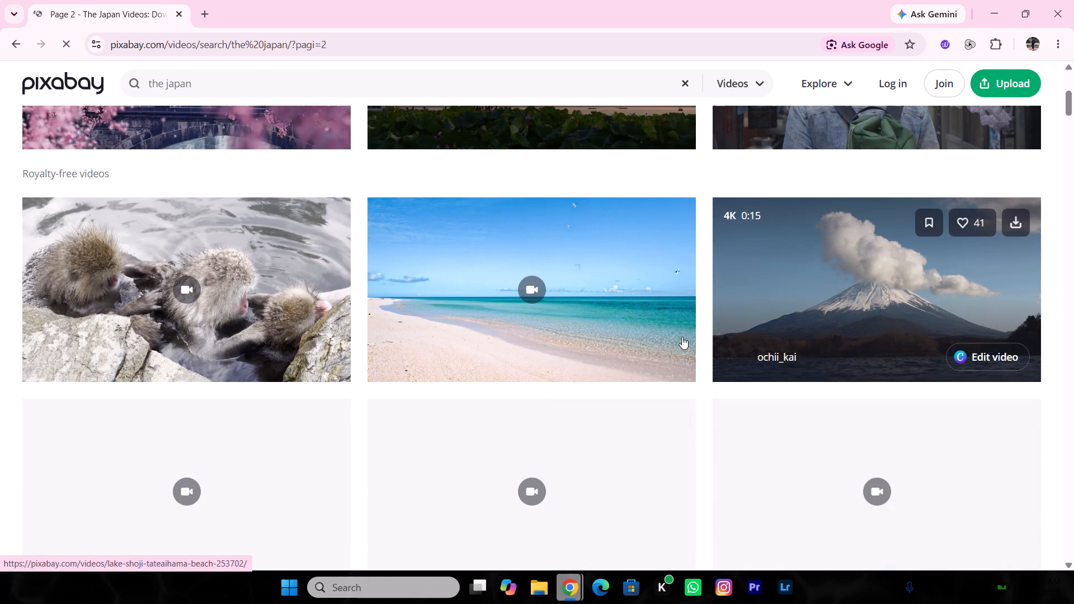
scroll(529, 336, down, 5)
scroll(408, 334, up, 4)
scroll(429, 349, down, 2)
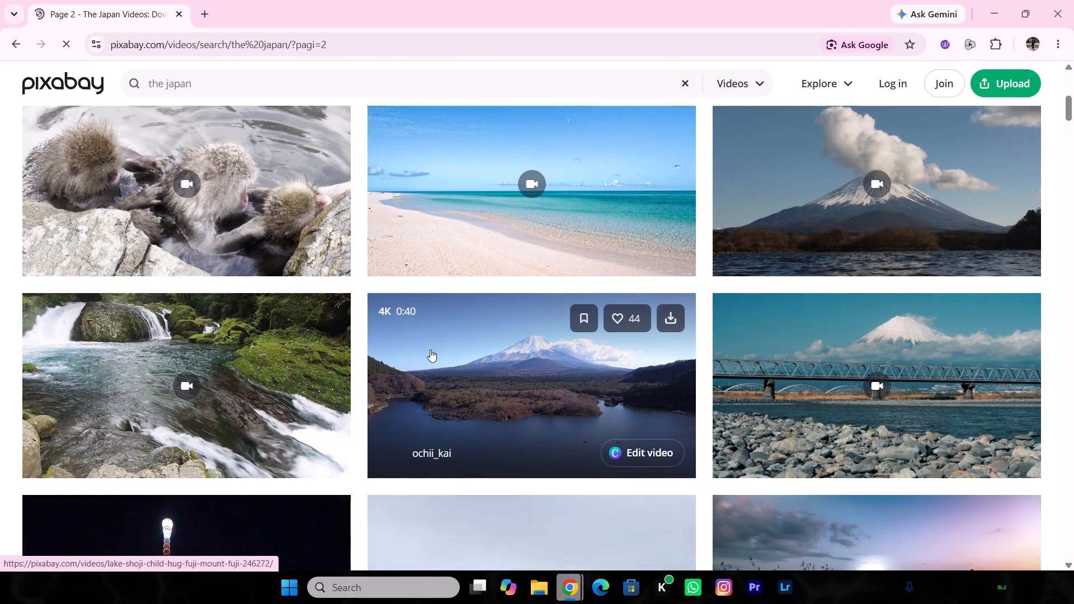
scroll(430, 350, down, 1)
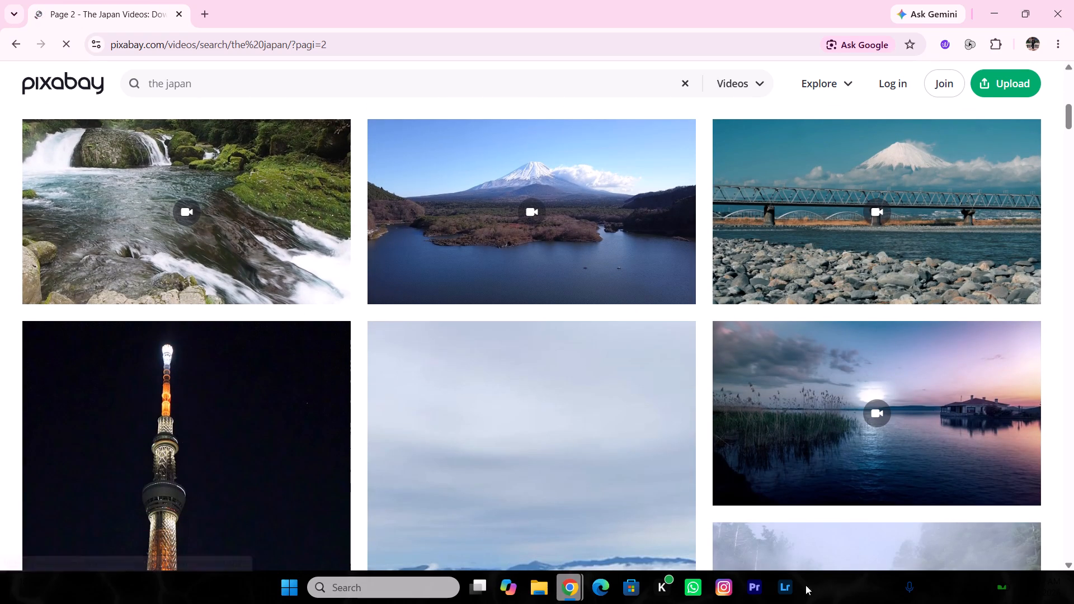
Switch to Adobe Premiere and close the media import dialog without importing anything.
click(747, 581)
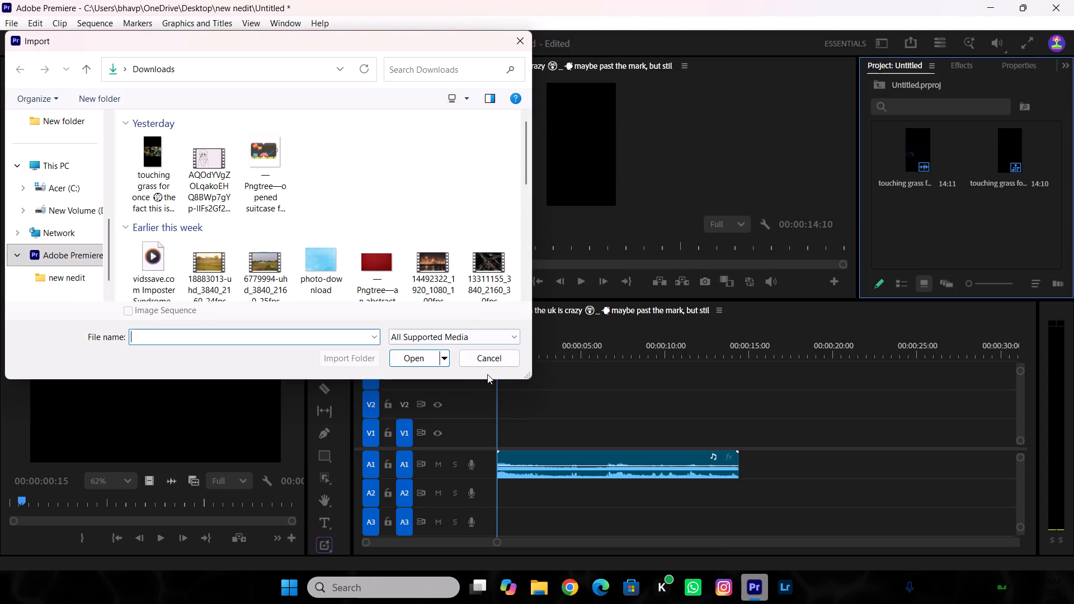
click(487, 374)
click(487, 365)
scroll(538, 166, up, 1)
scroll(577, 195, down, 3)
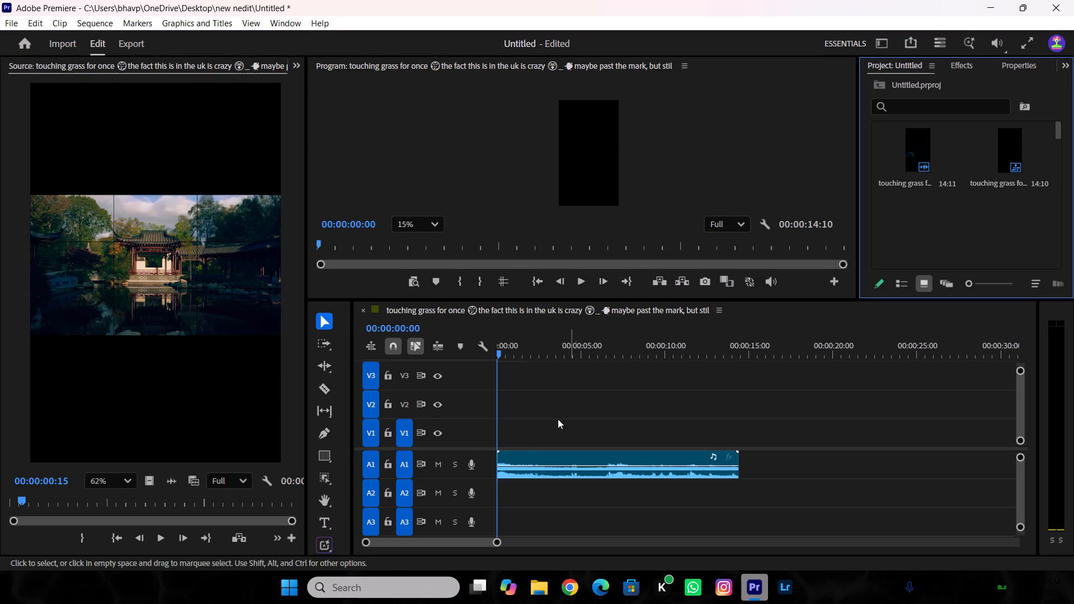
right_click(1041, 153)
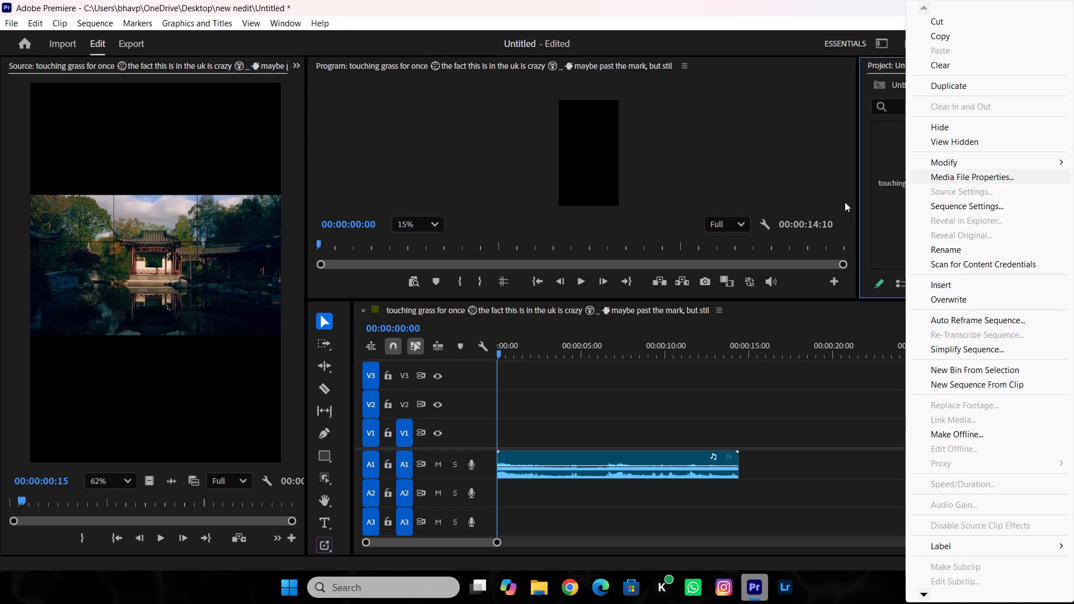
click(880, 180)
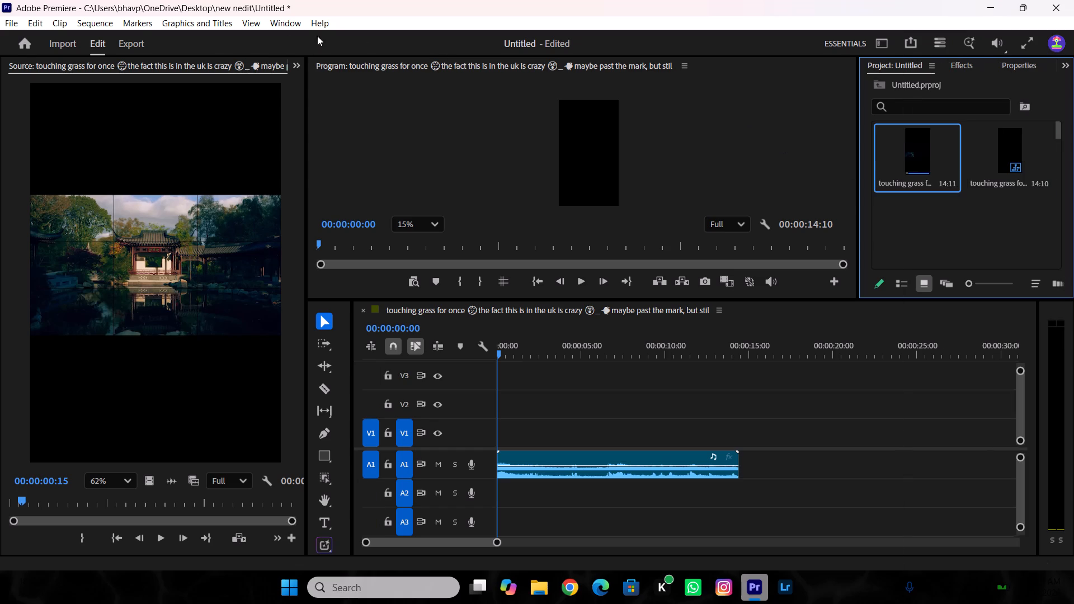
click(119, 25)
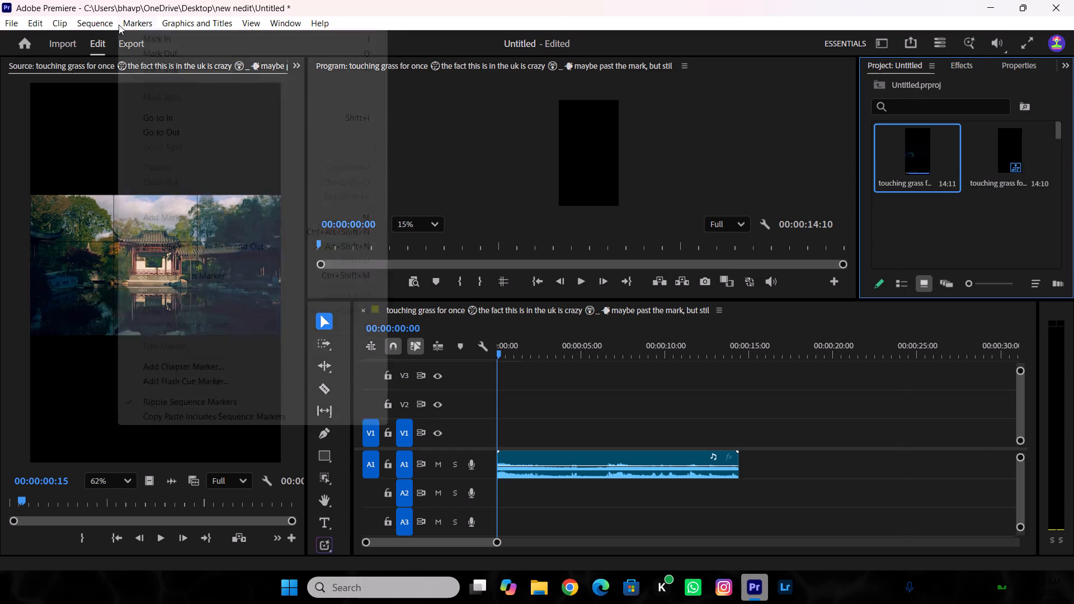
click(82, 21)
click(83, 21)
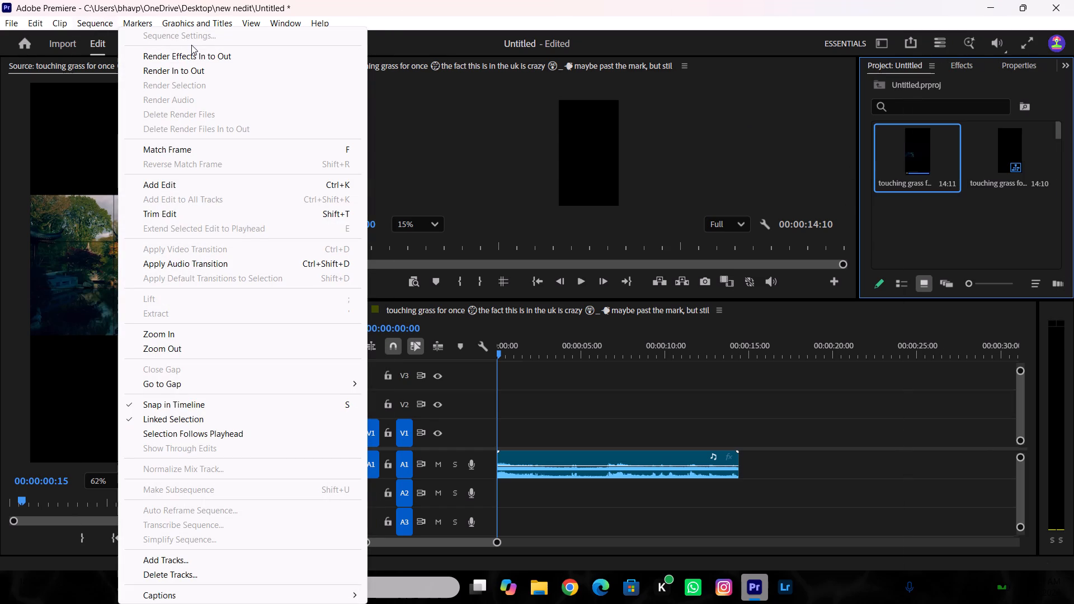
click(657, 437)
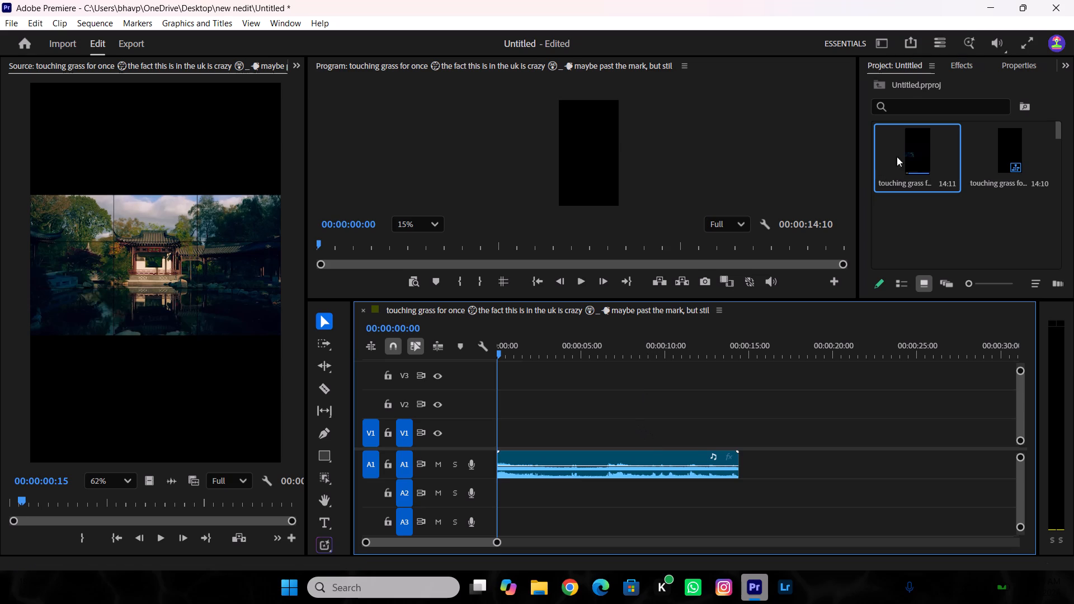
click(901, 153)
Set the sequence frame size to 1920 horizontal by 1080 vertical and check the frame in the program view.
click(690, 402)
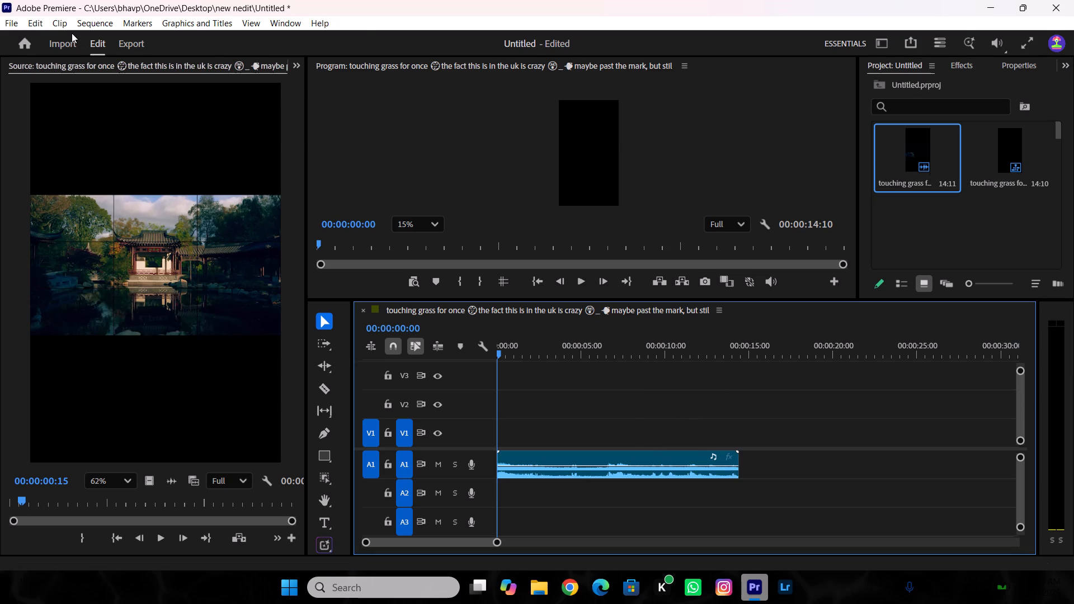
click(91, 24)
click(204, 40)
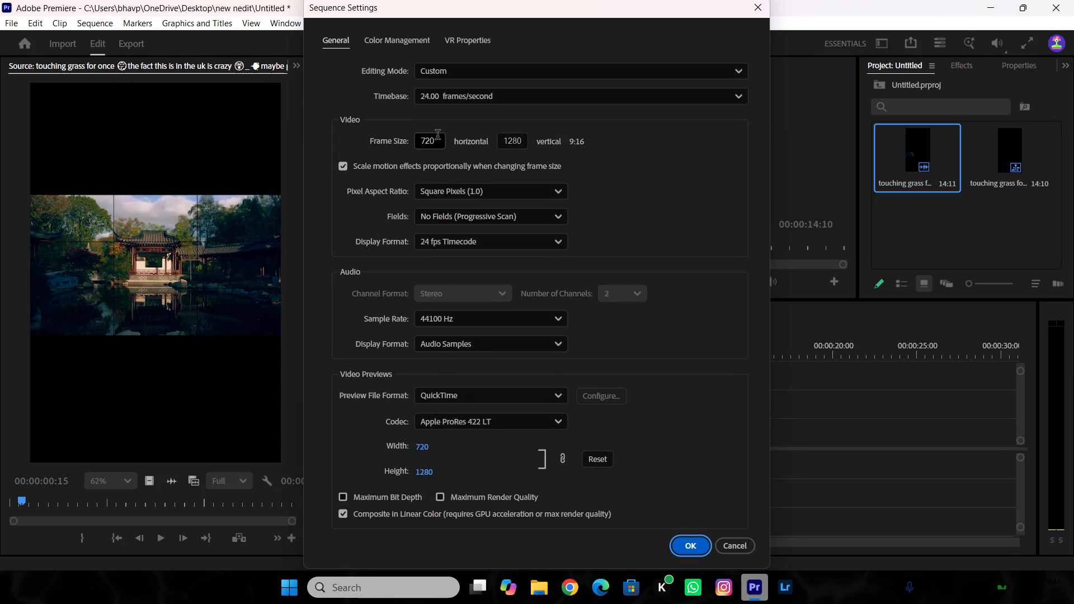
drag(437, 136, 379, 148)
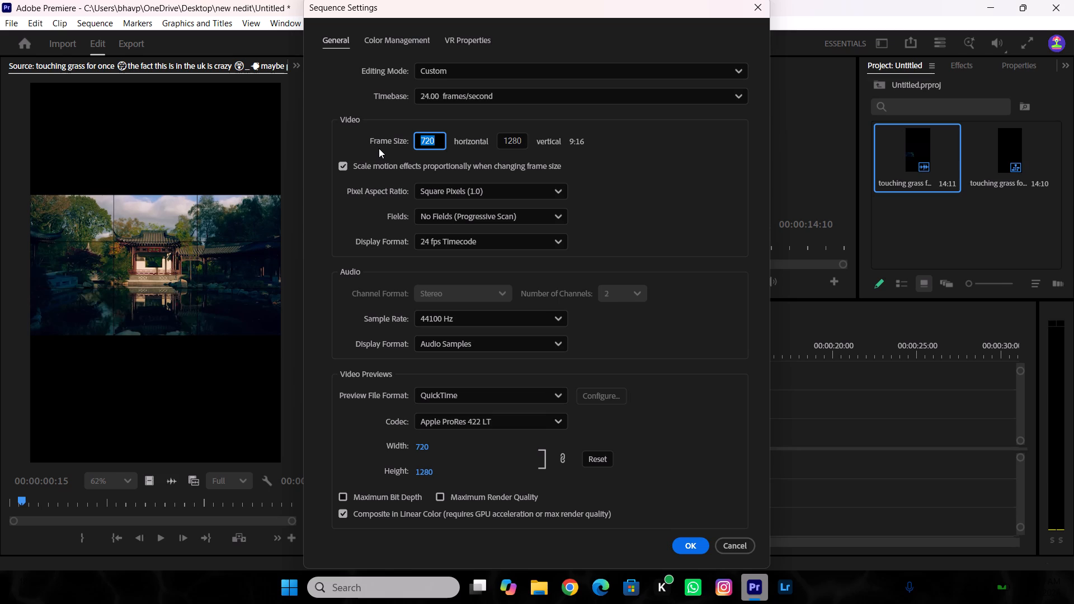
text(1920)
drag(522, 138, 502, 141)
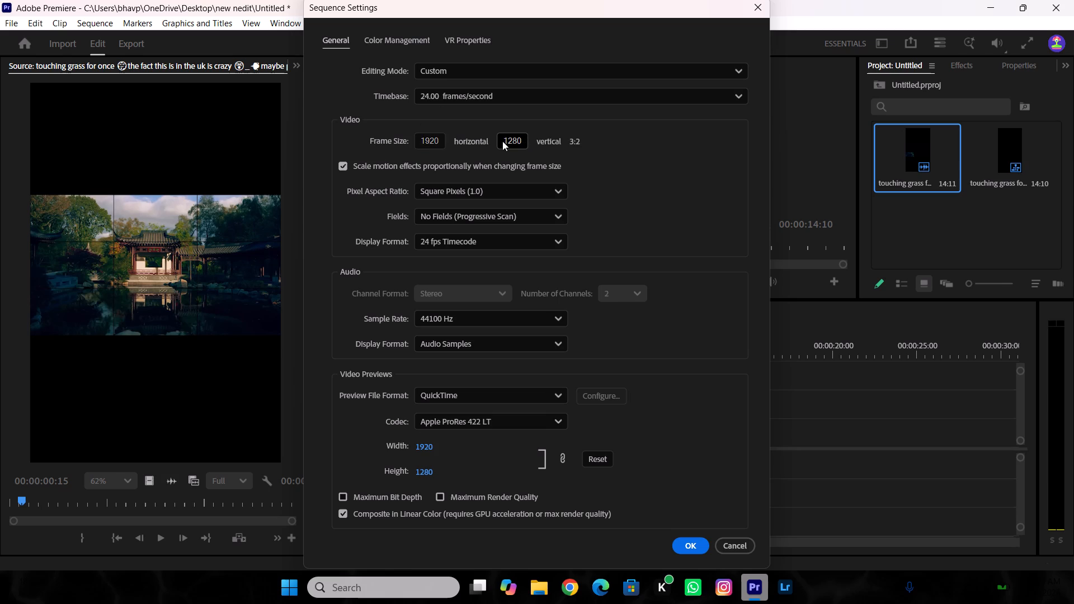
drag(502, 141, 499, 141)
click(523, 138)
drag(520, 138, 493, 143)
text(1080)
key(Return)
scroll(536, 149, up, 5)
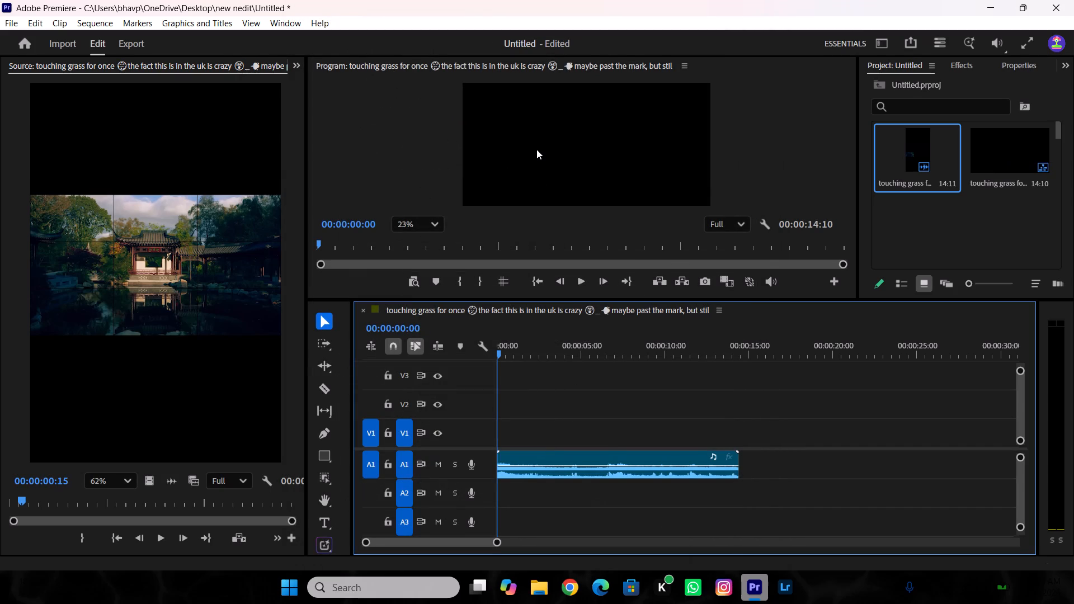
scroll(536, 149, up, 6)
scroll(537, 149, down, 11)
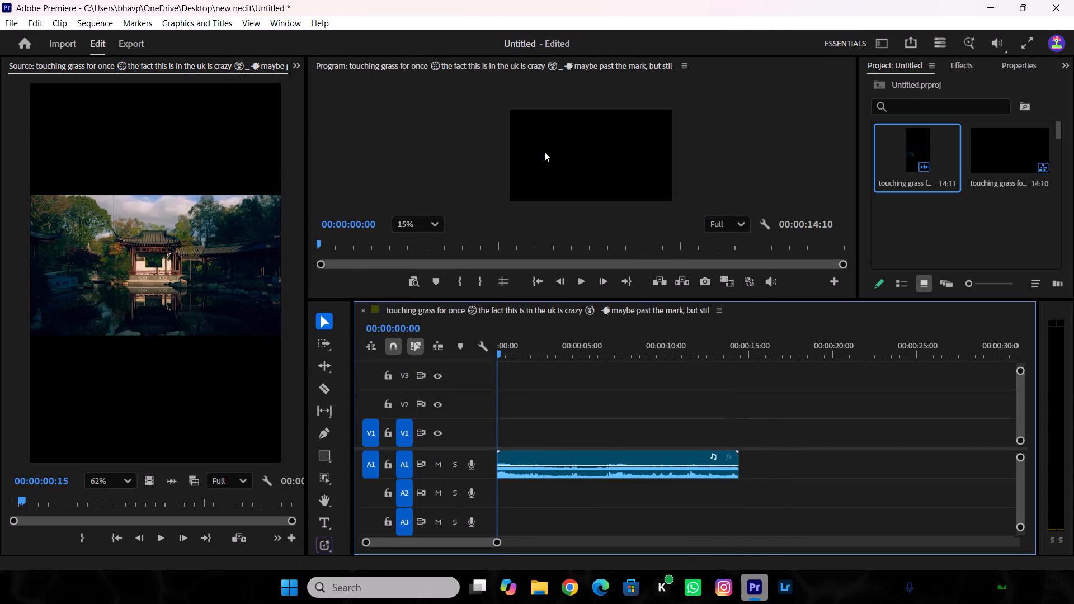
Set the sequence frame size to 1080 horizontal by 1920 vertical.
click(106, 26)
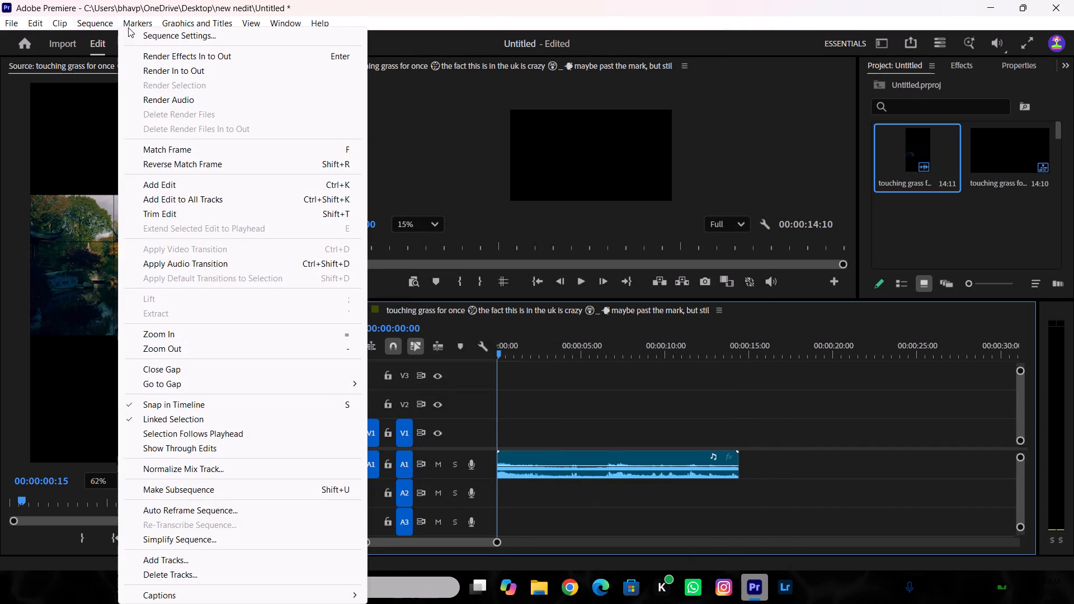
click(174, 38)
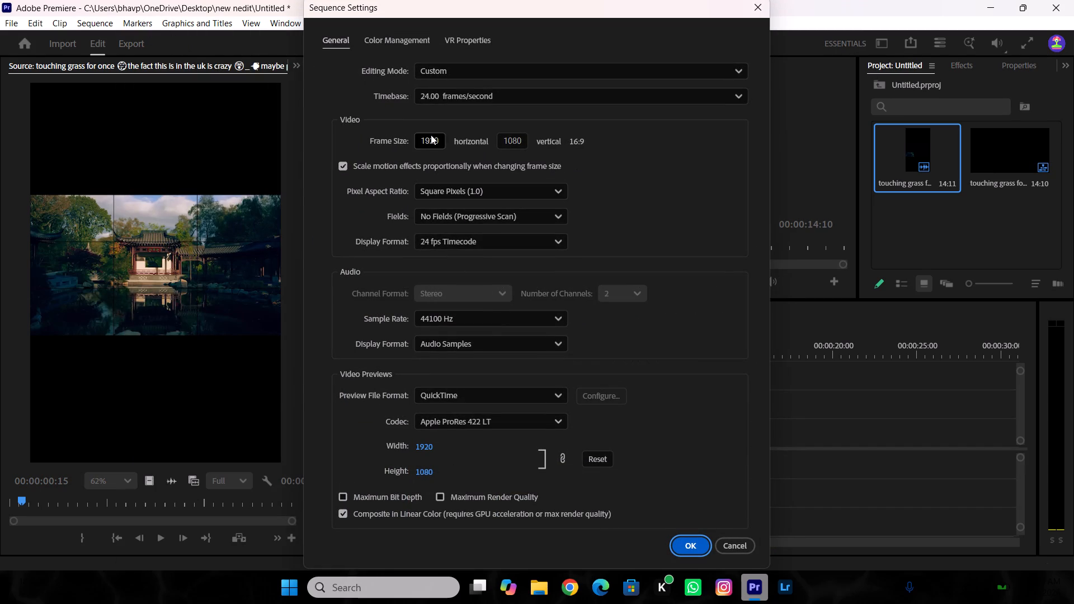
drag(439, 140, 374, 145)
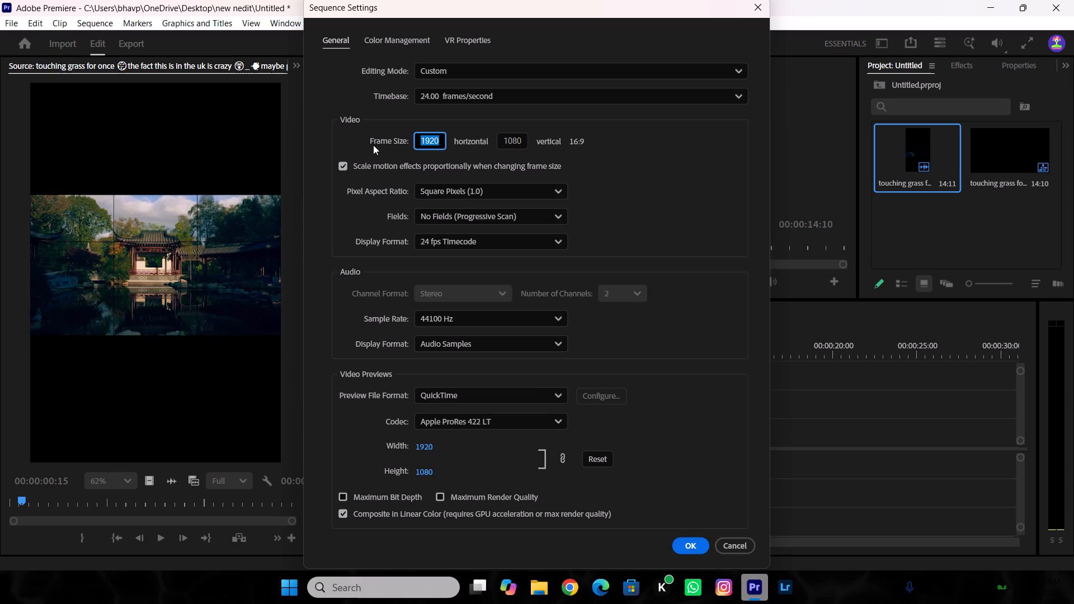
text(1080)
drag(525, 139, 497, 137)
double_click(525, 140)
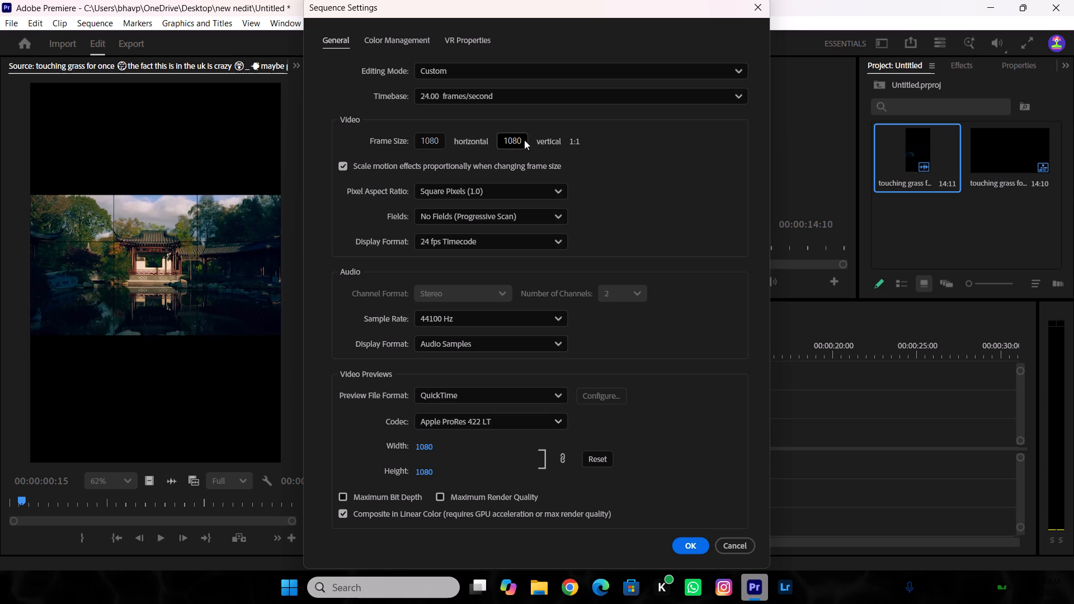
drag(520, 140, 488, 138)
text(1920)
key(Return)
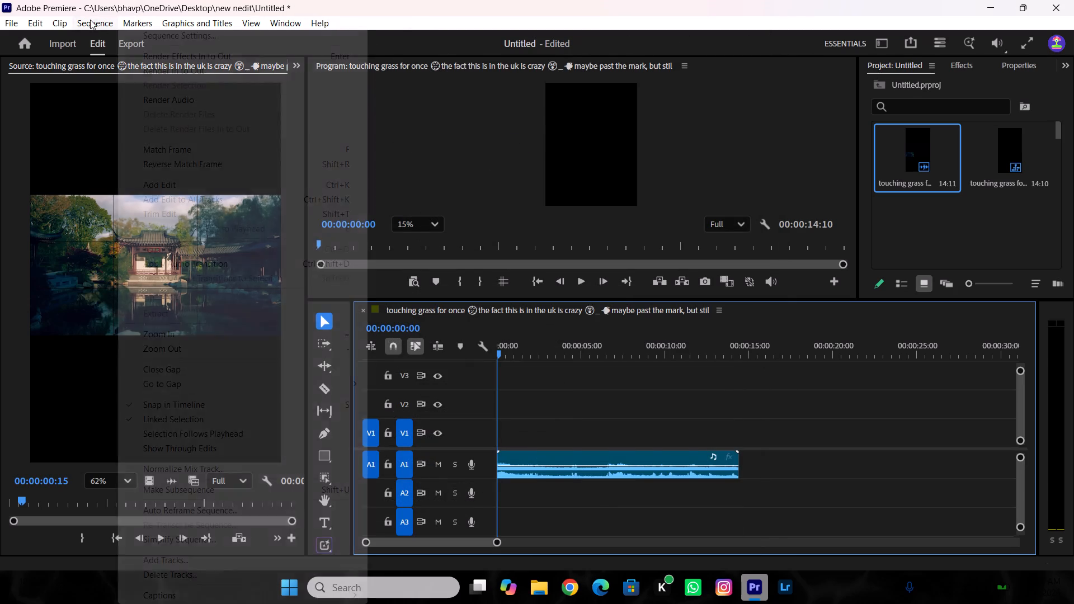
Set the sequence frame size back to landscape at 1920 horizontal by 1080 vertical, keeping the playhead at the start.
click(90, 20)
click(183, 36)
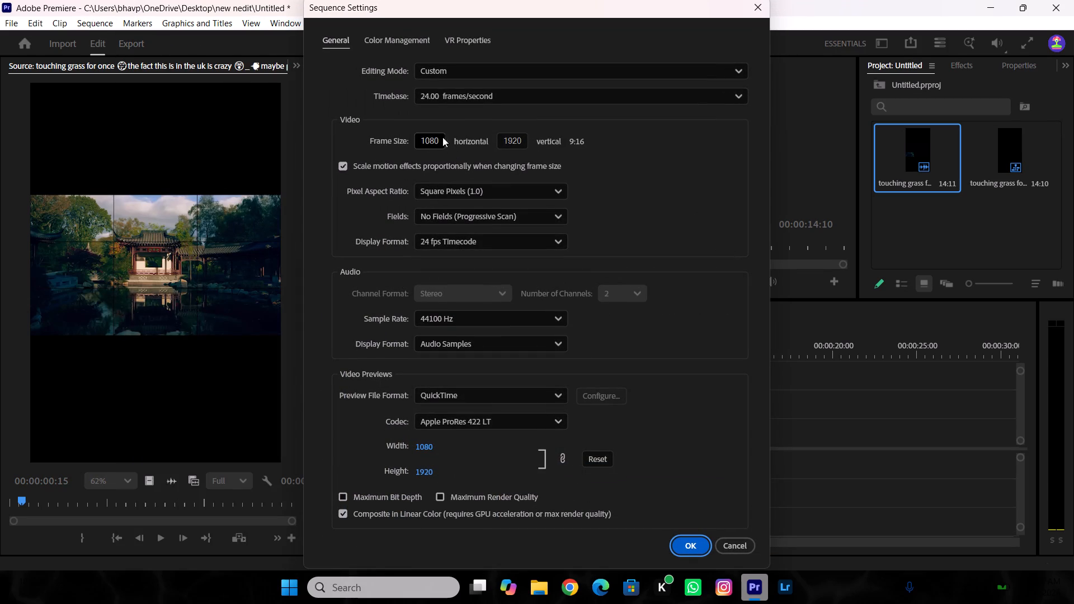
click(525, 143)
drag(520, 141, 465, 140)
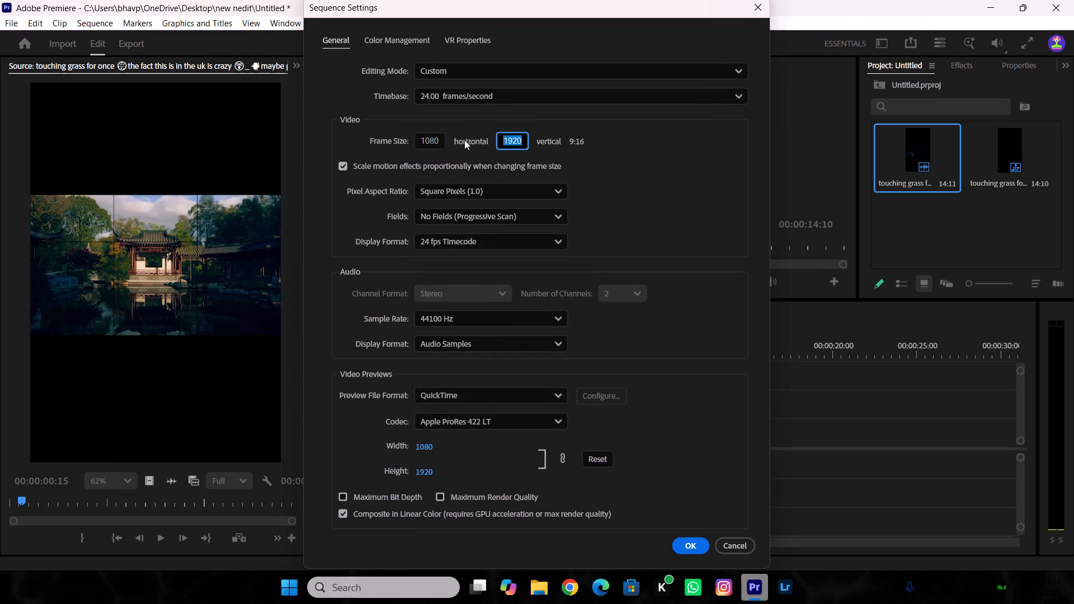
text(1080)
drag(440, 142, 429, 139)
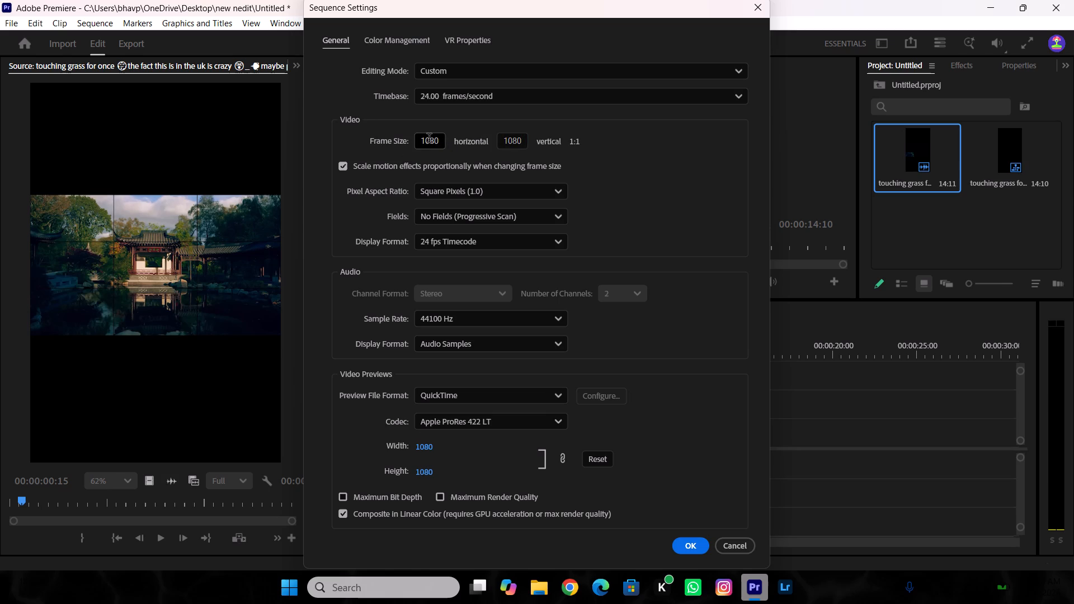
drag(429, 139, 425, 139)
click(439, 142)
drag(437, 142, 387, 137)
text(19)
text(20)
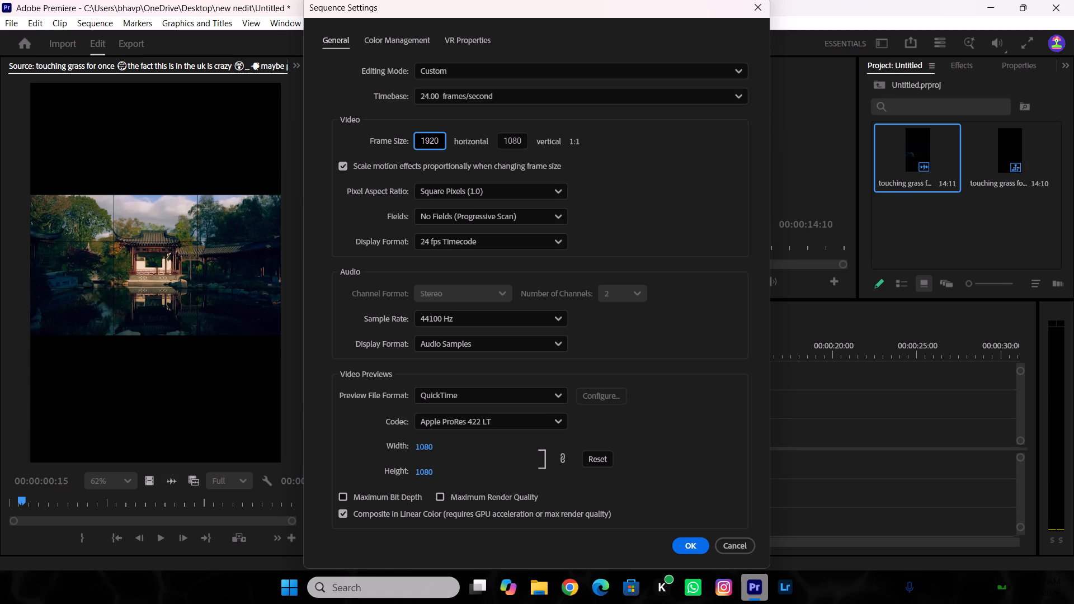
key(Return)
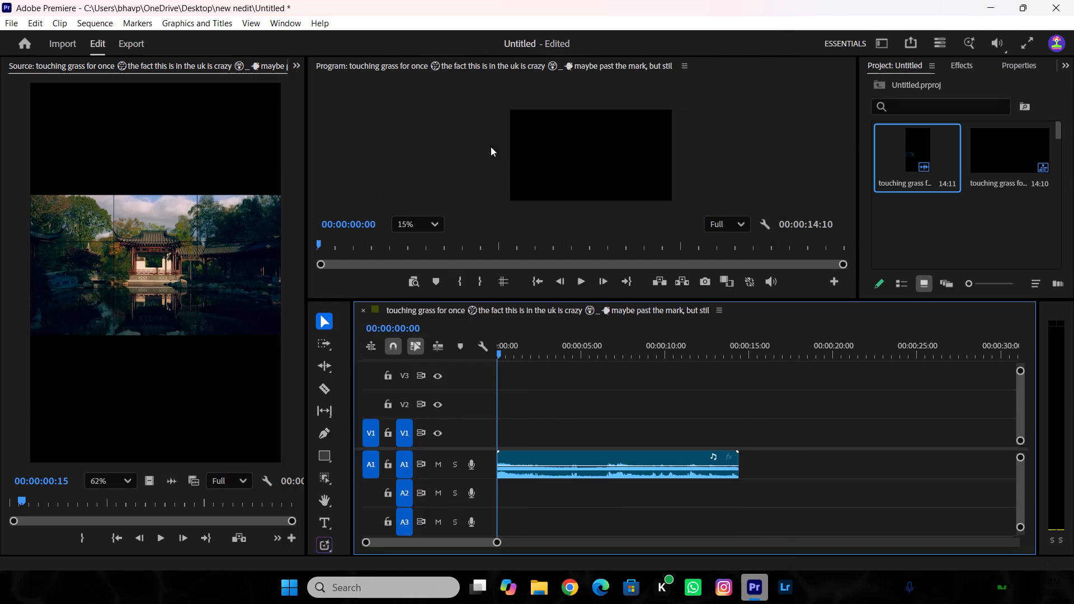
drag(693, 343, 470, 359)
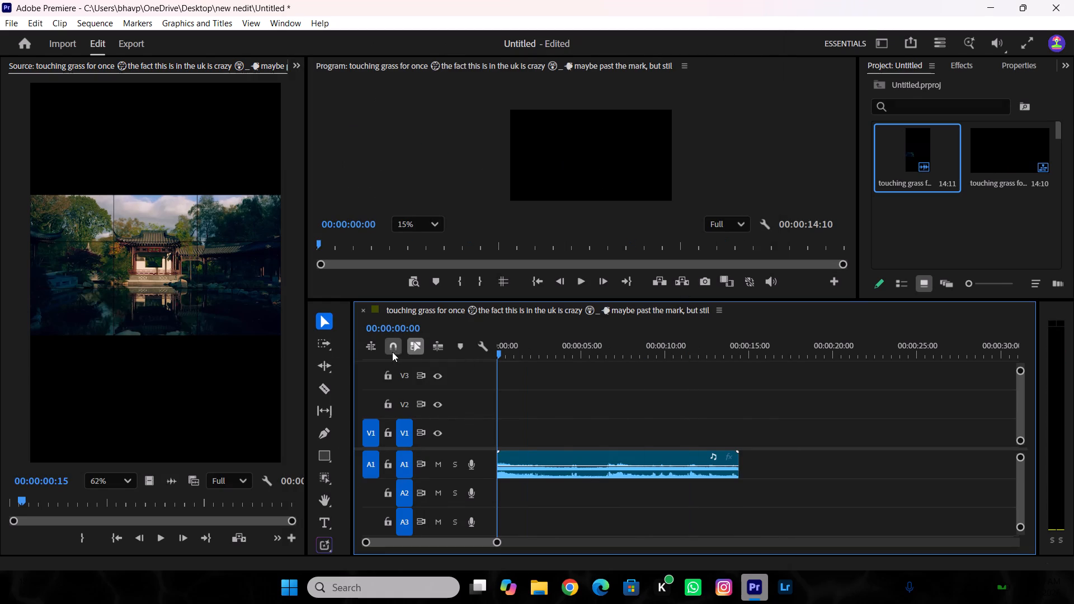
Switch back to the Pixabay video results in Google Chrome and close the empty New Tab window.
click(572, 599)
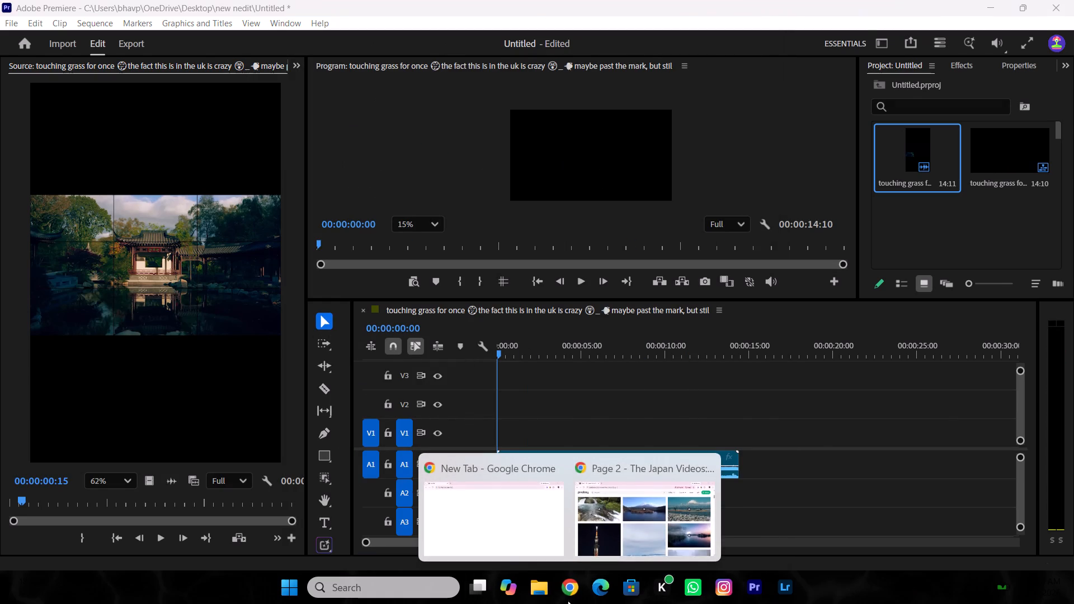
click(661, 536)
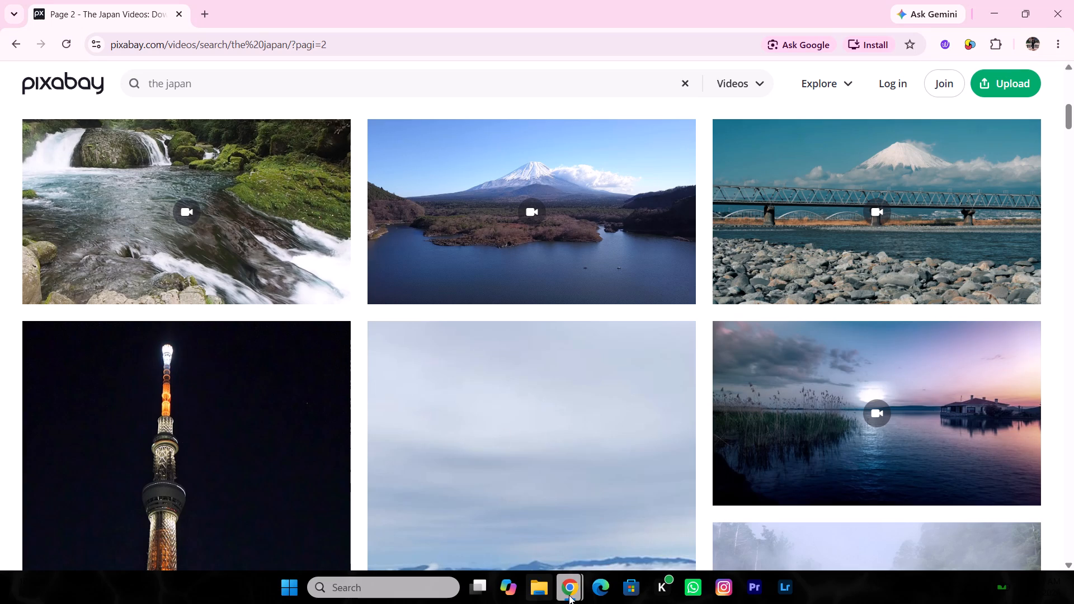
click(545, 473)
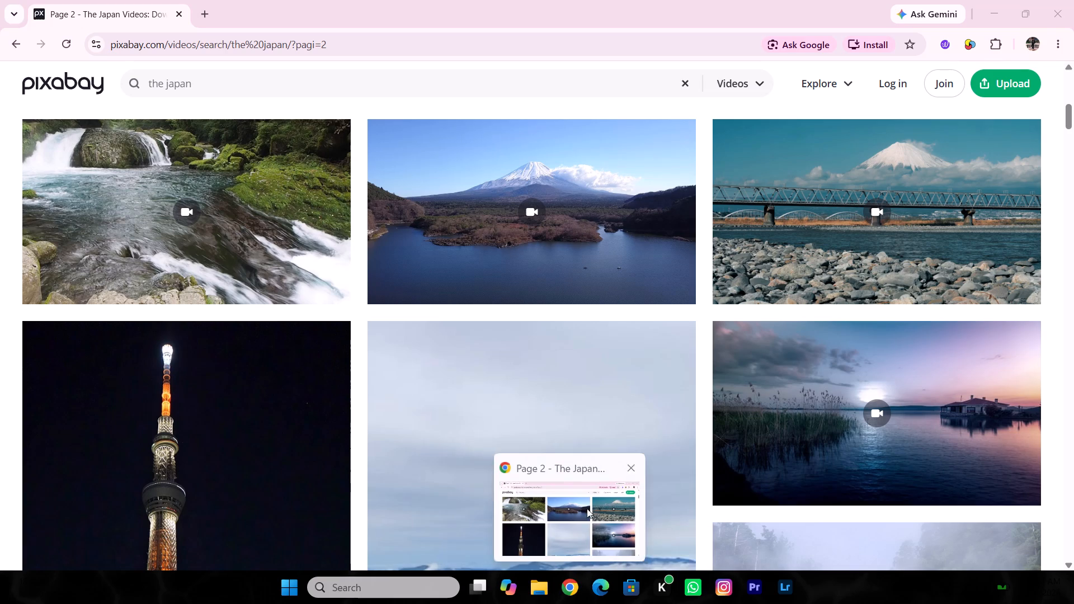
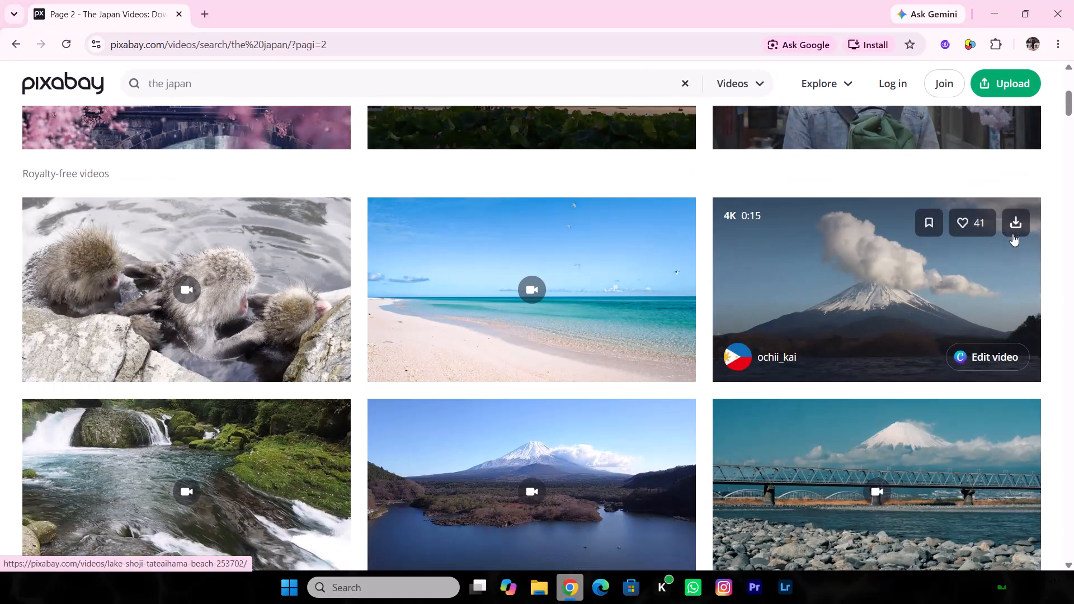
Open the Pixabay page of the 15-second 4K clip showing Mount Fuji under a cloud across Lake Shoji.
click(1012, 234)
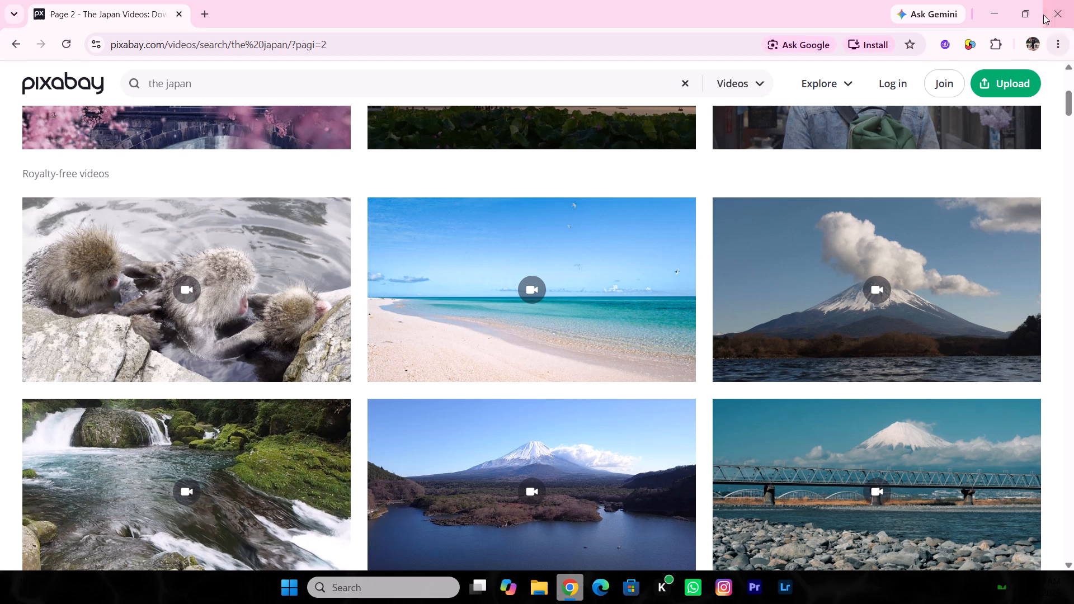
click(924, 269)
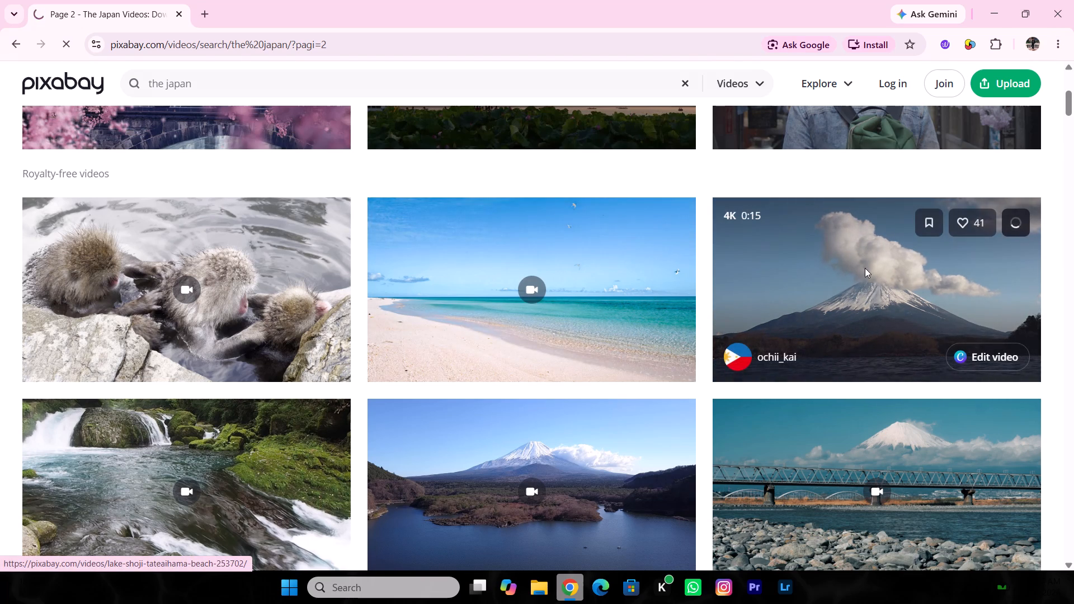
click(946, 194)
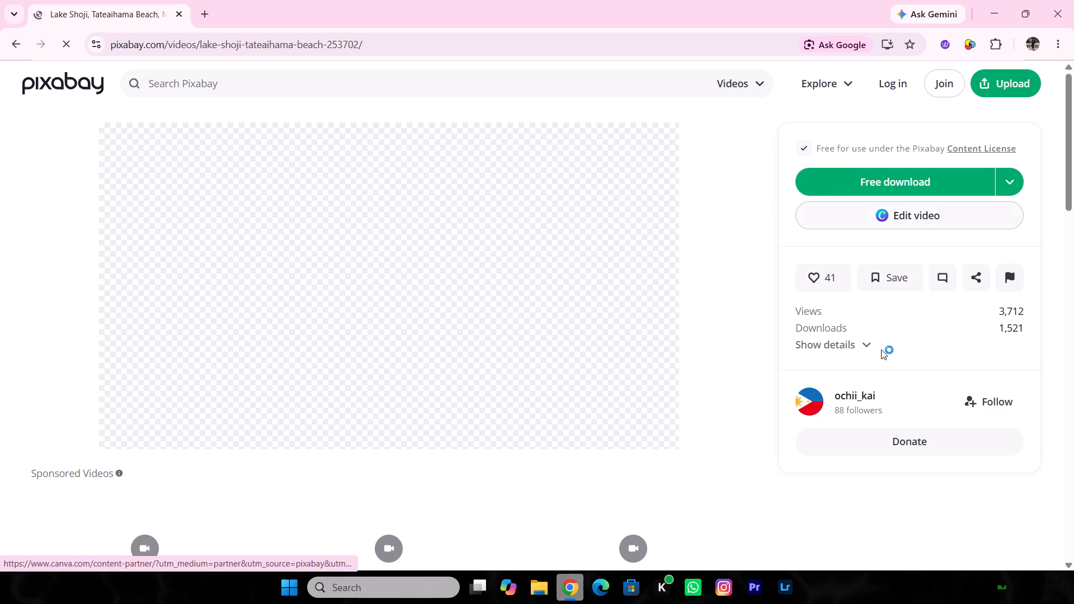
Expand the Lake Shoji clip's details to check its resolution and frame rate, and look over the related free media.
click(860, 349)
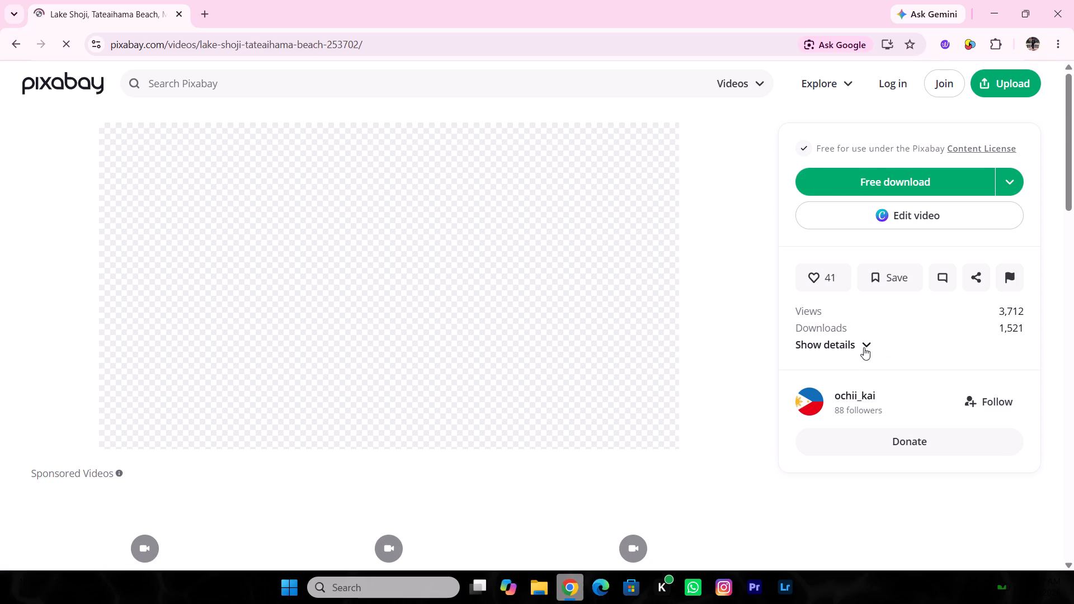
click(866, 346)
scroll(866, 346, down, 2)
scroll(866, 346, up, 5)
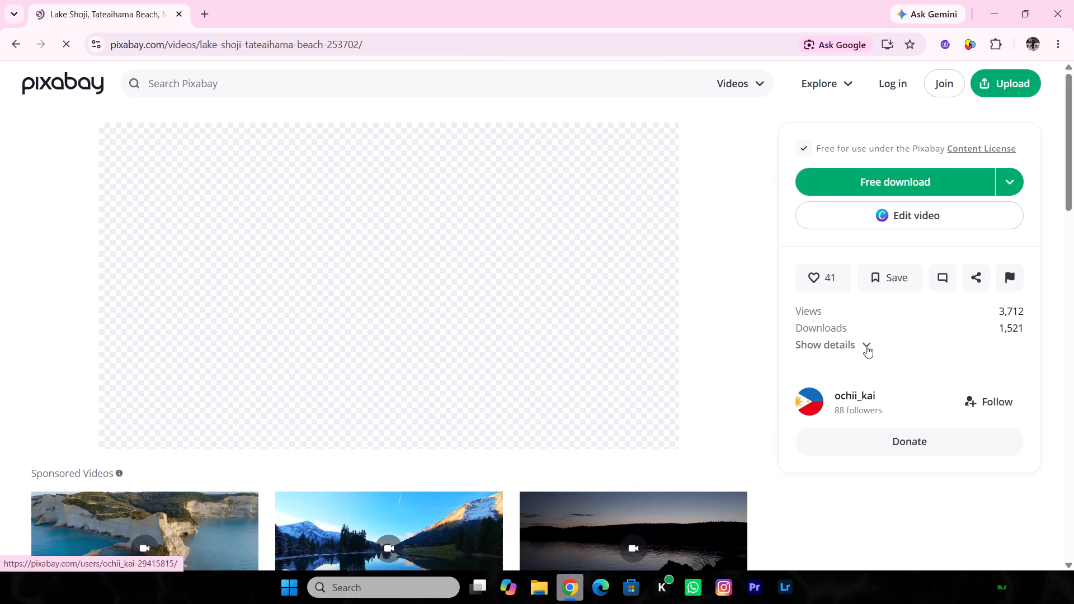
scroll(866, 346, down, 8)
scroll(512, 337, down, 1)
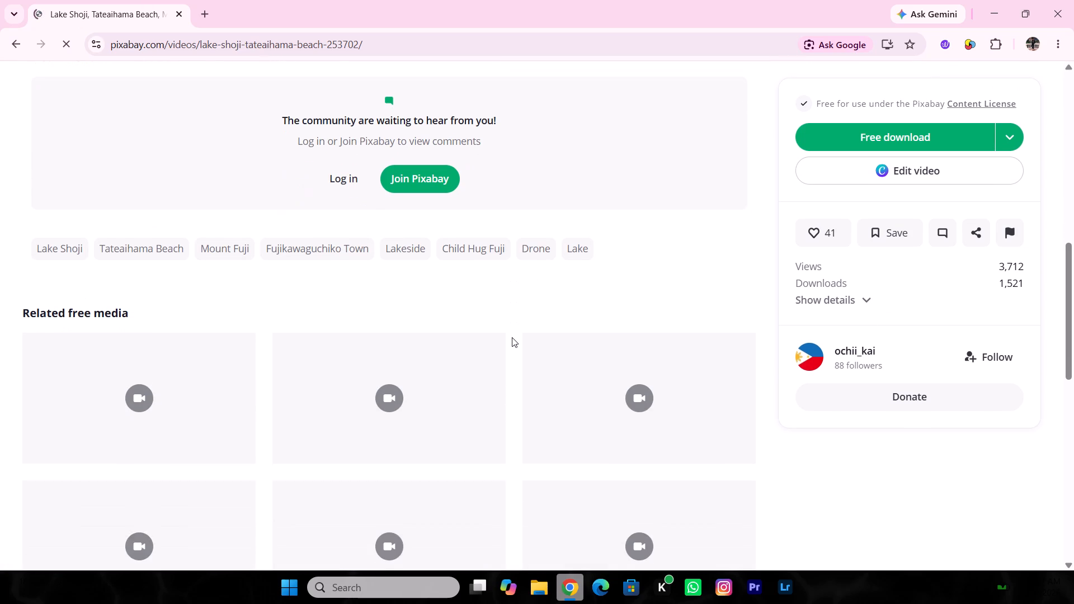
scroll(216, 303, down, 5)
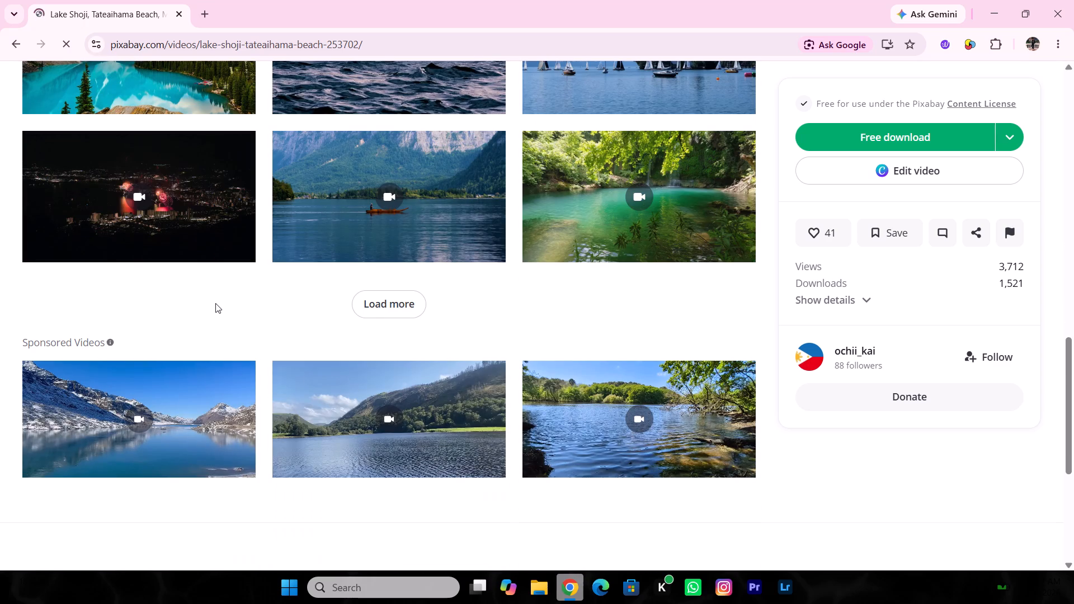
scroll(499, 343, up, 5)
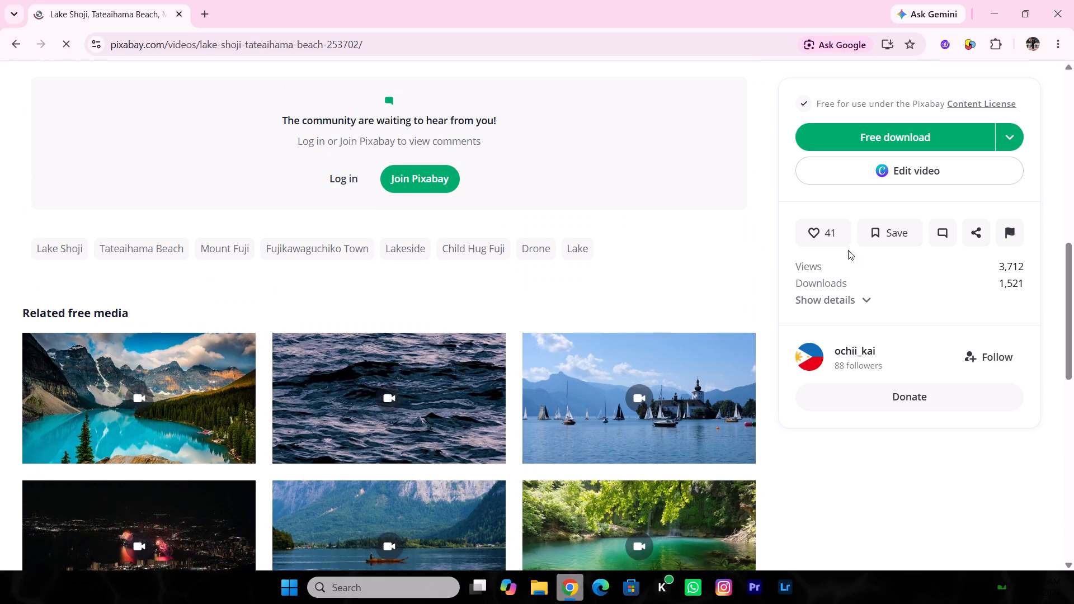
click(864, 301)
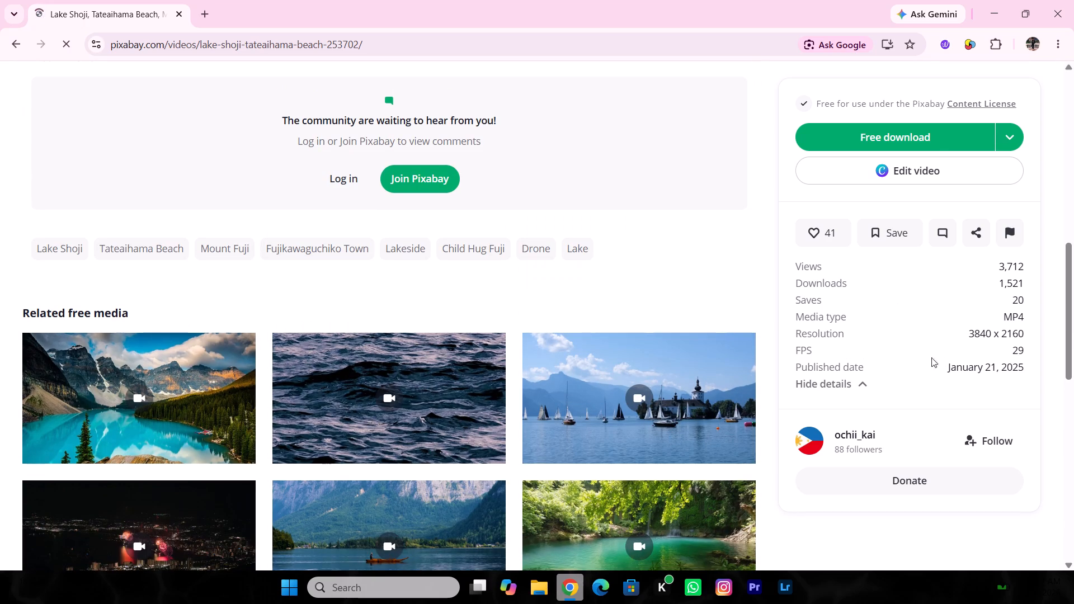
Download the Lake Shoji Mount Fuji clip for free and sign in to Pixabay with the suggested Google account.
click(938, 141)
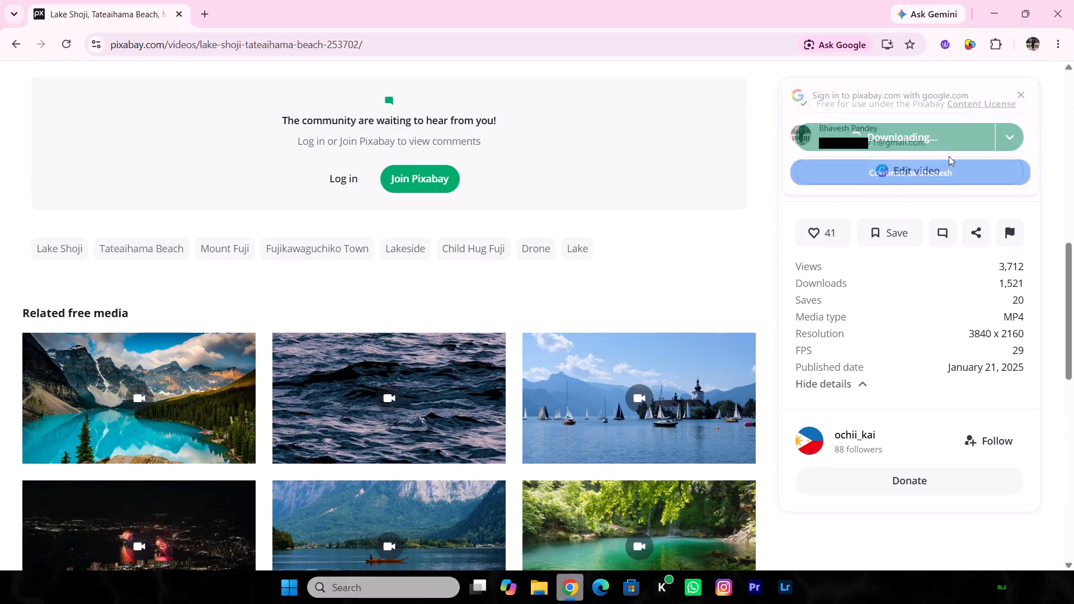
click(900, 173)
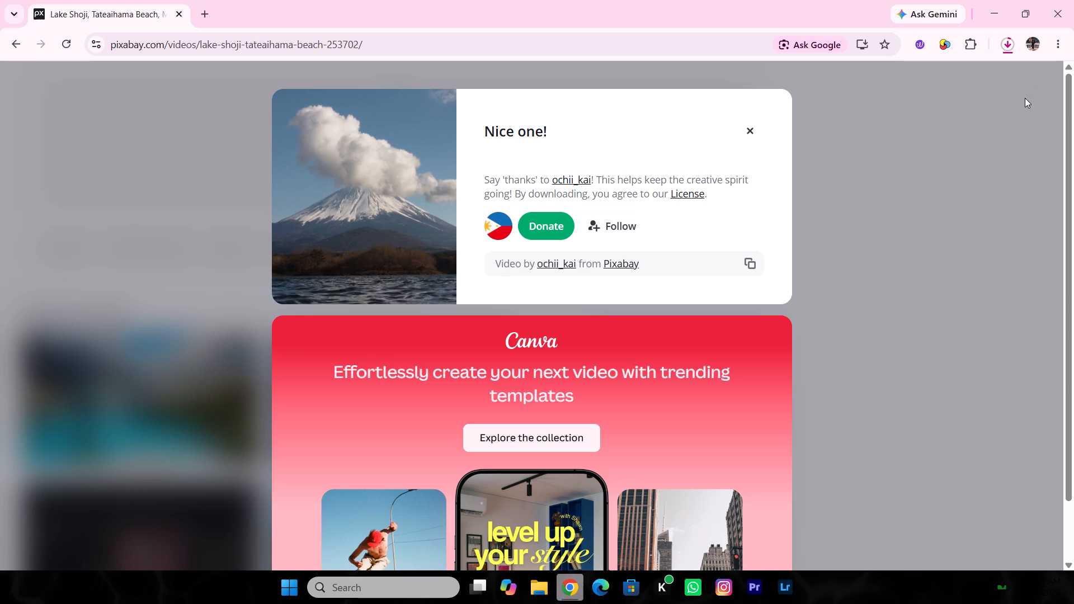
click(206, 195)
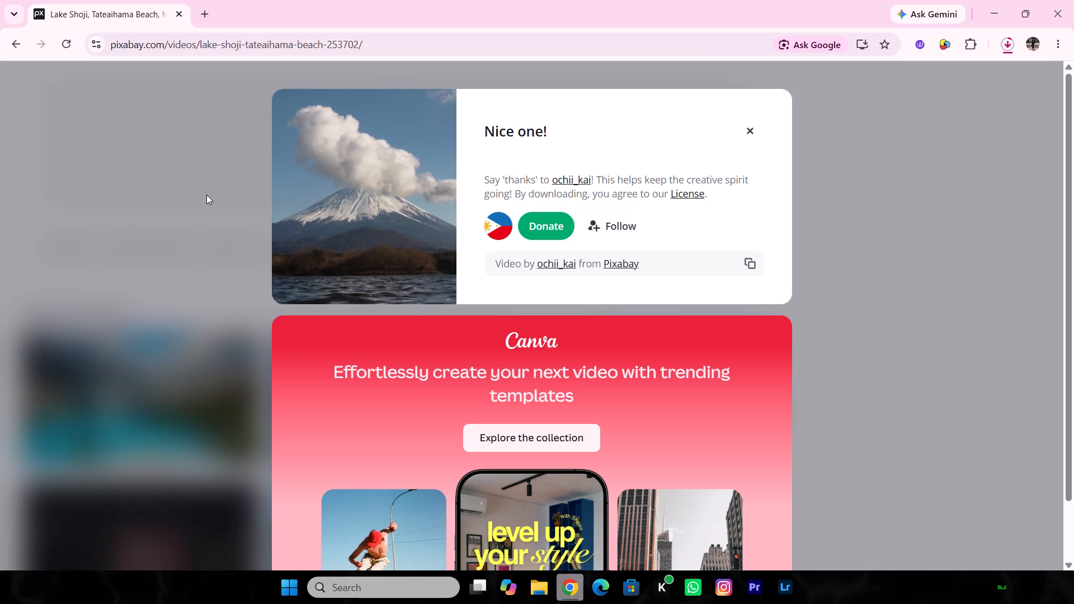
Return to page 2 of the Pixabay results for "the japan" and look through them for further clips.
click(5, 49)
scroll(377, 380, down, 3)
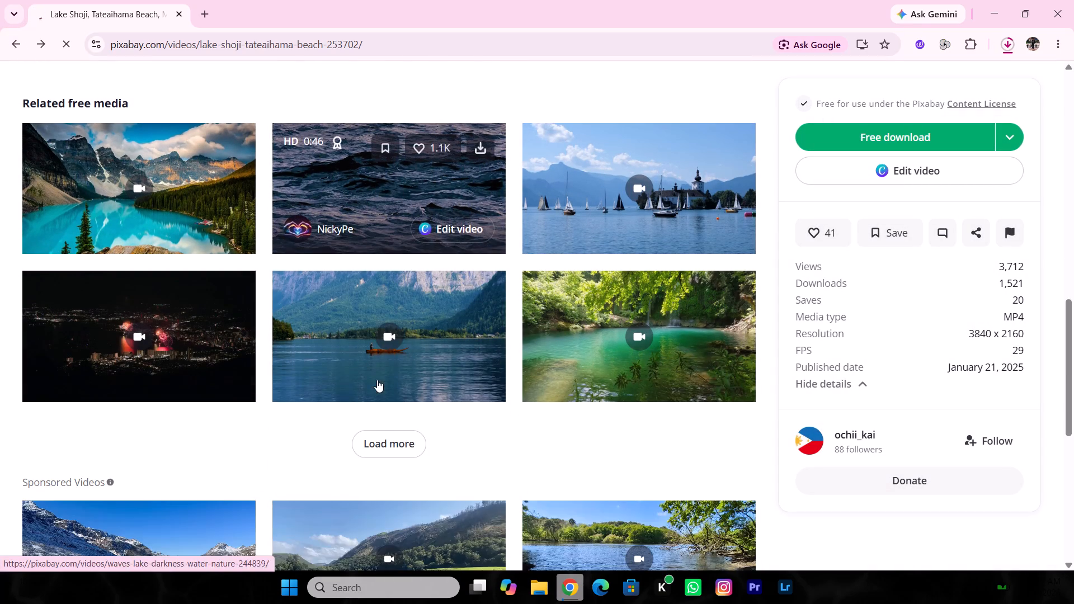
scroll(377, 380, up, 2)
scroll(377, 380, down, 1)
scroll(455, 419, down, 3)
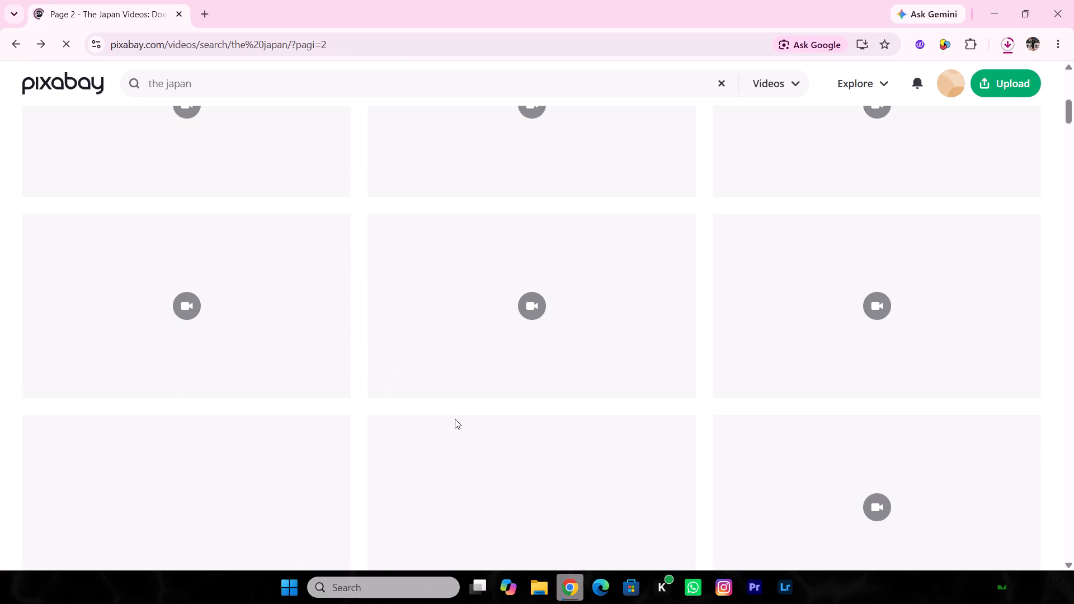
scroll(455, 421, down, 4)
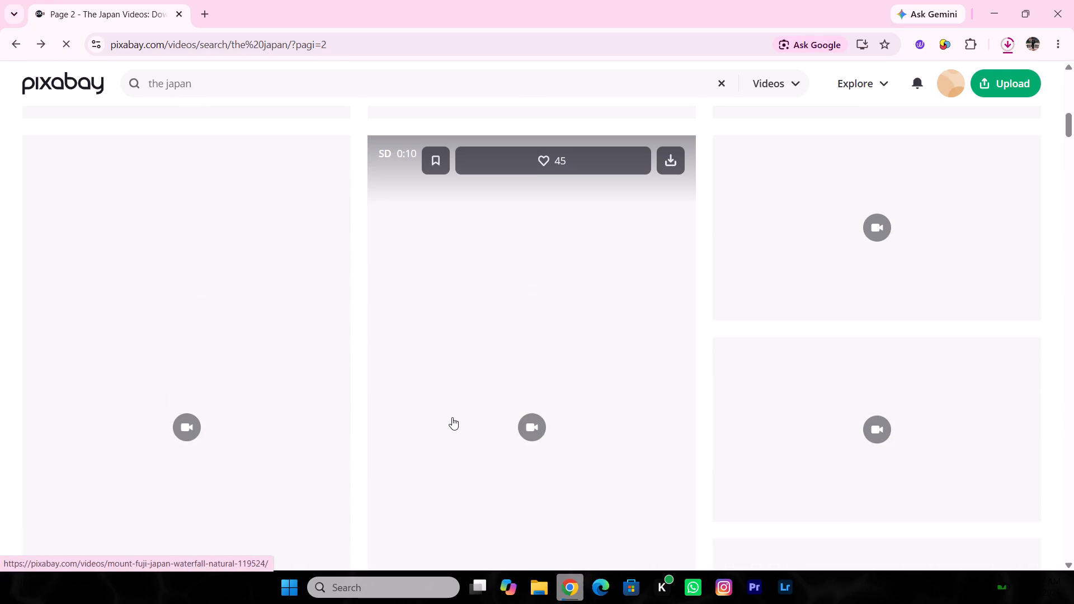
scroll(417, 338, down, 3)
scroll(573, 370, down, 4)
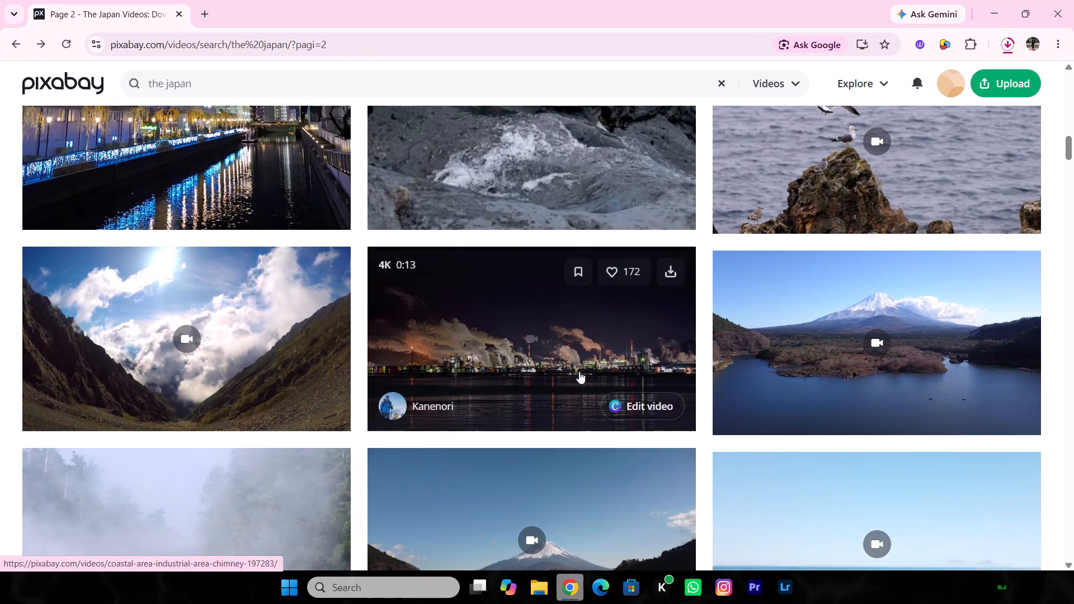
Go back to the Google results for Japan 4K videos and open the Pexels page of free Japan stock videos.
click(21, 45)
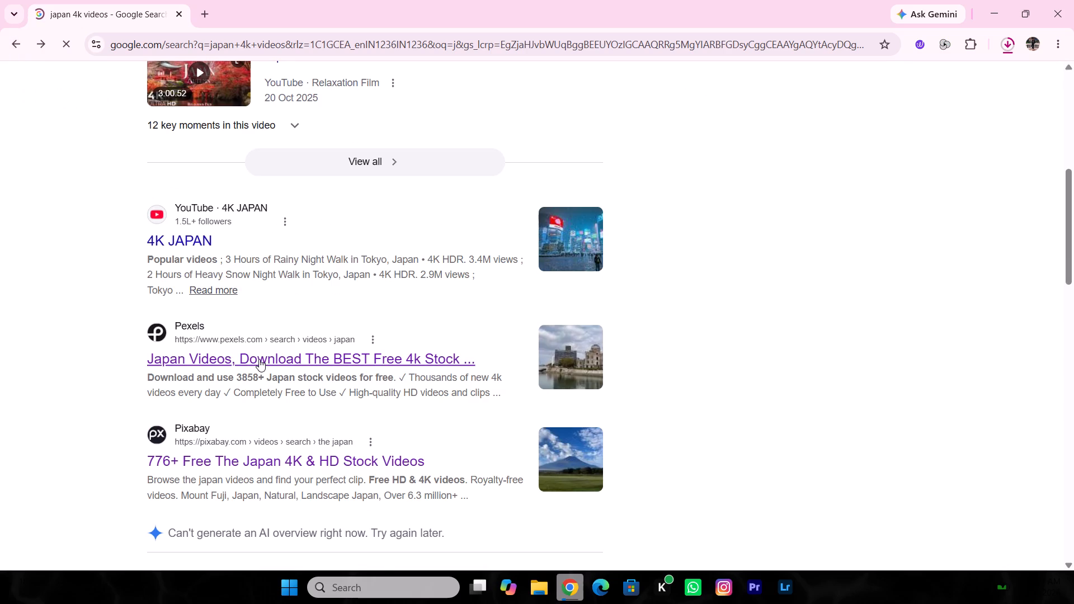
click(259, 359)
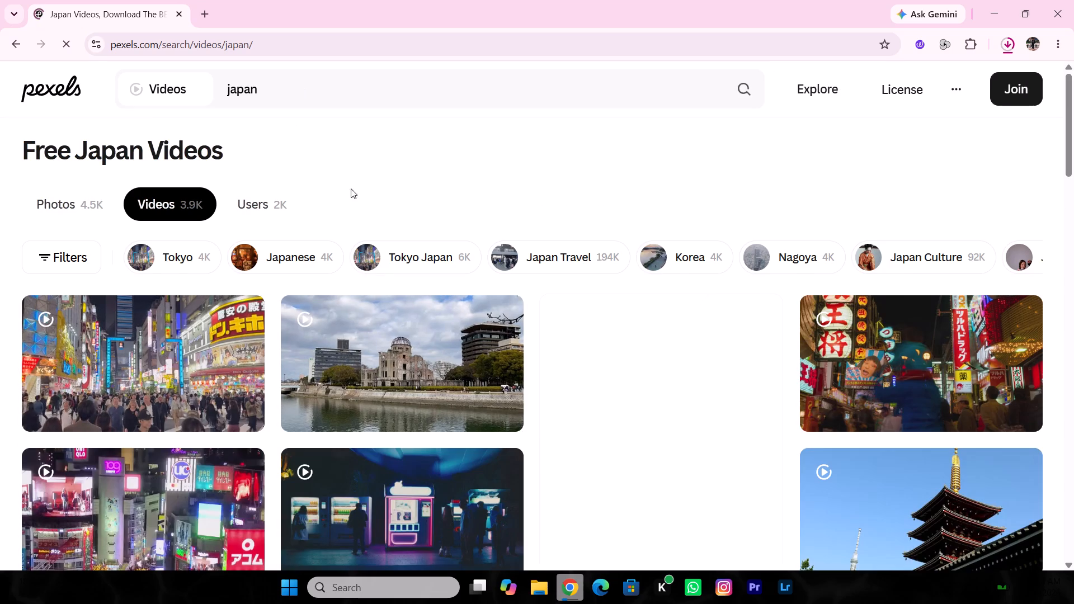
Download the Pexels clip of glowing vending machines at night and close the thank-you overlay.
scroll(354, 333, down, 1)
scroll(309, 335, down, 2)
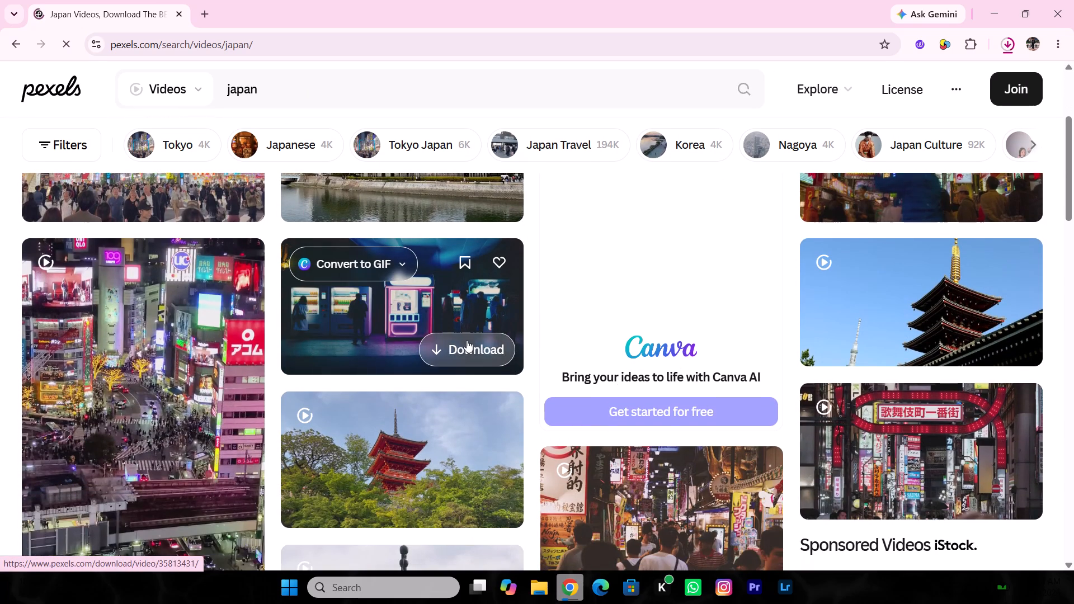
click(467, 340)
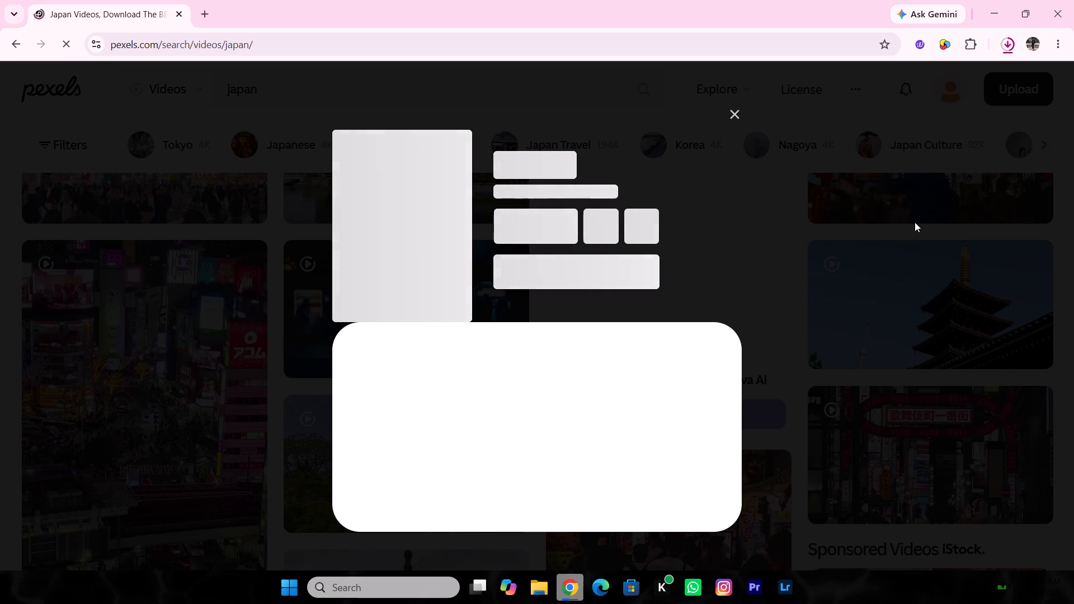
click(736, 115)
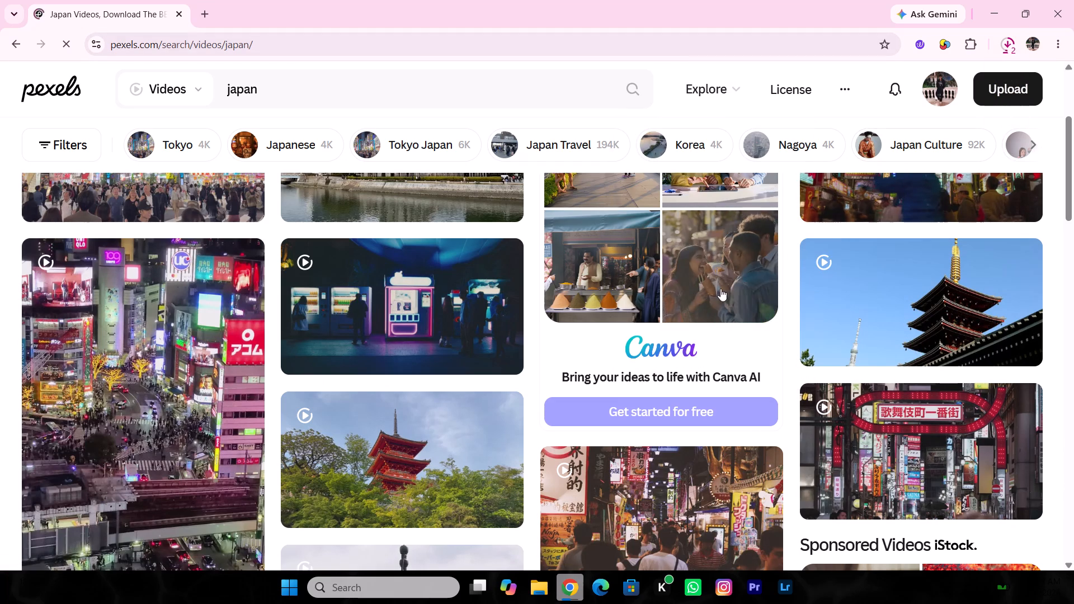
Look through the Pexels results for "japan" videos for more clips of city streets, temples and scenery.
scroll(600, 427, down, 2)
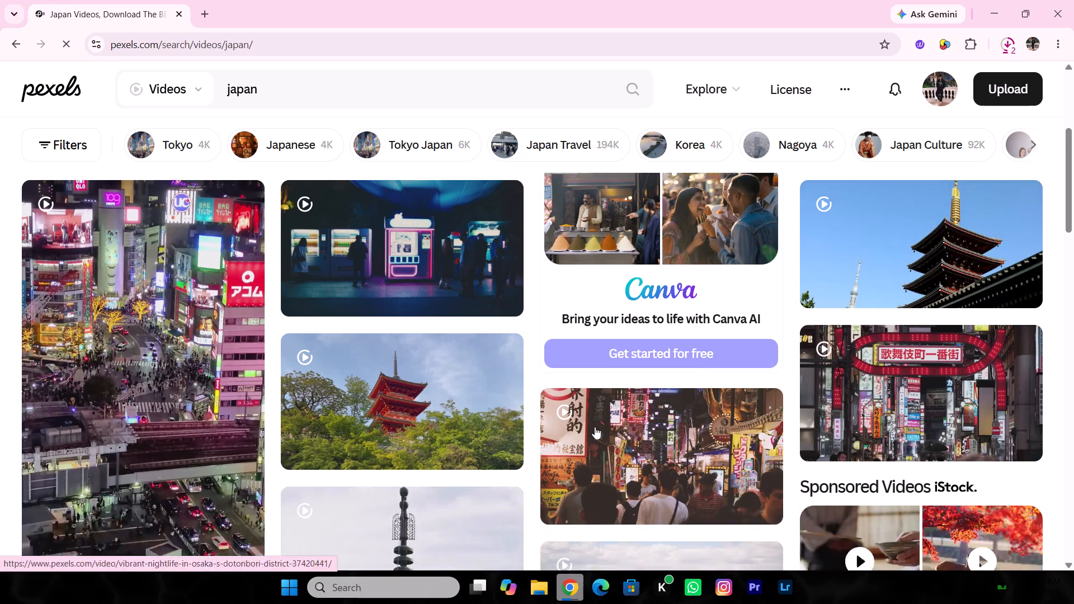
scroll(691, 384, down, 2)
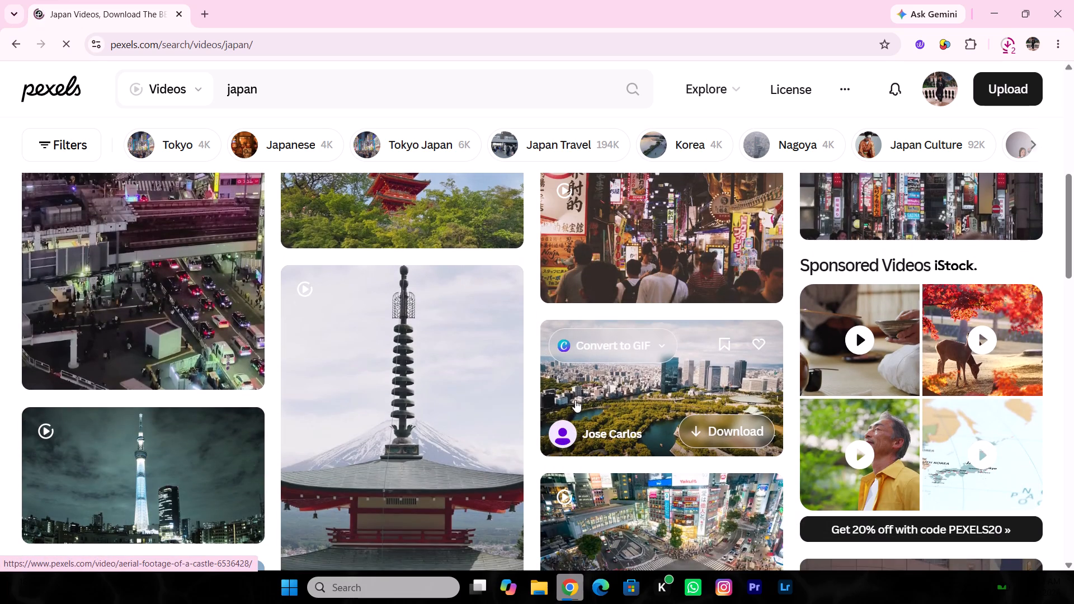
scroll(254, 428, down, 3)
scroll(420, 374, down, 1)
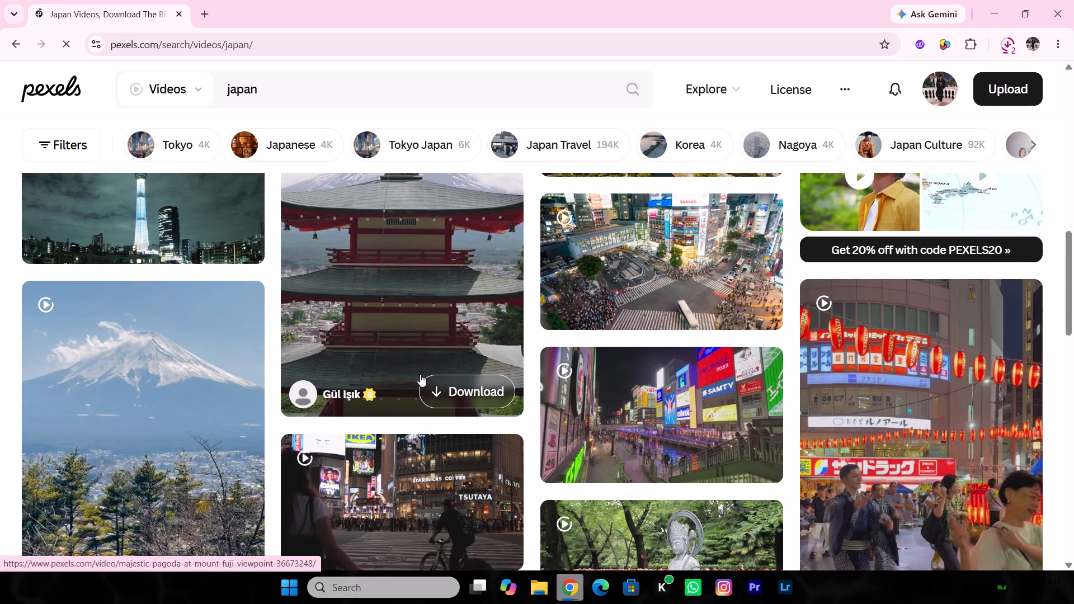
scroll(451, 454, down, 2)
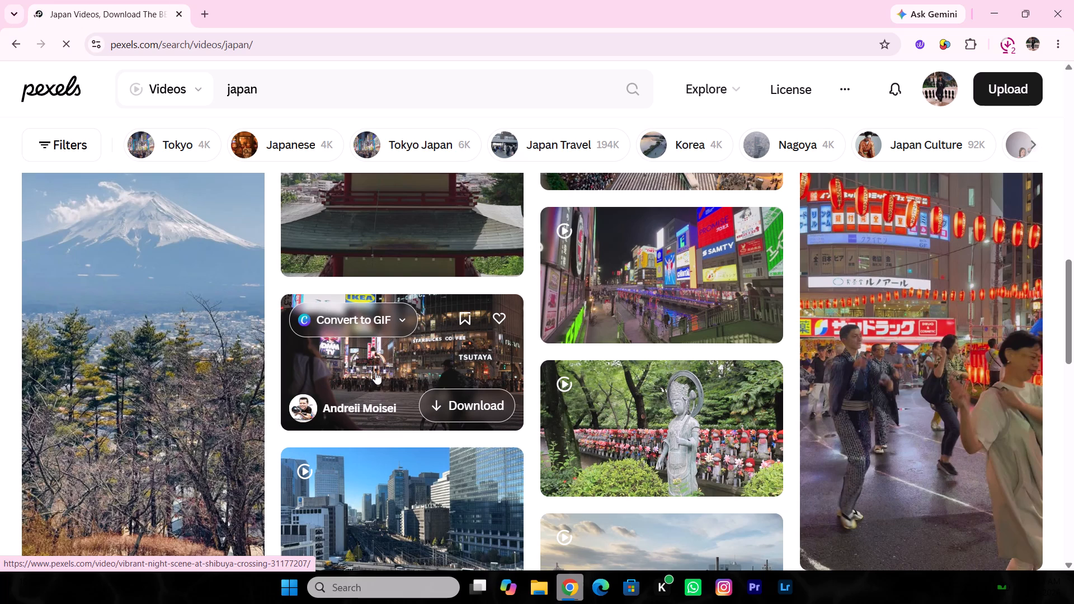
scroll(375, 373, down, 4)
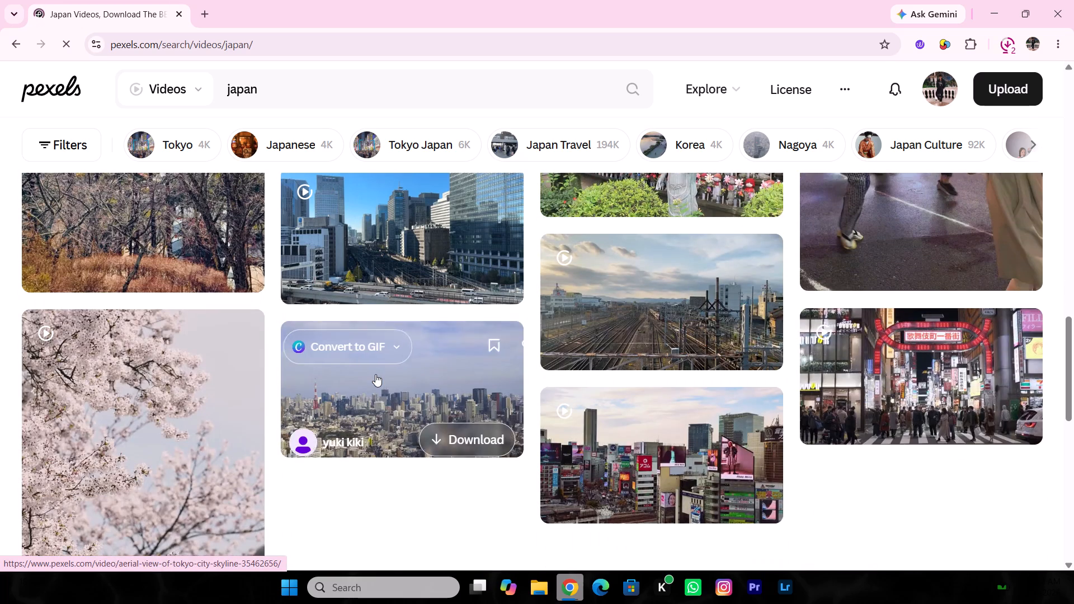
scroll(375, 374, up, 5)
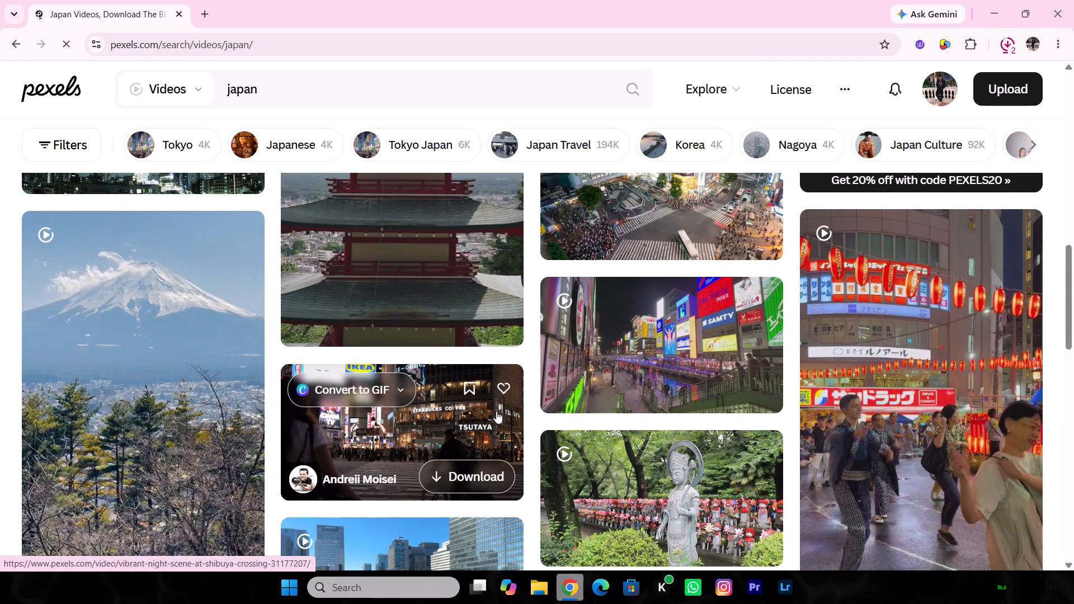
scroll(459, 476, down, 5)
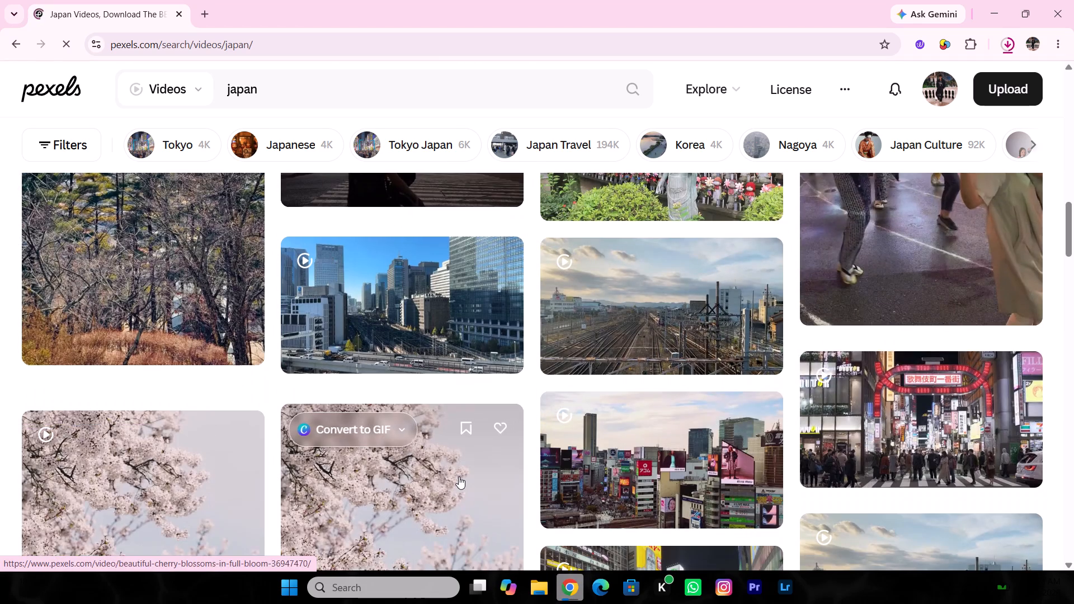
scroll(459, 476, down, 3)
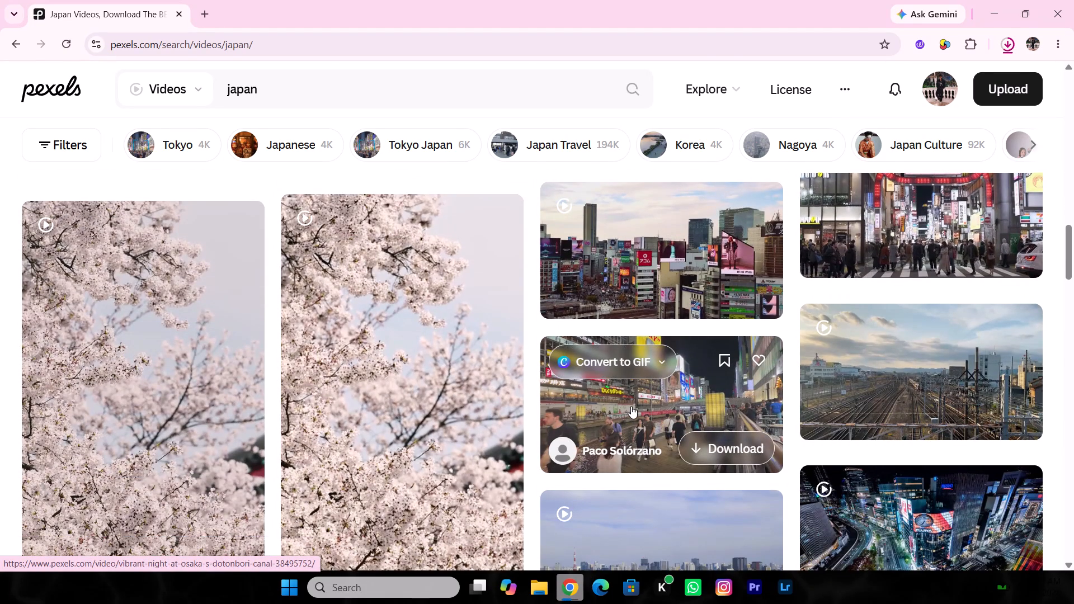
scroll(630, 411, down, 8)
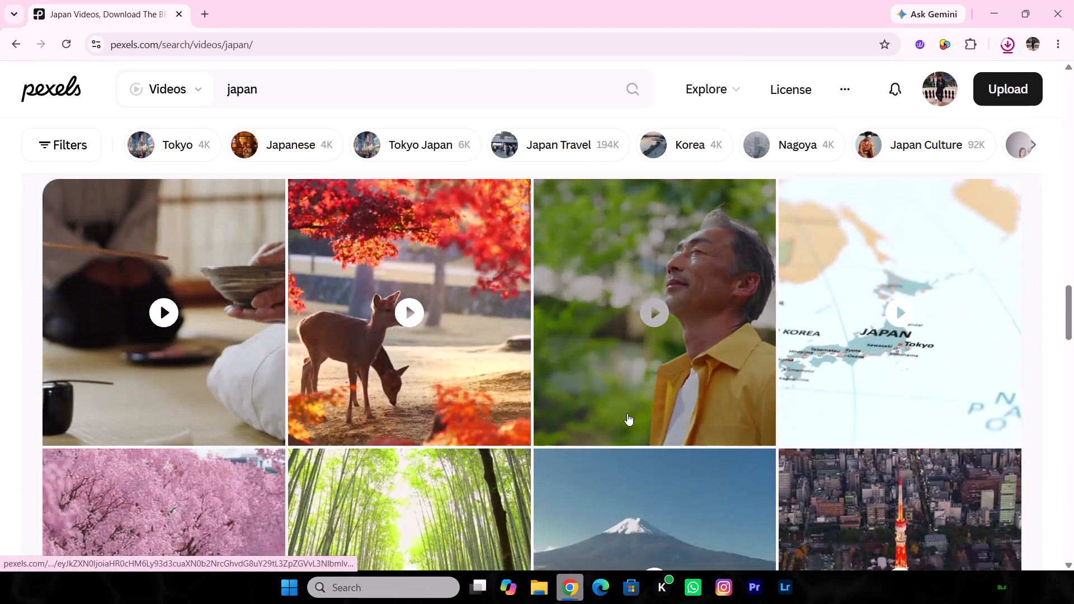
scroll(627, 413, down, 5)
scroll(627, 414, up, 7)
scroll(626, 417, down, 9)
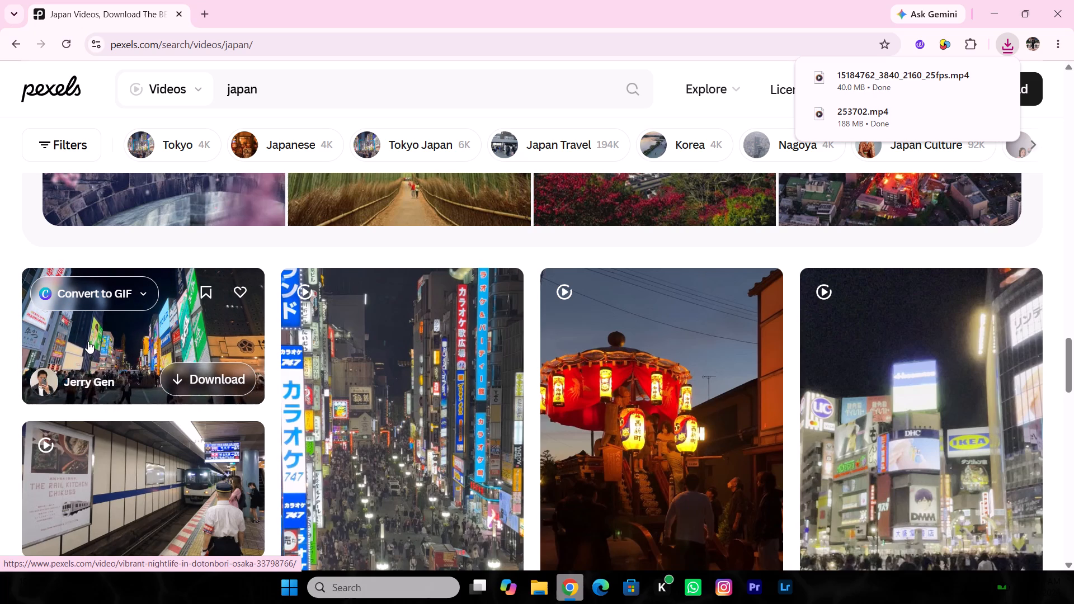
scroll(168, 348, down, 2)
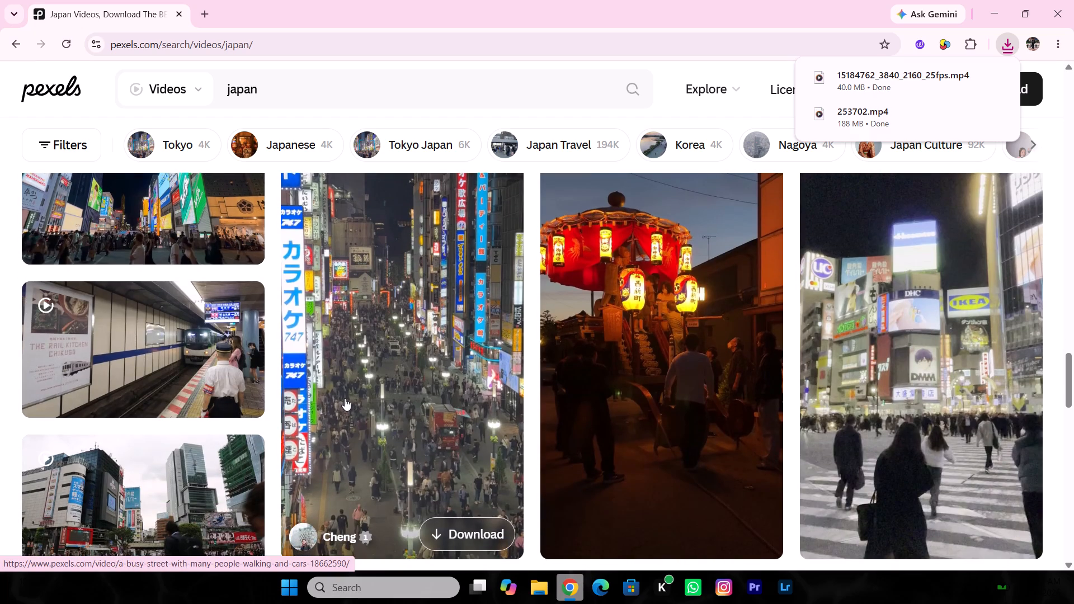
scroll(347, 399, down, 4)
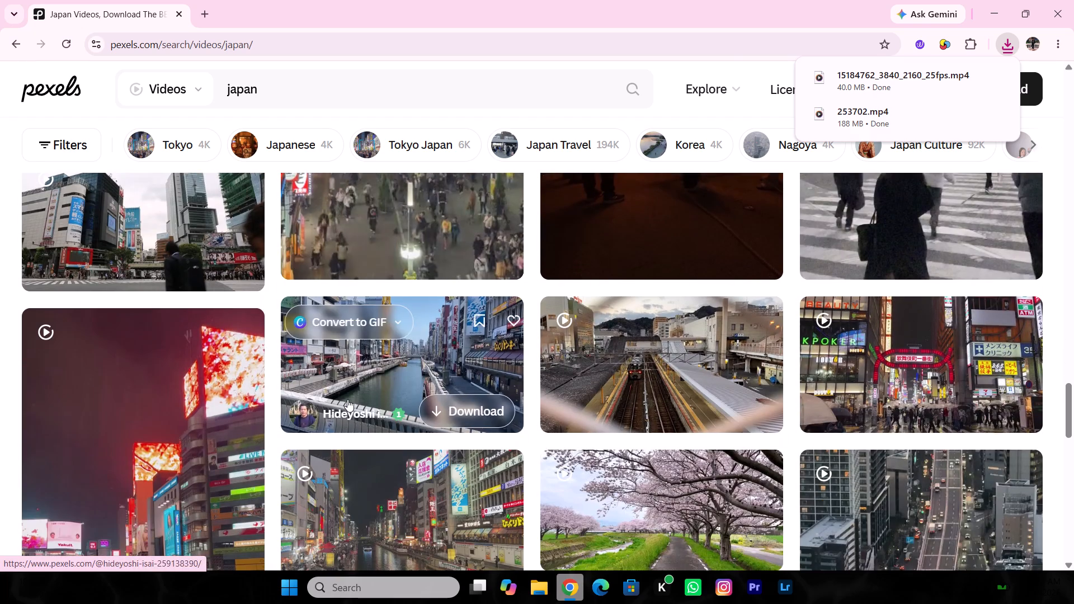
scroll(612, 412, down, 3)
scroll(626, 413, up, 3)
scroll(626, 413, down, 1)
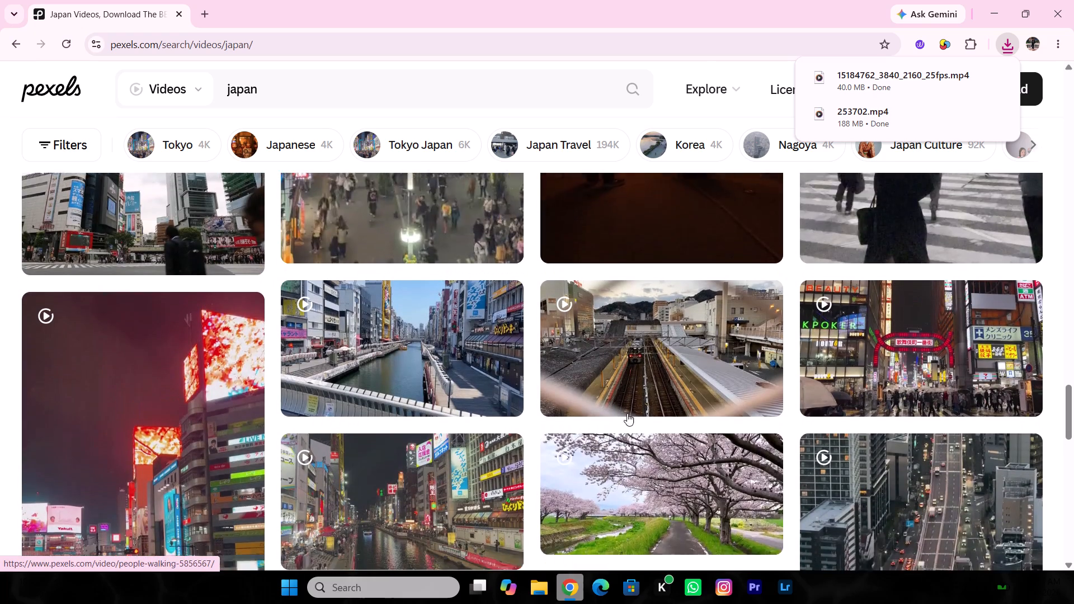
scroll(363, 417, down, 5)
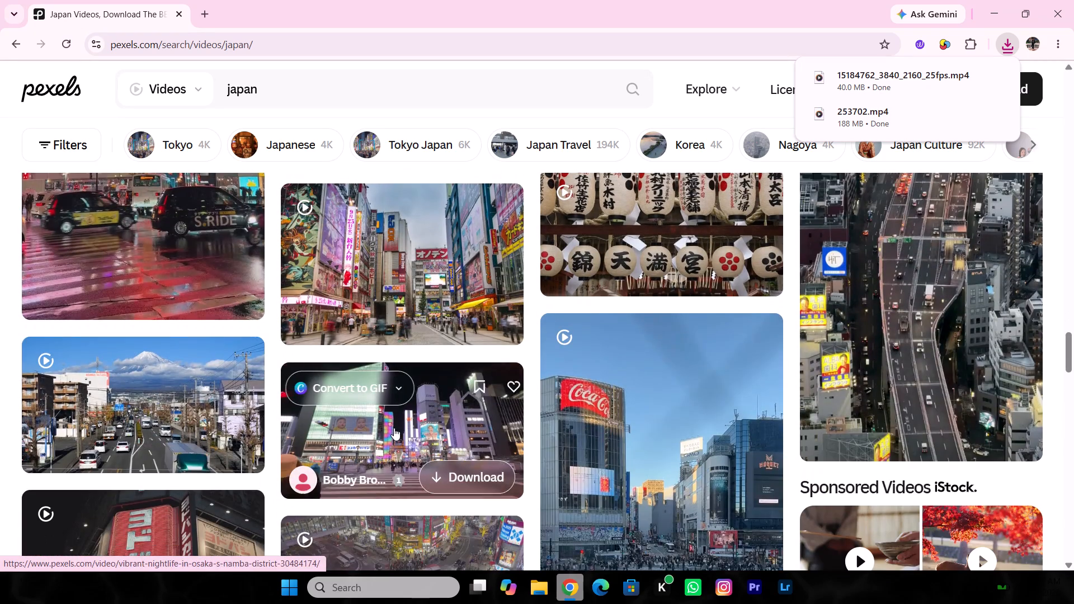
scroll(142, 406, down, 4)
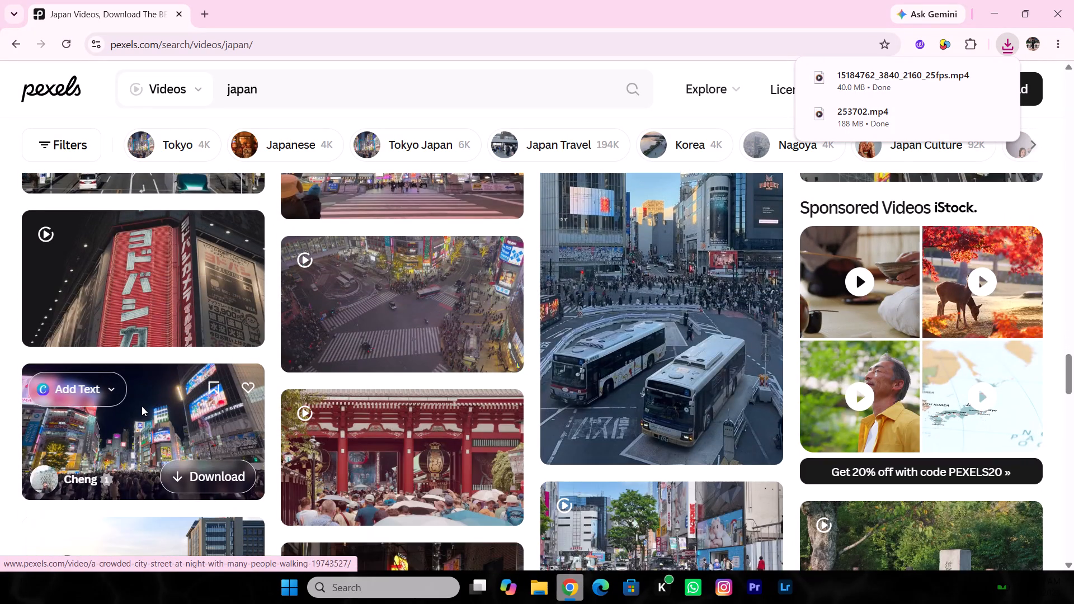
scroll(142, 406, down, 2)
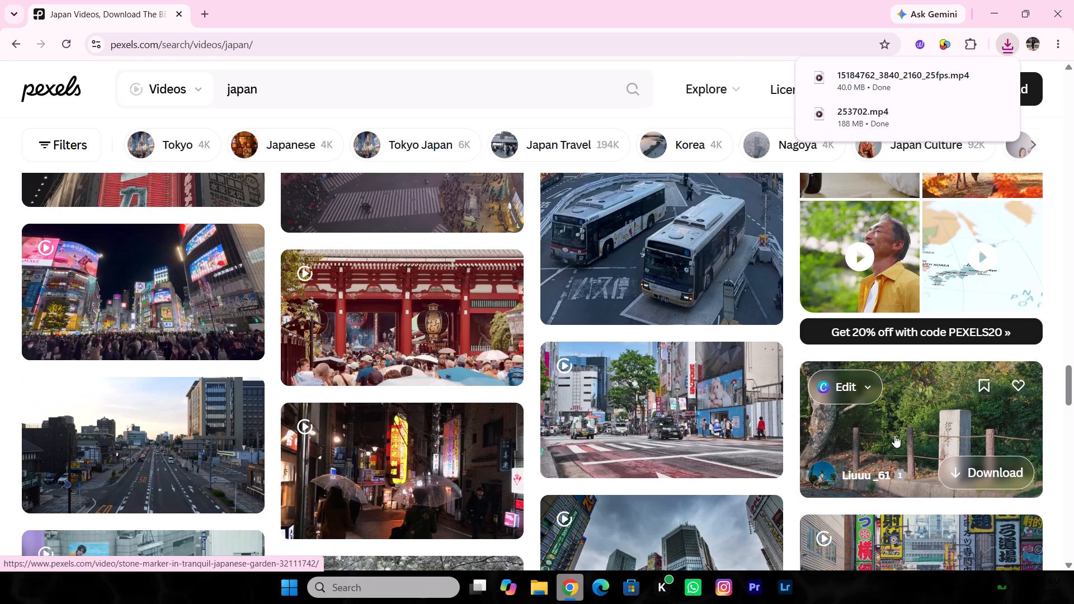
Download the Pexels clip of the stone marker in a Japanese garden, close the thank-you overlay and check the recent downloads.
scroll(894, 435, down, 4)
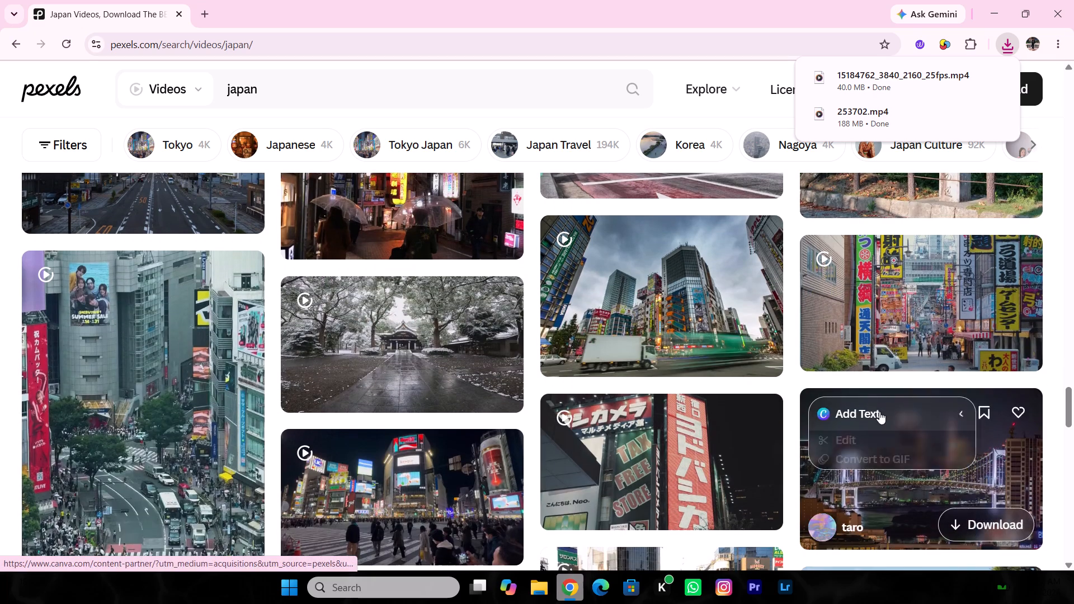
scroll(945, 328, up, 2)
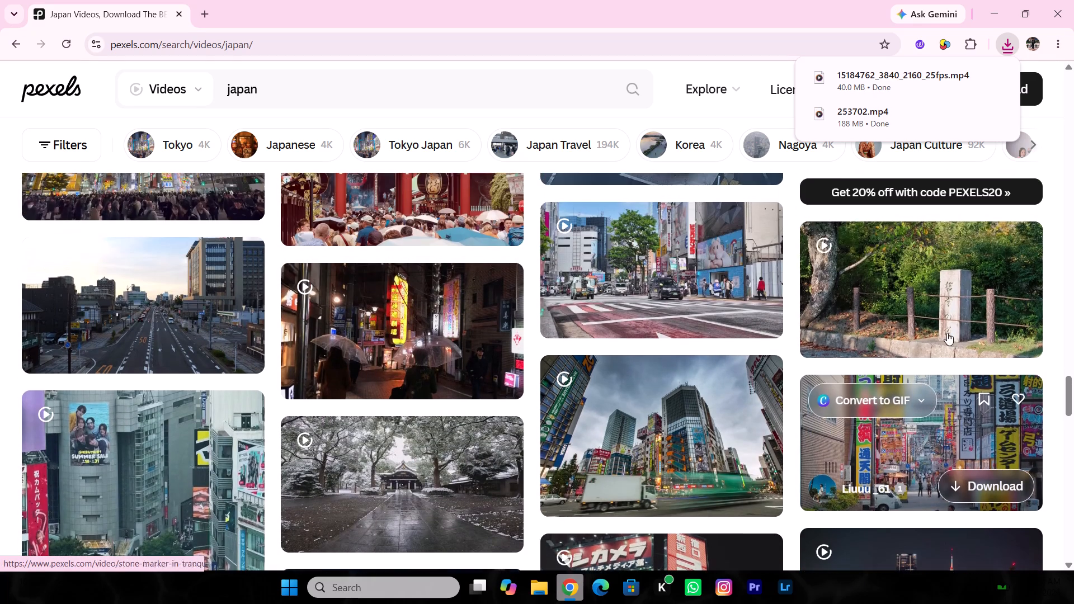
click(975, 328)
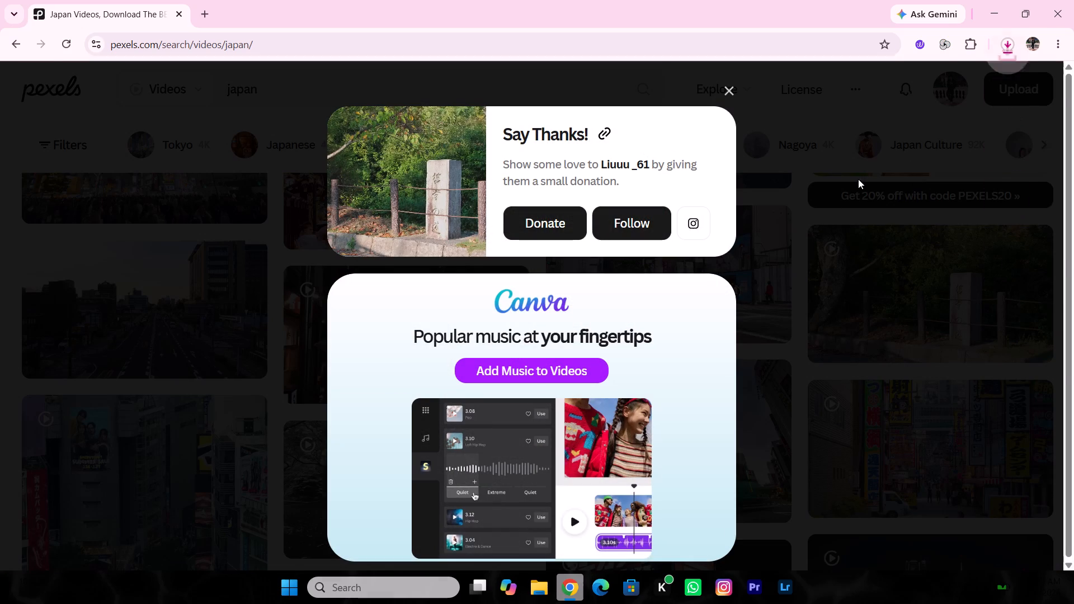
click(858, 179)
click(1006, 41)
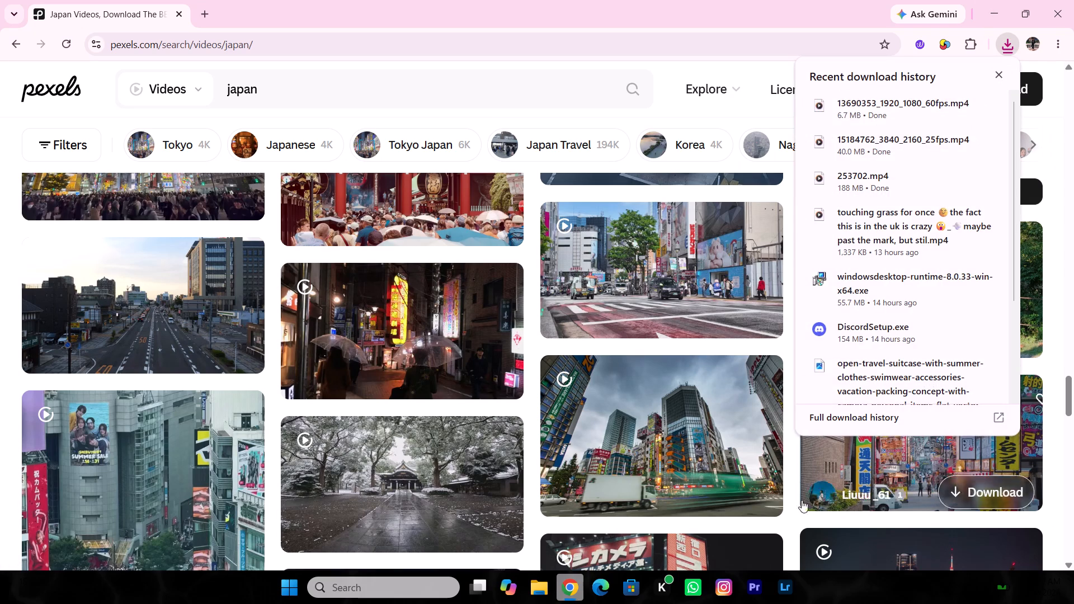
Switch to Adobe Premiere and import the clips 13690353_1920_1080_60fps, 15184762_3840_2160_25fps and 253702 from Downloads into the project.
click(735, 598)
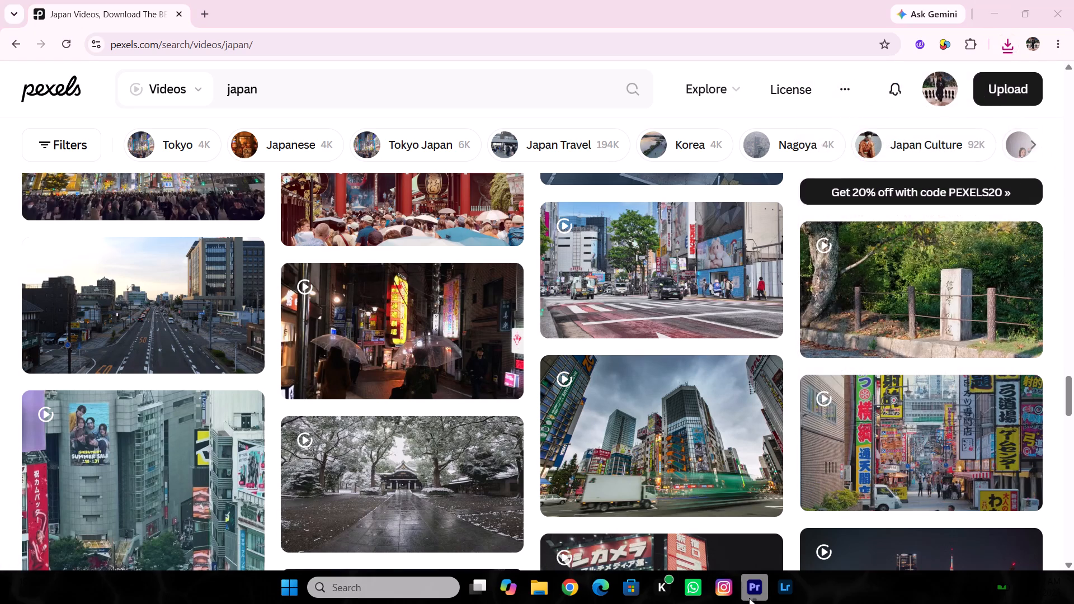
click(1073, 0)
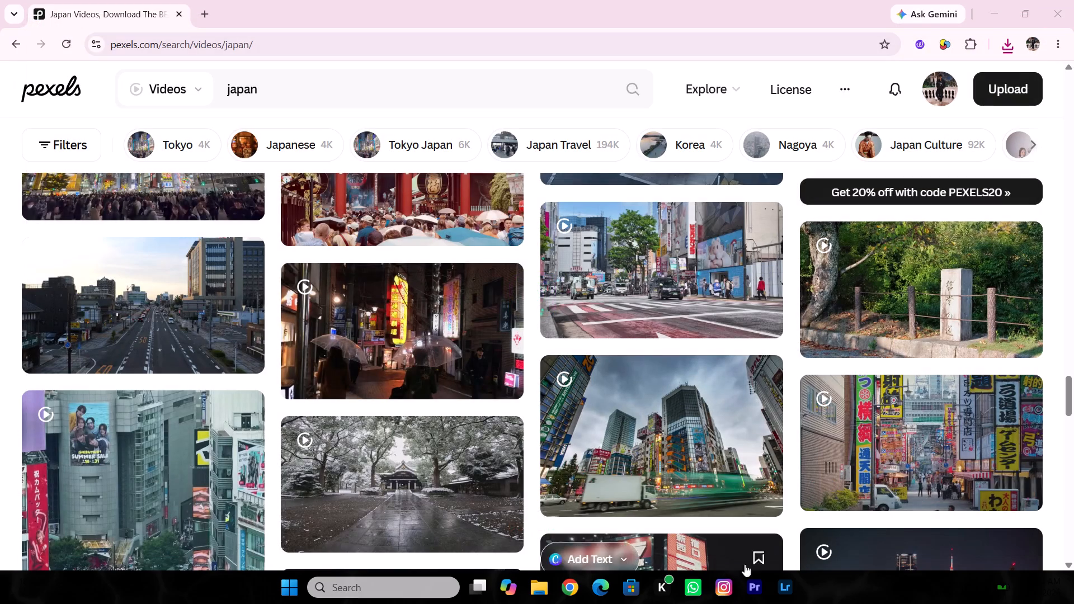
click(745, 588)
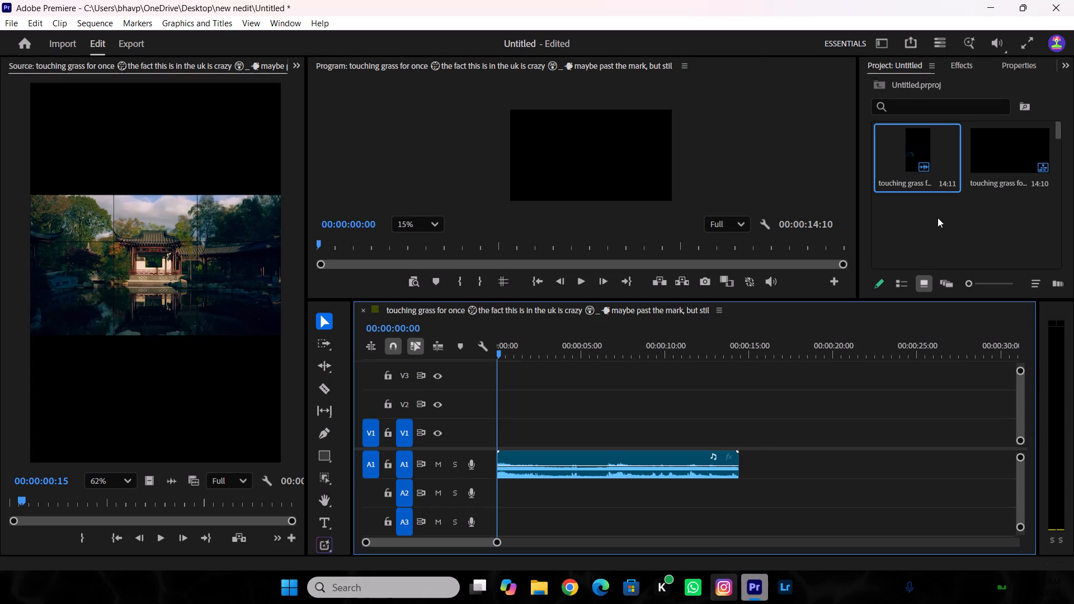
double_click(938, 218)
drag(318, 170, 153, 176)
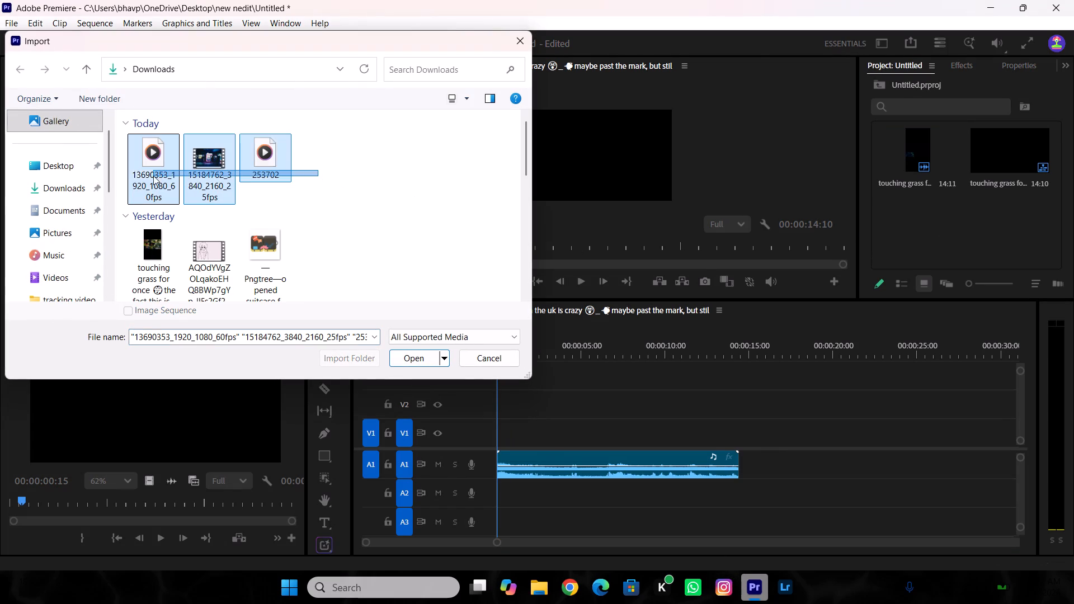
drag(153, 176, 93, 178)
click(420, 365)
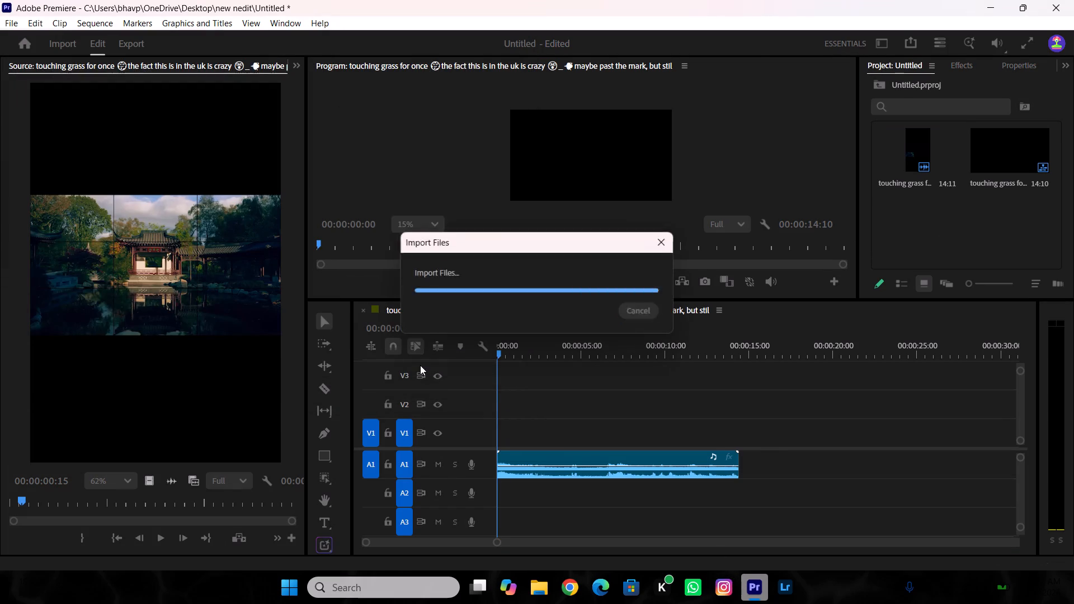
Place the imported Mount Fuji clip 253702.mp4 on video track V1 at the start of the sequence, above the audio.
drag(916, 155, 895, 181)
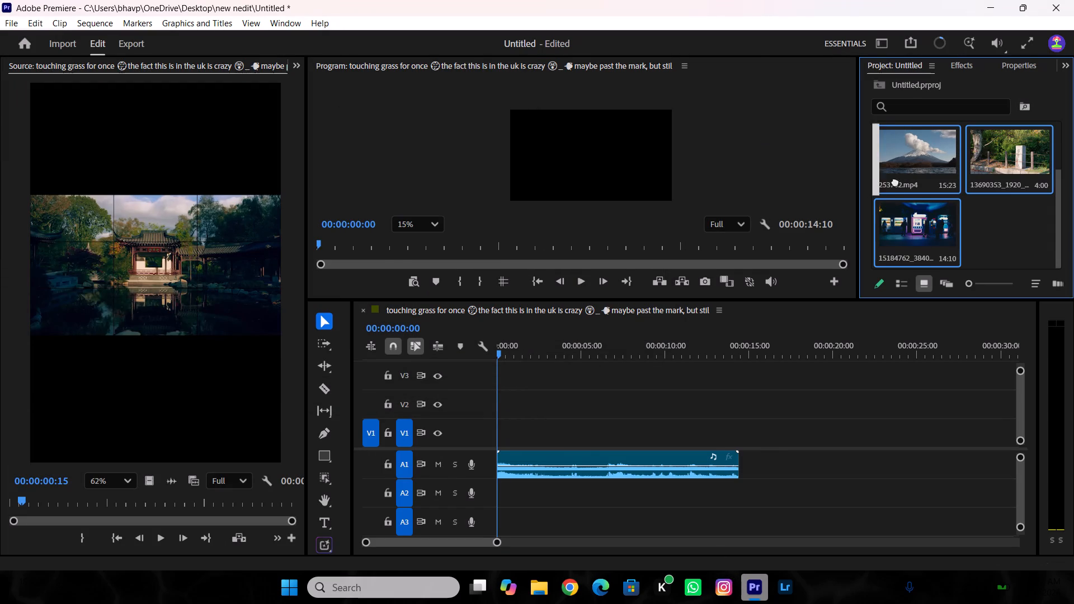
drag(895, 181, 926, 145)
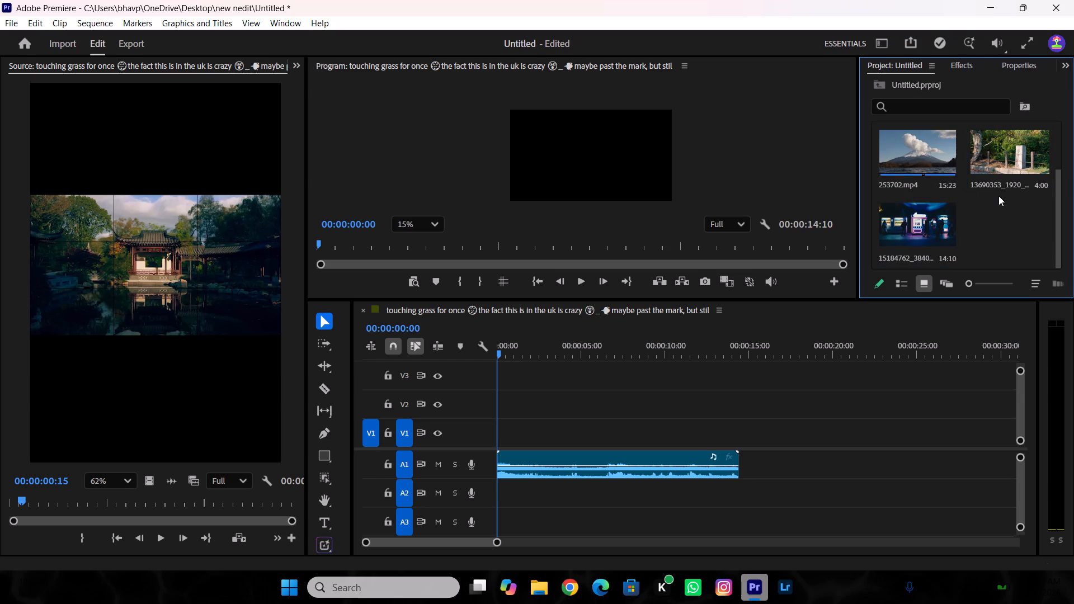
click(998, 196)
click(893, 177)
drag(898, 163, 605, 434)
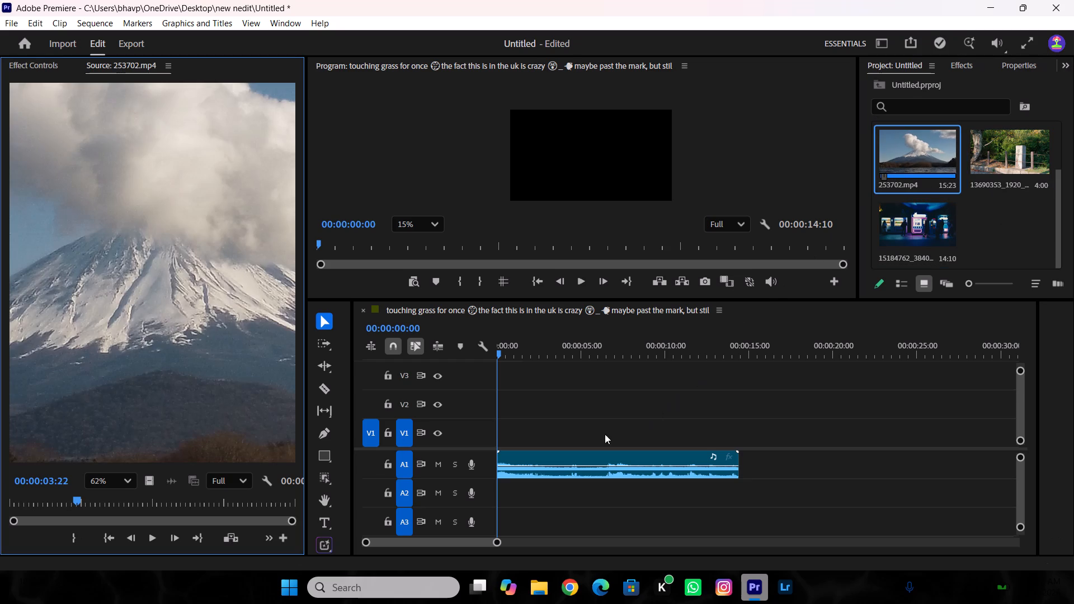
drag(605, 434, 544, 437)
drag(911, 161, 538, 442)
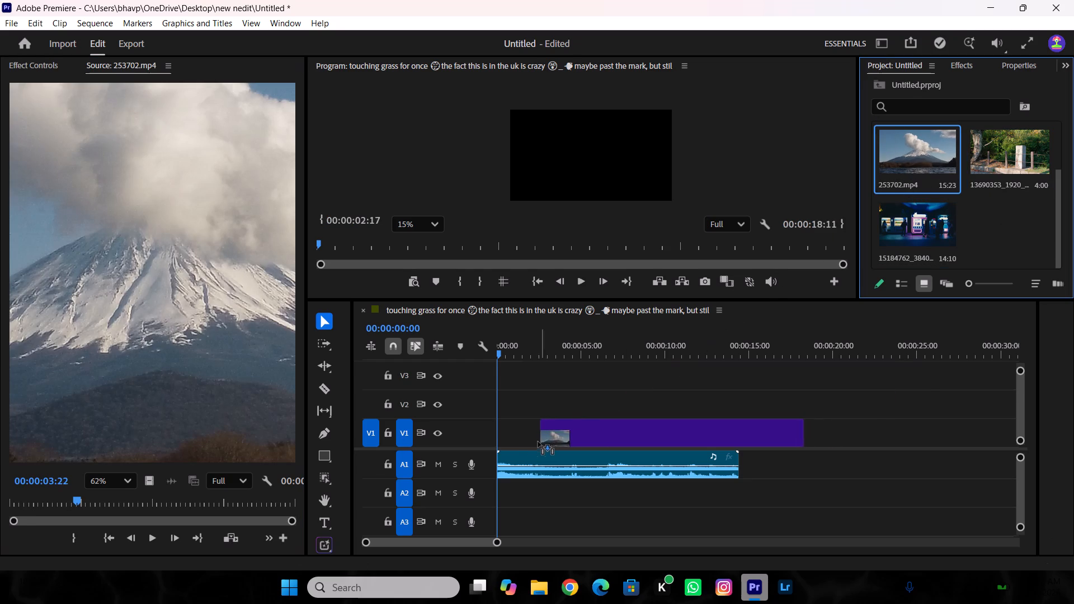
drag(538, 442, 483, 445)
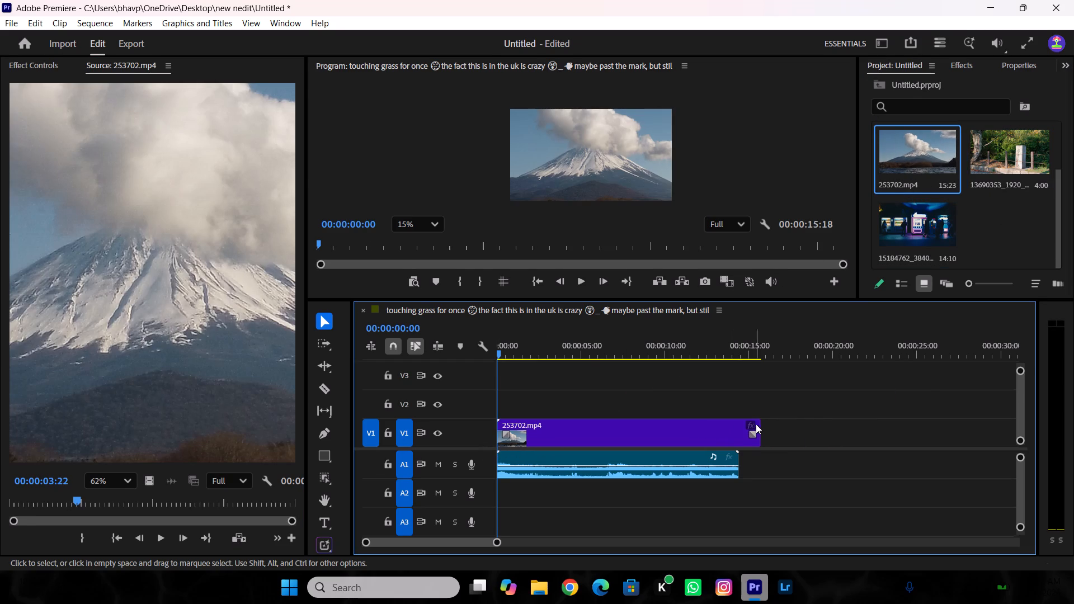
Trim the end of the Mount Fuji clip on V1 so it lasts just under one second.
drag(759, 424, 507, 464)
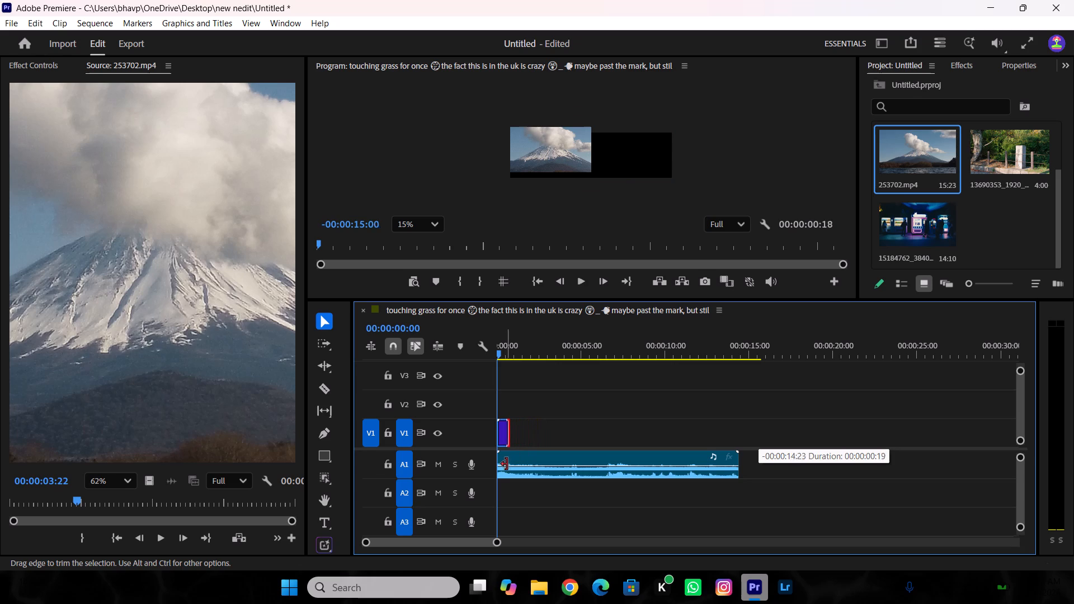
drag(507, 464, 508, 465)
Open the "touching grass for once" reference video in the Source monitor and play its opening repeatedly to study the title timing.
drag(58, 502, 0, 511)
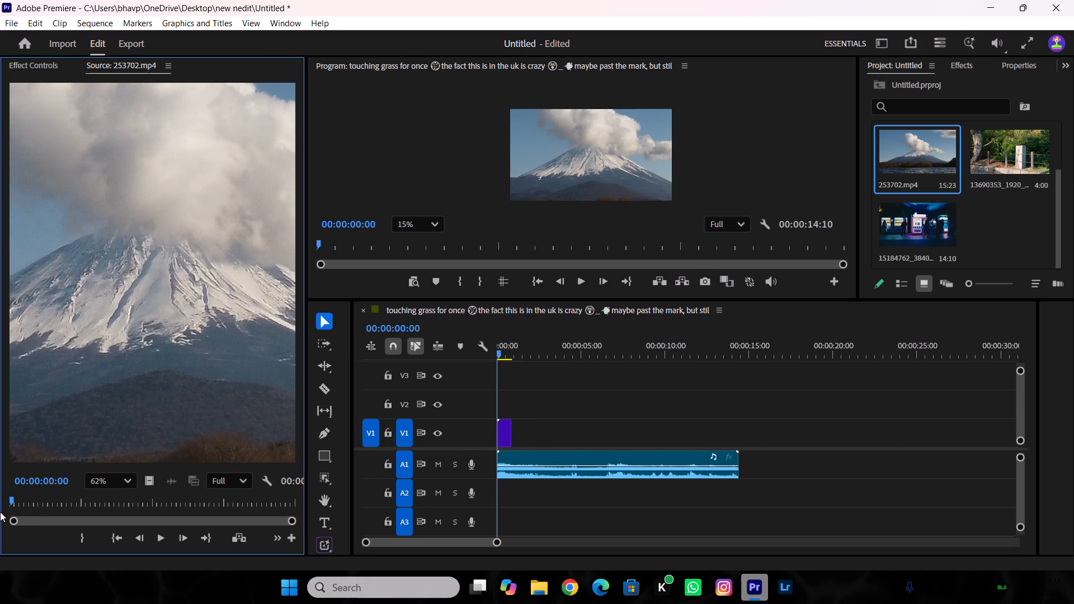
scroll(1009, 185, up, 4)
double_click(933, 167)
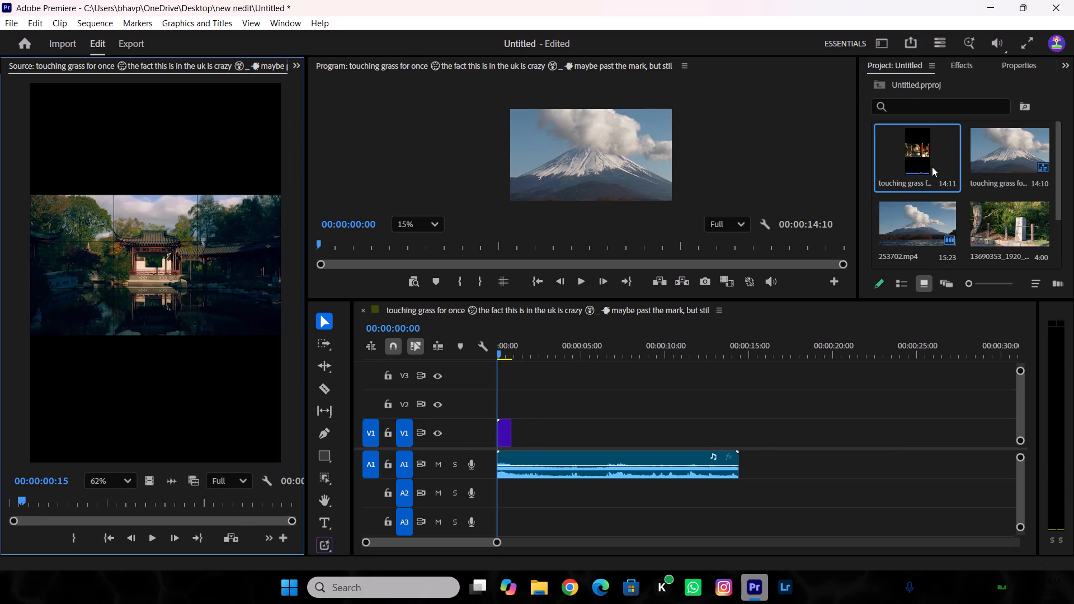
drag(50, 506, 0, 513)
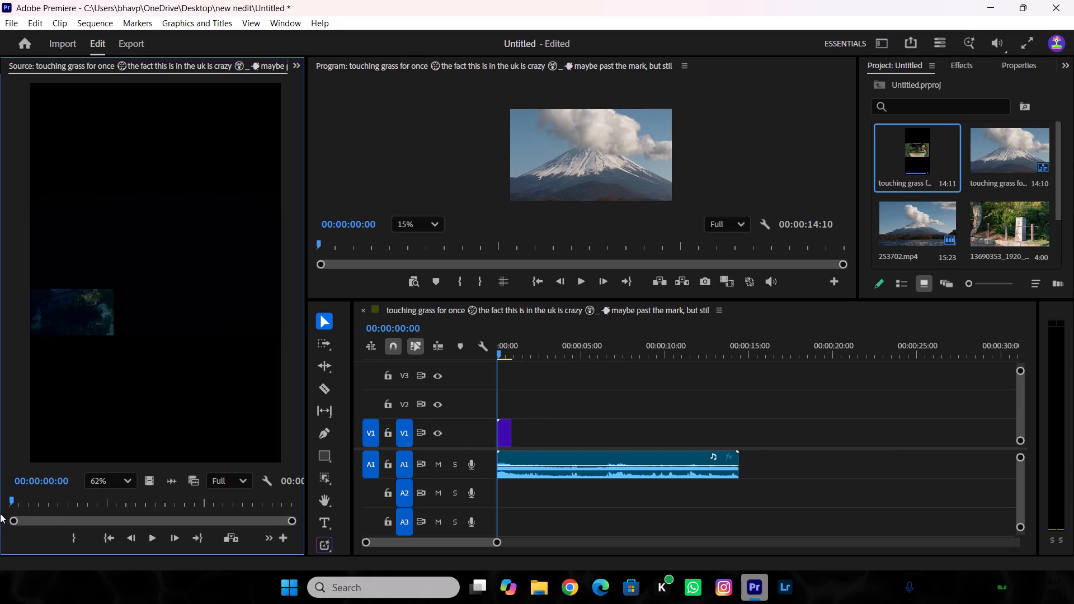
drag(0, 513, 0, 515)
key(space)
key(space)
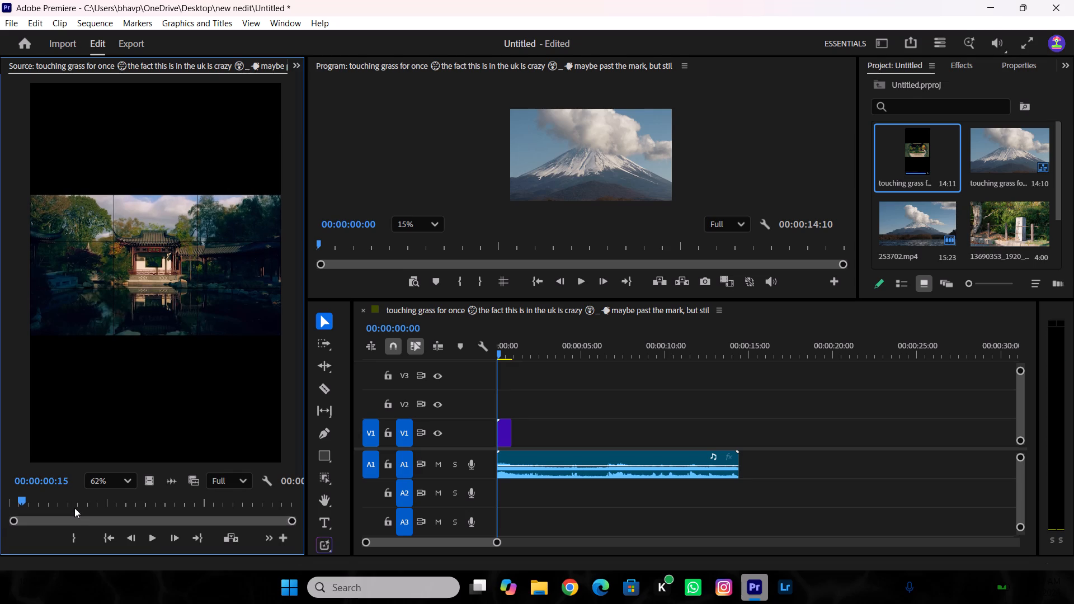
key(space)
key(space)
key(space)
key(space)
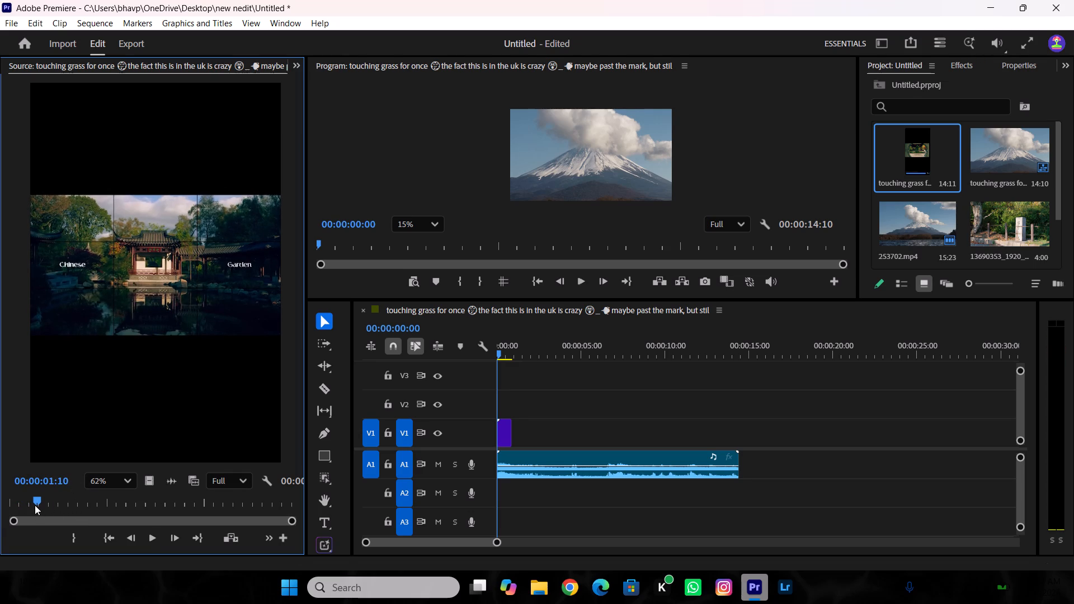
drag(35, 505, 0, 521)
key(space)
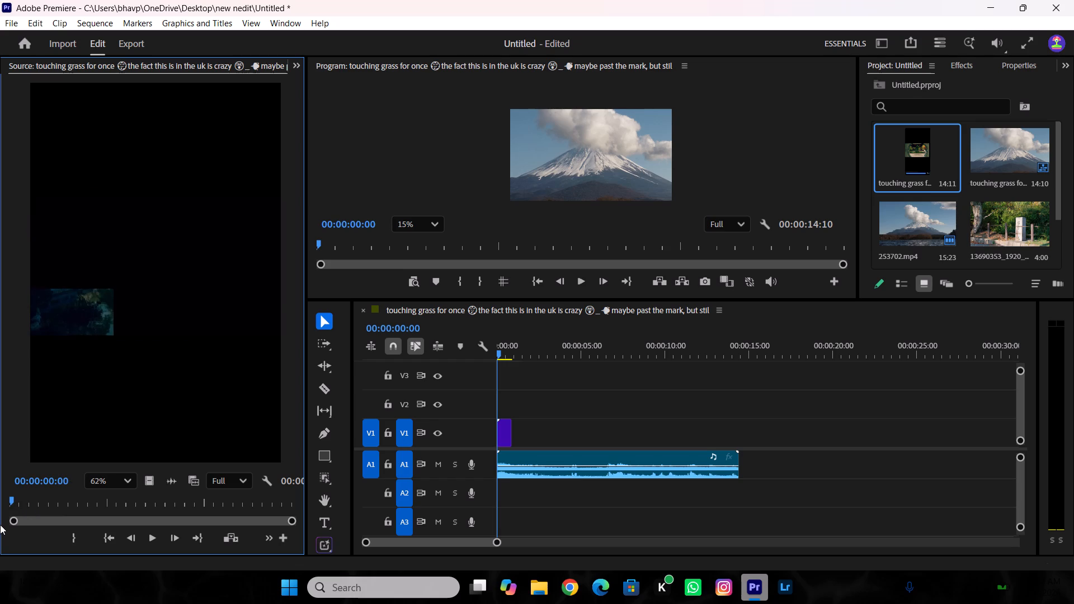
key(space)
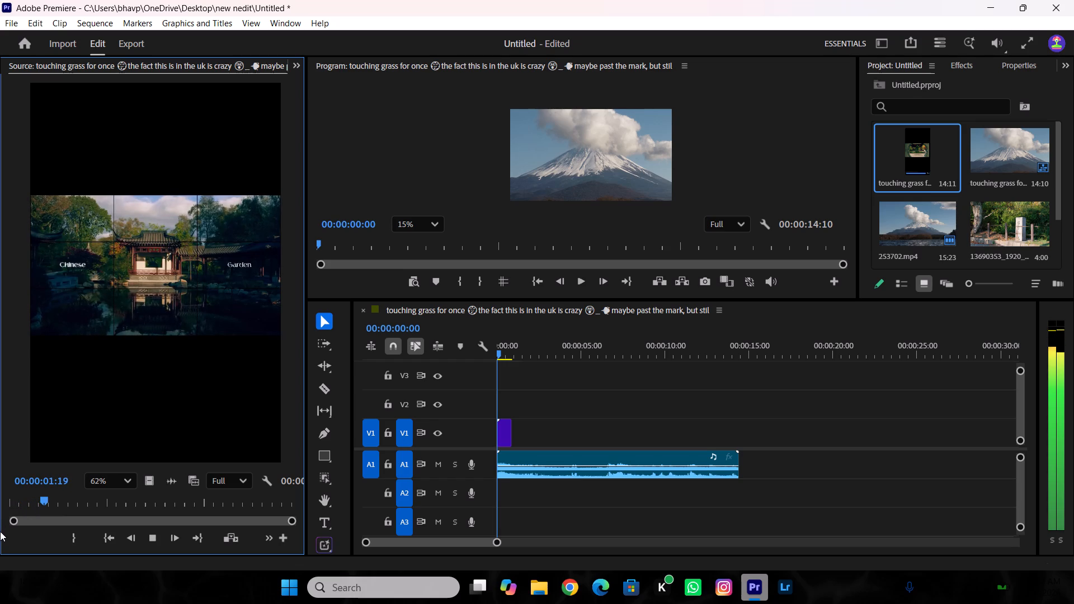
Play the sequence from the start in short bursts to compare the Mount Fuji clip's cut with the audio.
drag(544, 351, 404, 353)
key(space)
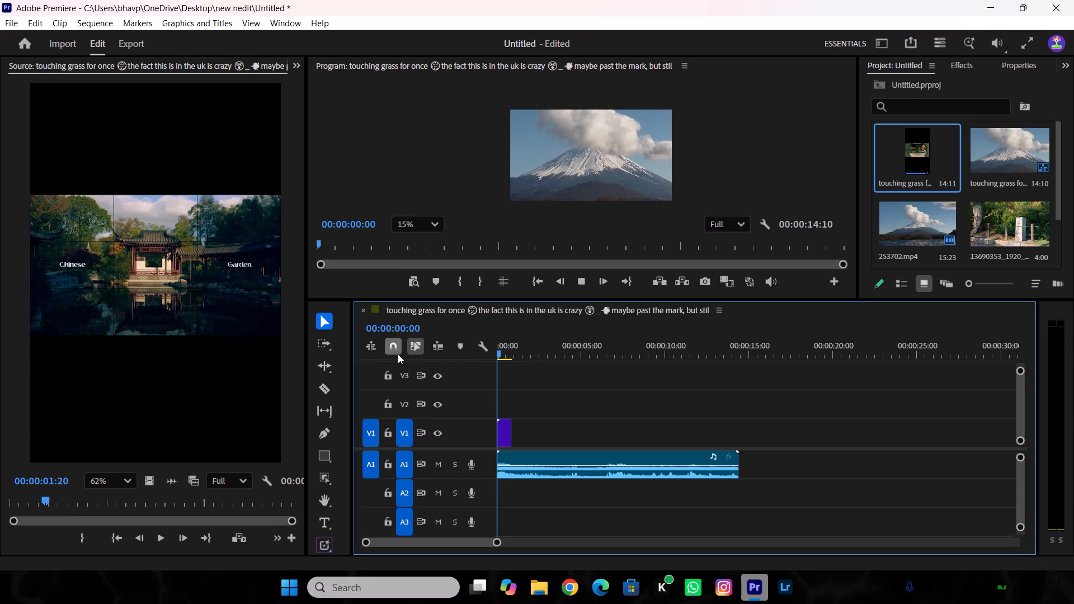
key(space)
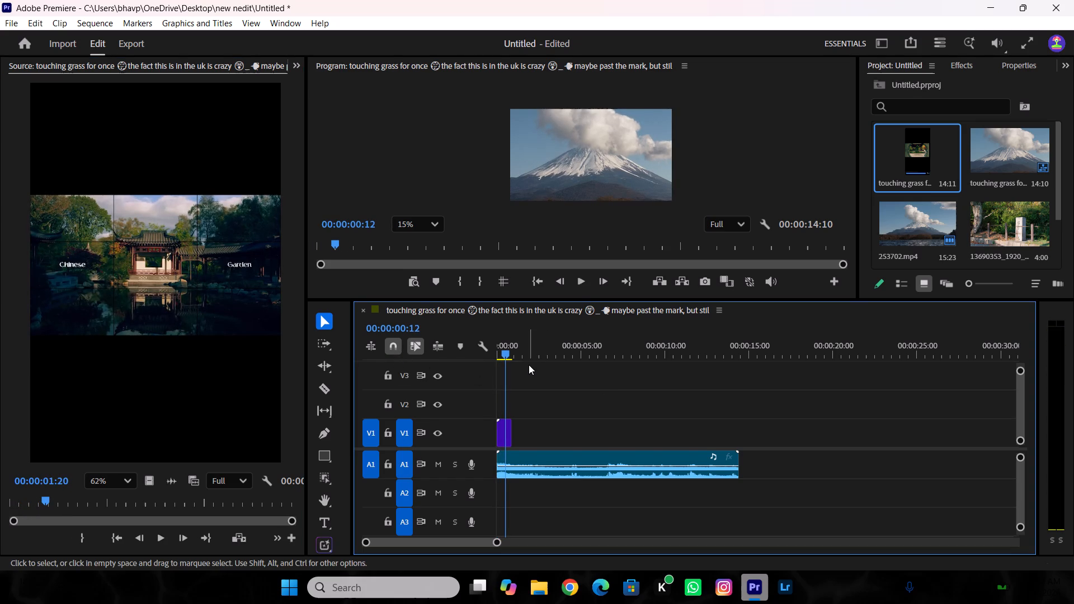
click(530, 365)
drag(530, 358, 460, 359)
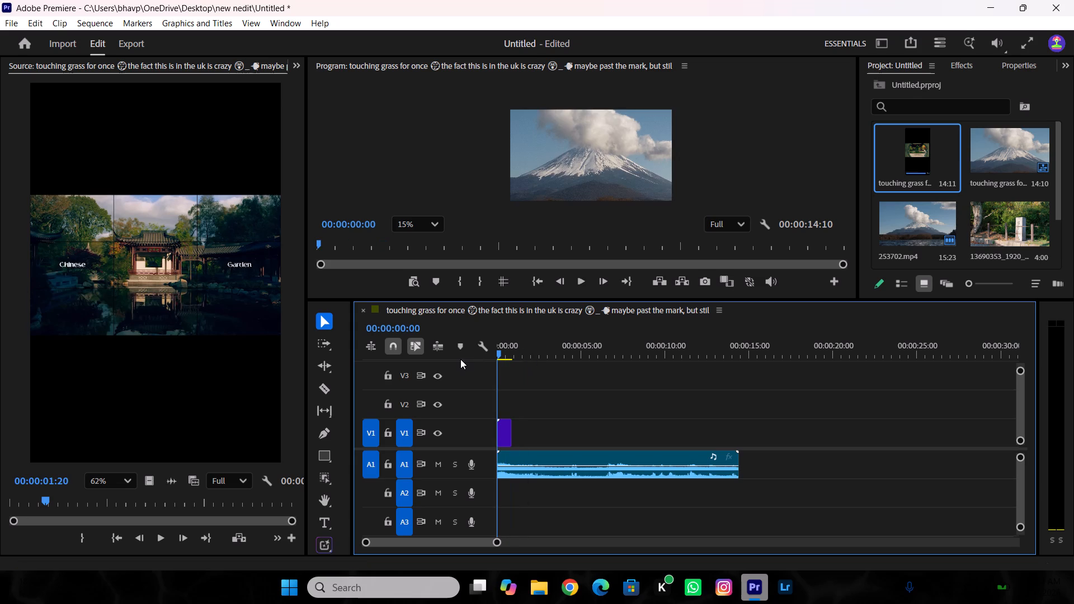
key(space)
key(space)
key(space)
key(space)
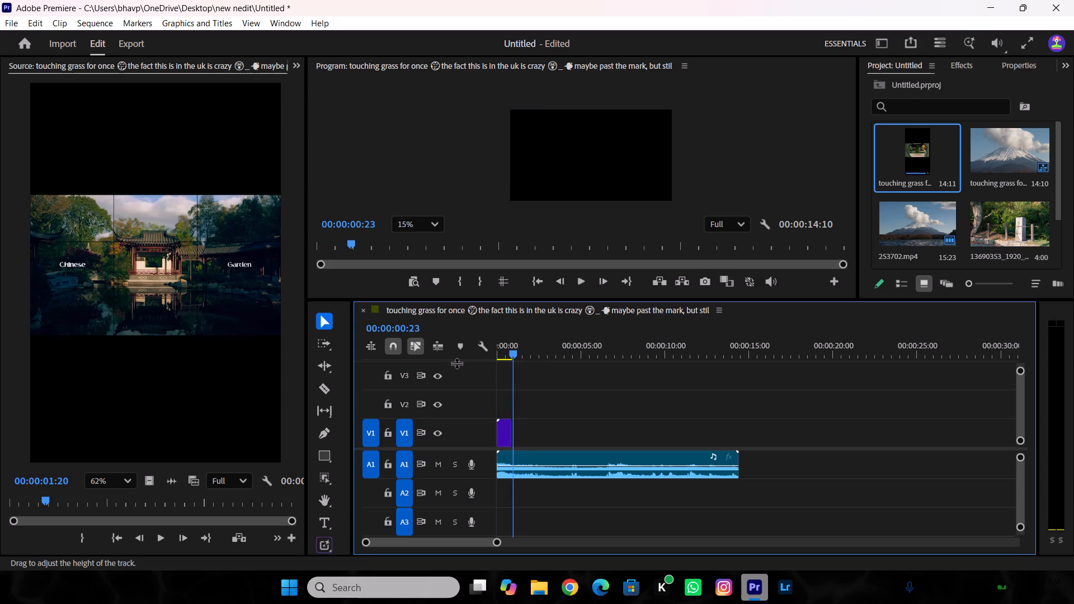
key(space)
key(space)
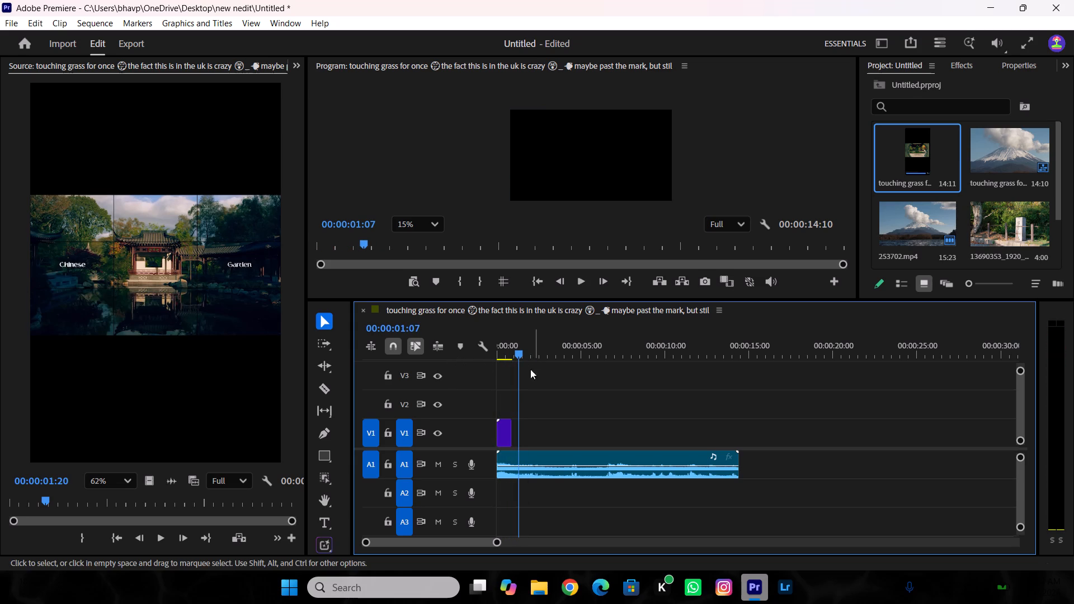
Find the cut point by playing the opening audio, and extend the end of the Mount Fuji clip on V1 to 00:00:01:14.
click(521, 355)
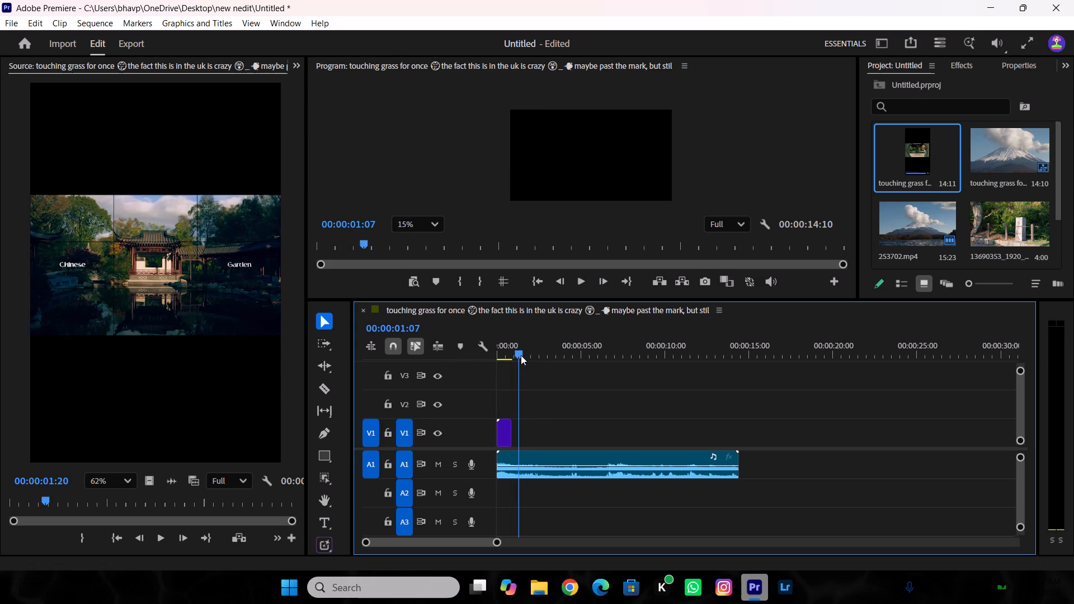
key(space)
key(space)
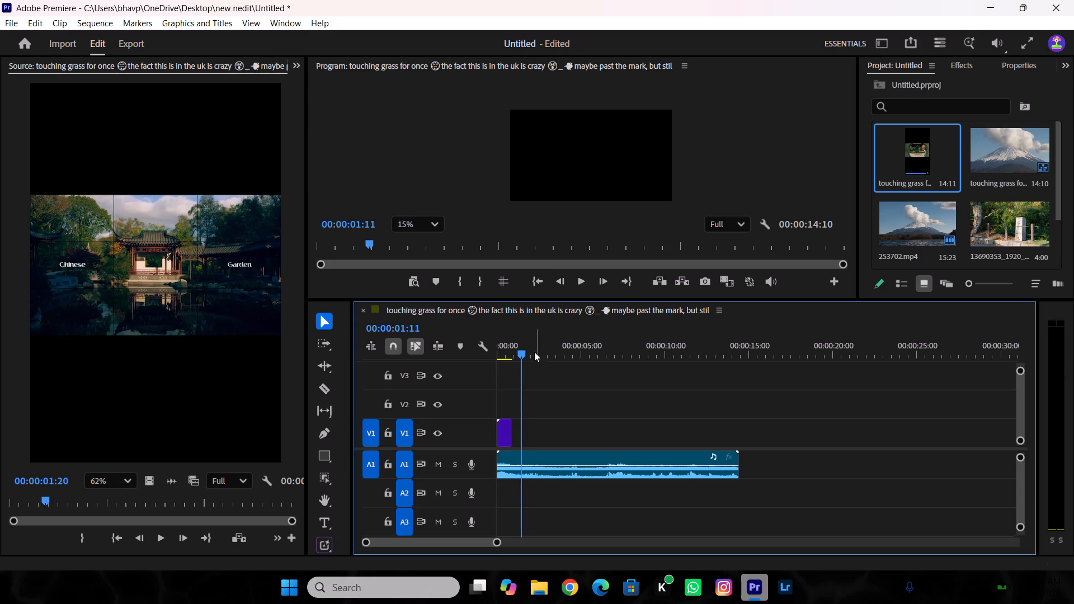
drag(525, 352, 406, 363)
key(space)
key(space)
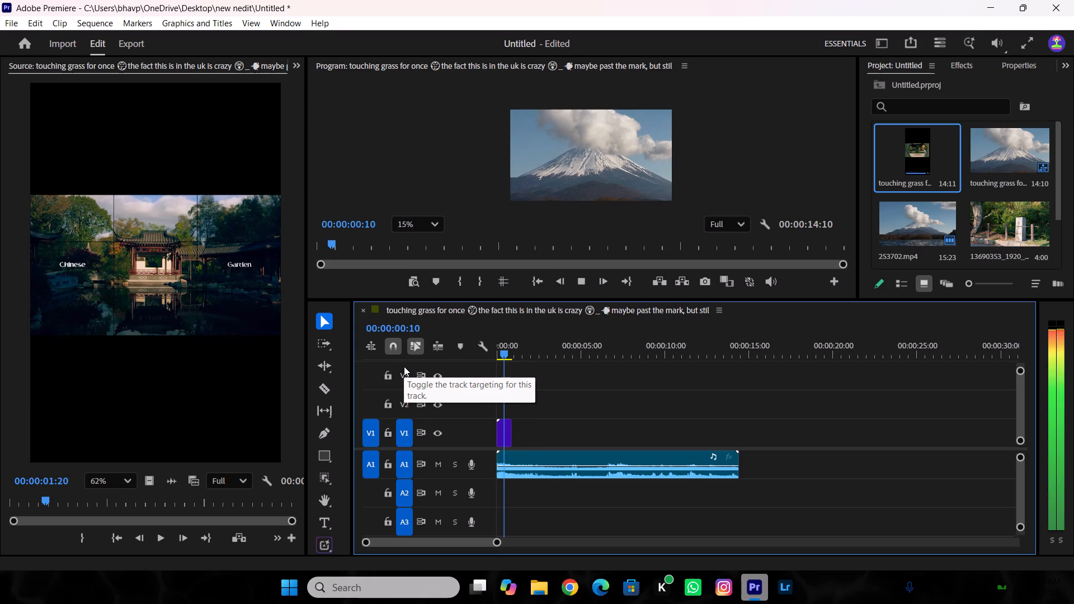
key(space)
key(space)
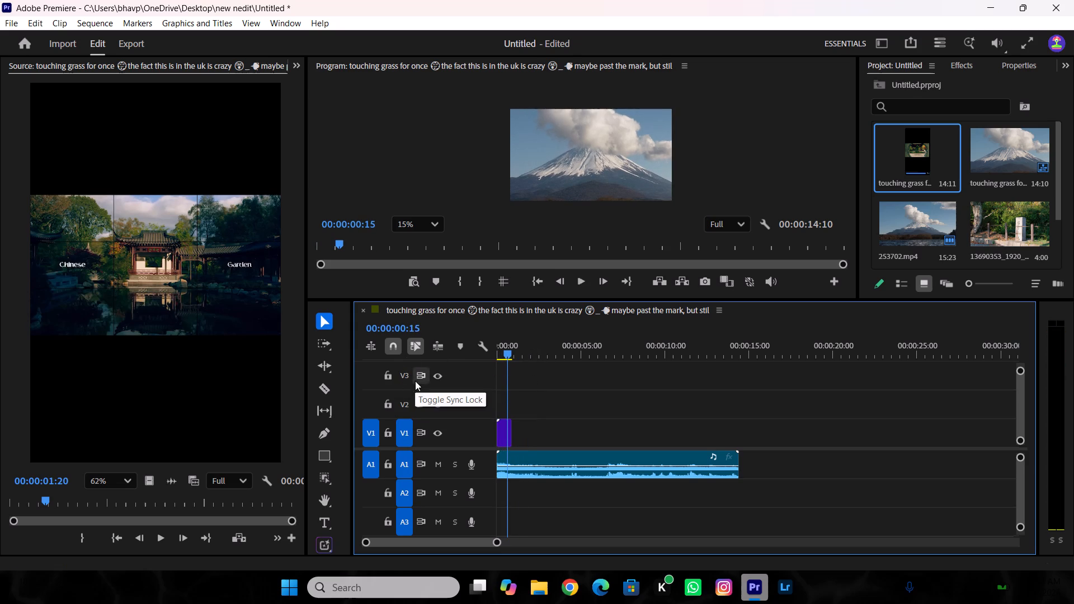
key(space)
key(space)
drag(544, 345, 412, 359)
key(space)
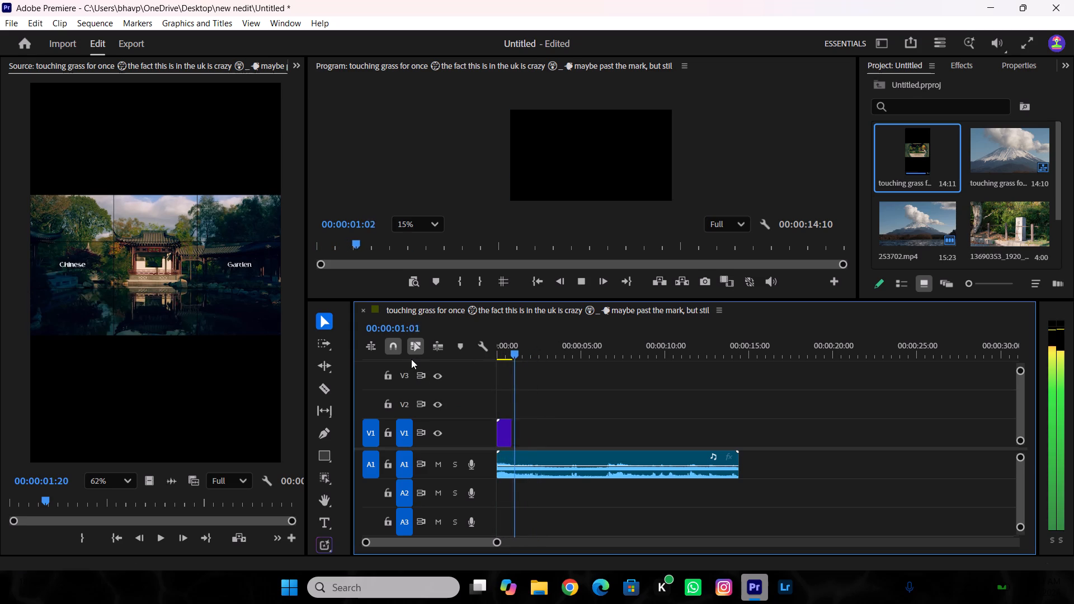
key(space)
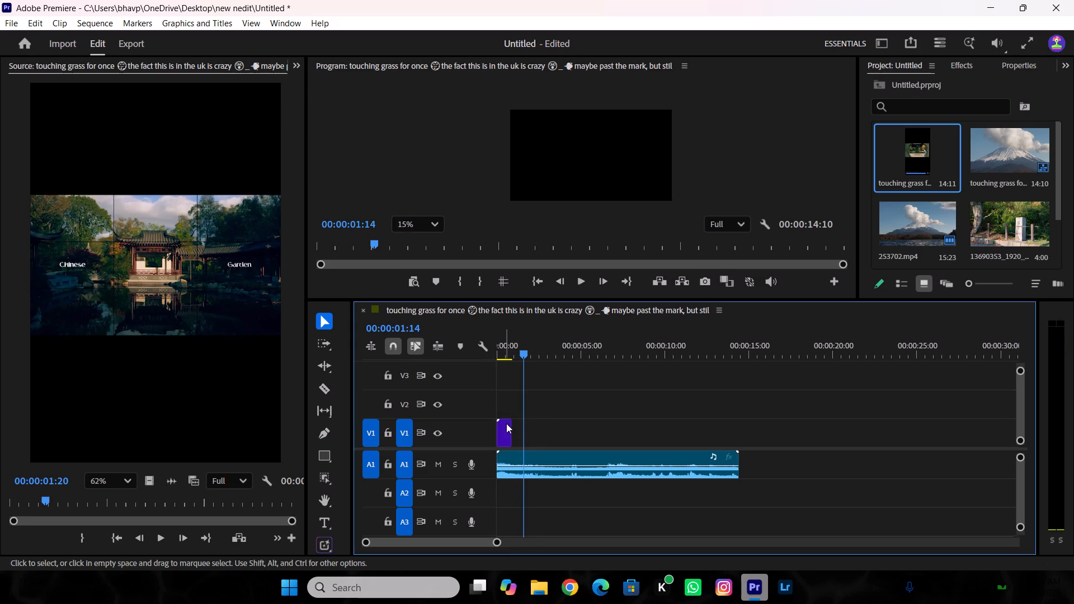
drag(510, 424, 524, 429)
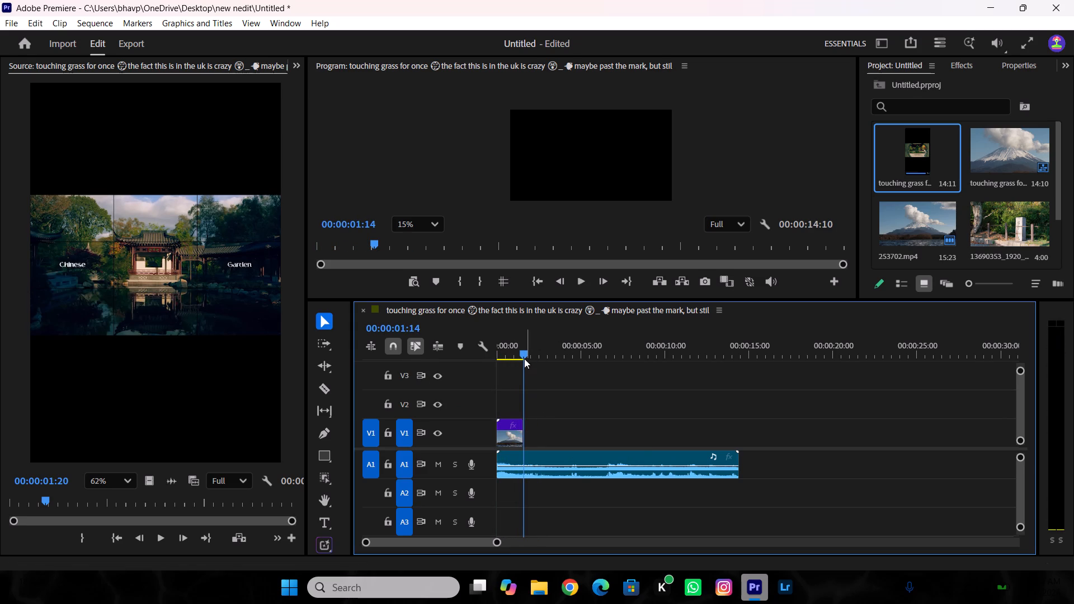
drag(522, 352, 461, 356)
key(space)
key(space)
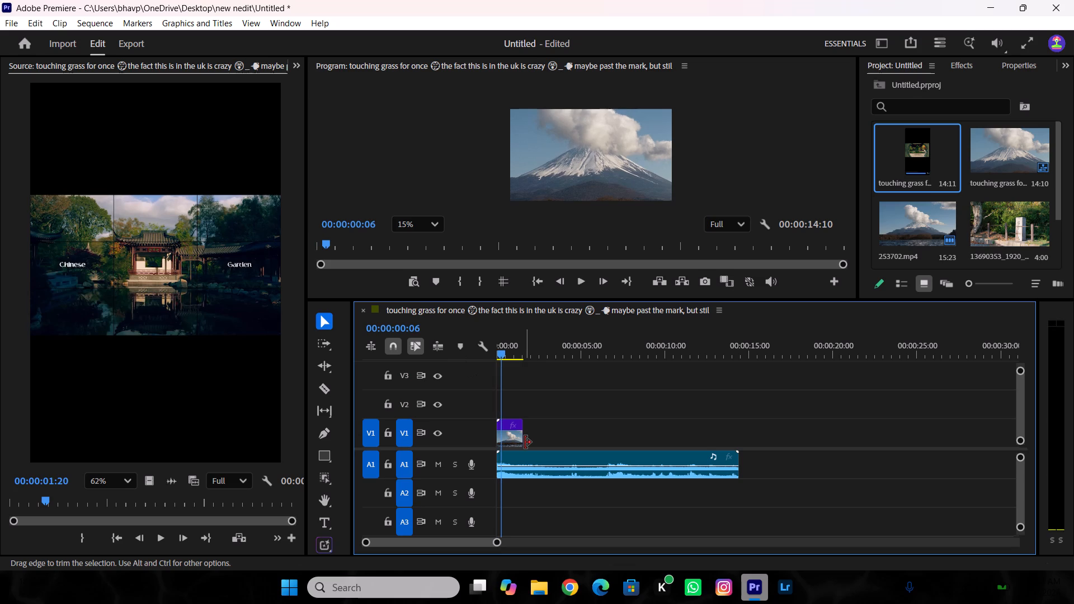
key(space)
key(space)
Duplicate the Mount Fuji clip from V1 onto V2, directly above the original.
click(514, 436)
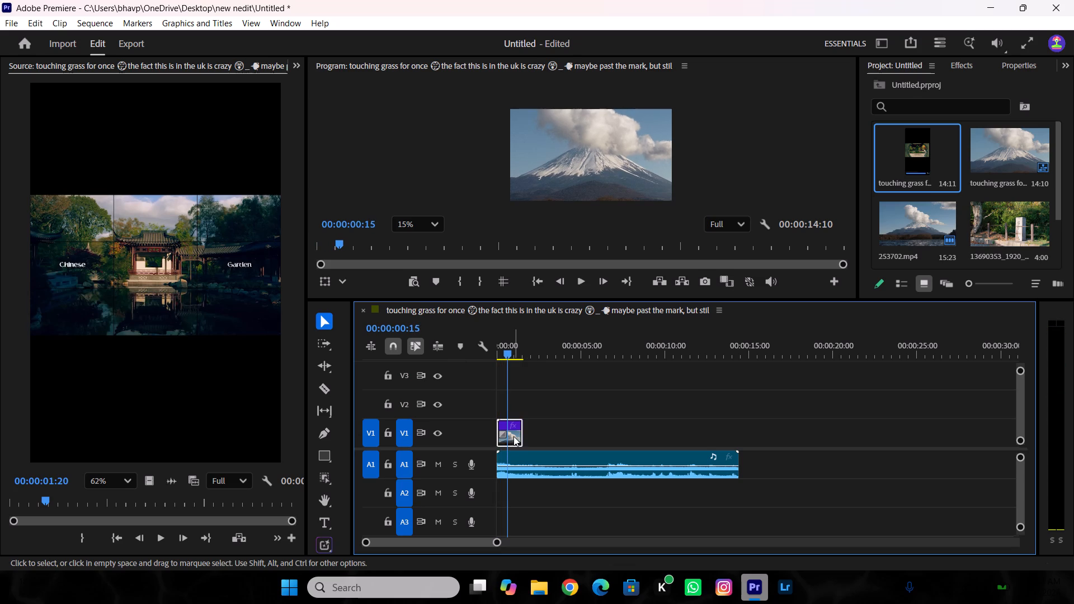
alt+drag(512, 436, 512, 414)
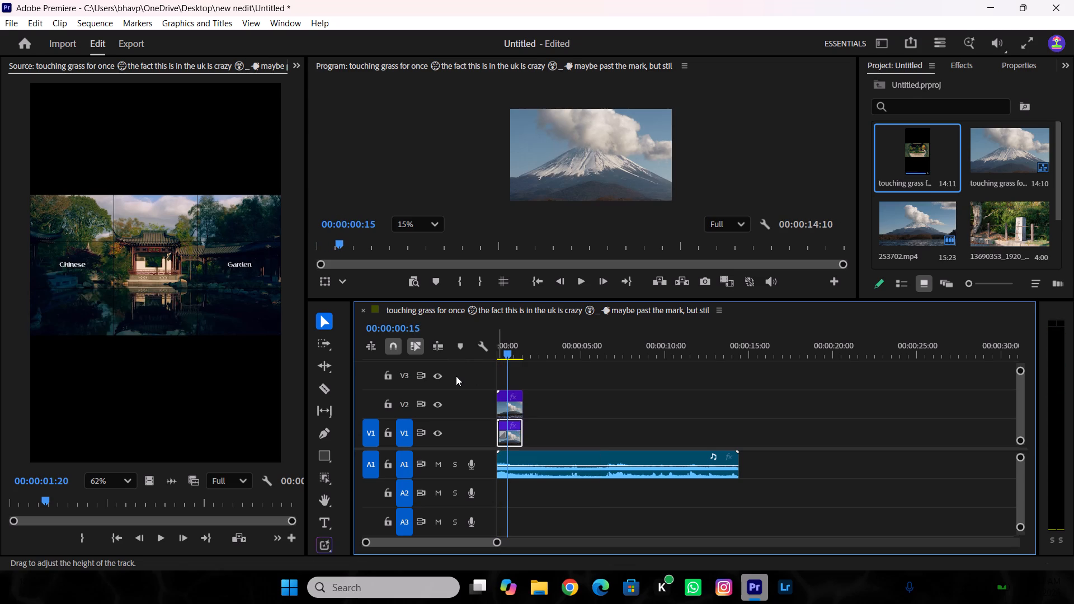
Add 15 video tracks after Video 3, with one audio track after Audio 3, to the sequence.
ctrl+scroll(521, 407, up, 6)
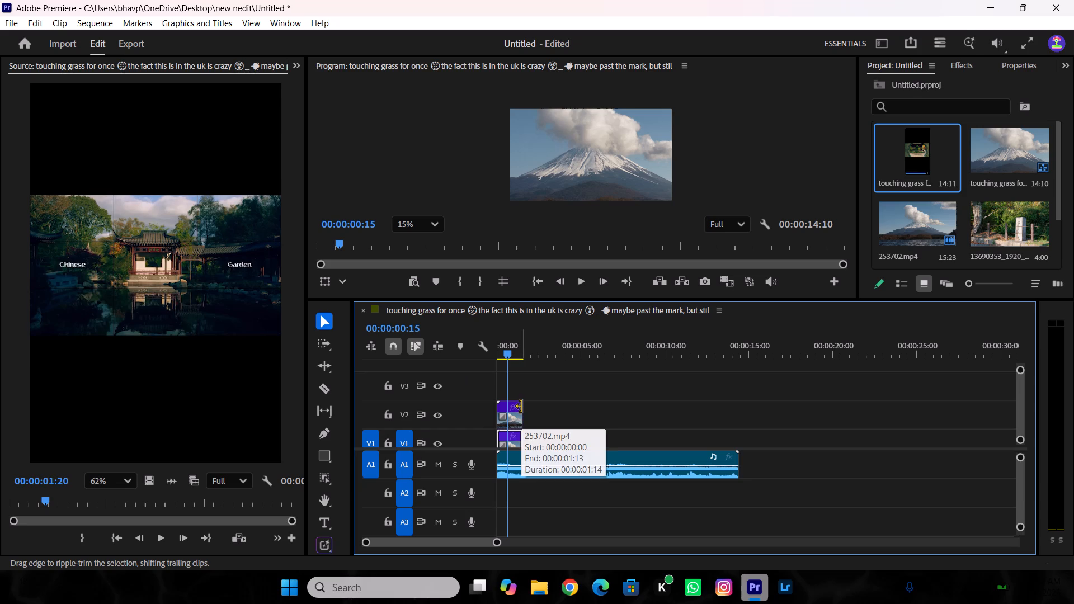
ctrl+scroll(462, 404, up, 6)
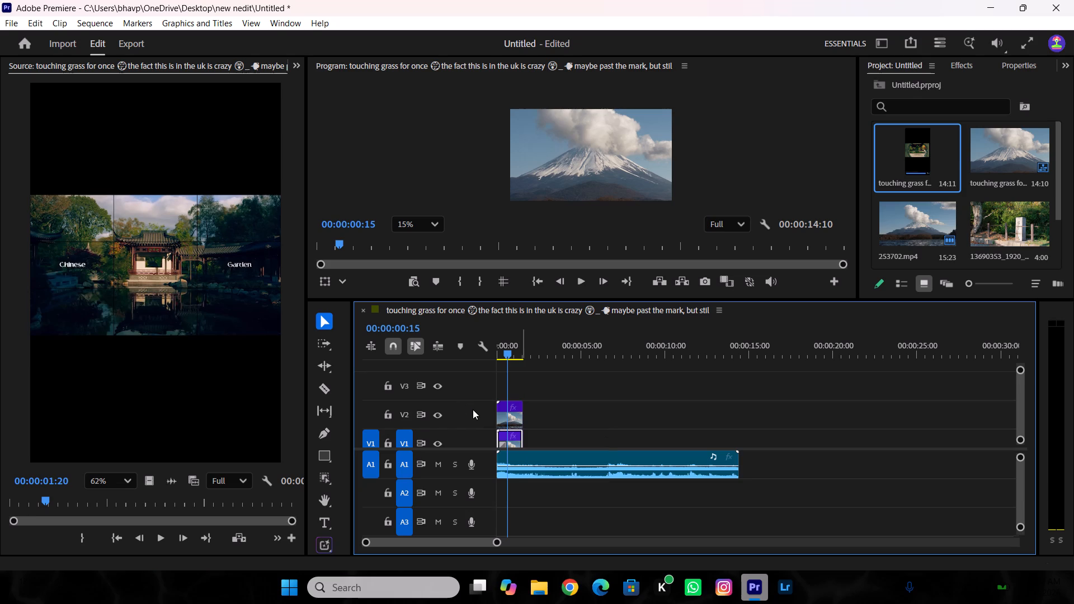
alt+scroll(473, 409, up, 6)
alt+scroll(473, 409, down, 17)
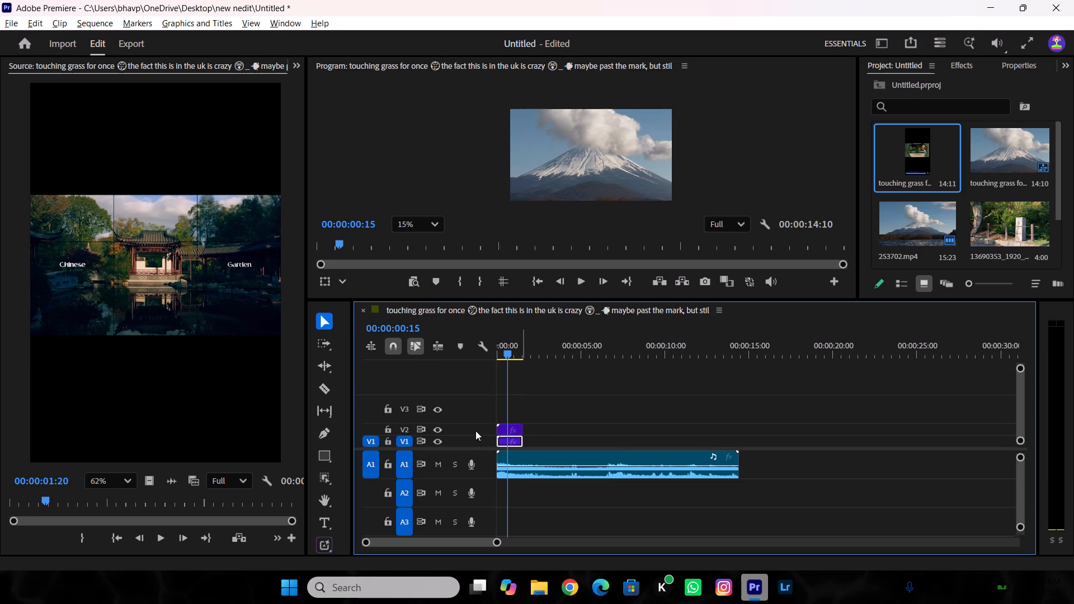
alt+scroll(475, 431, down, 6)
right_click(474, 378)
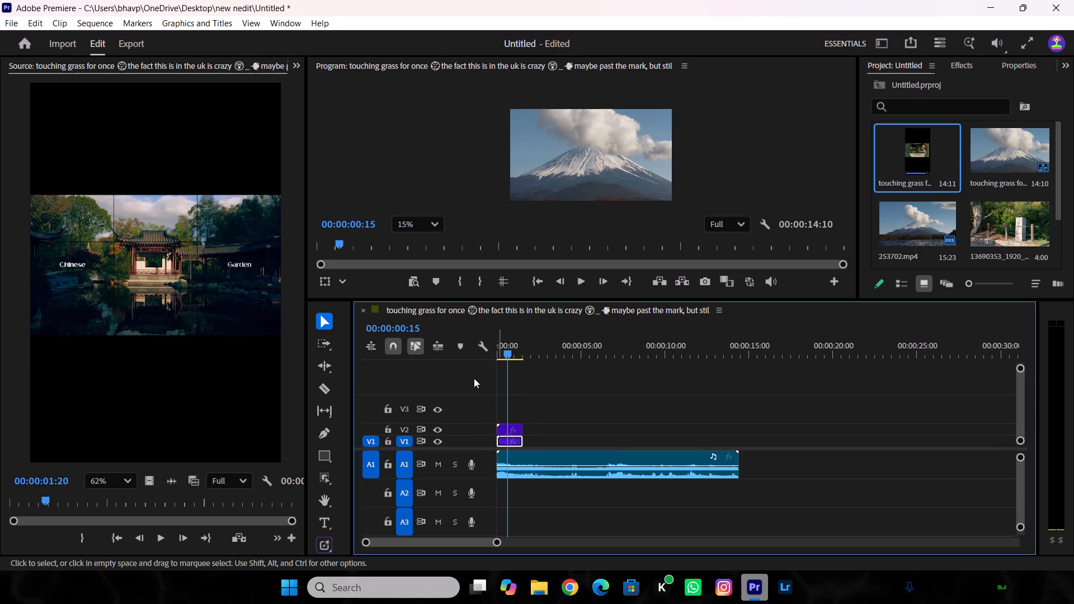
click(555, 199)
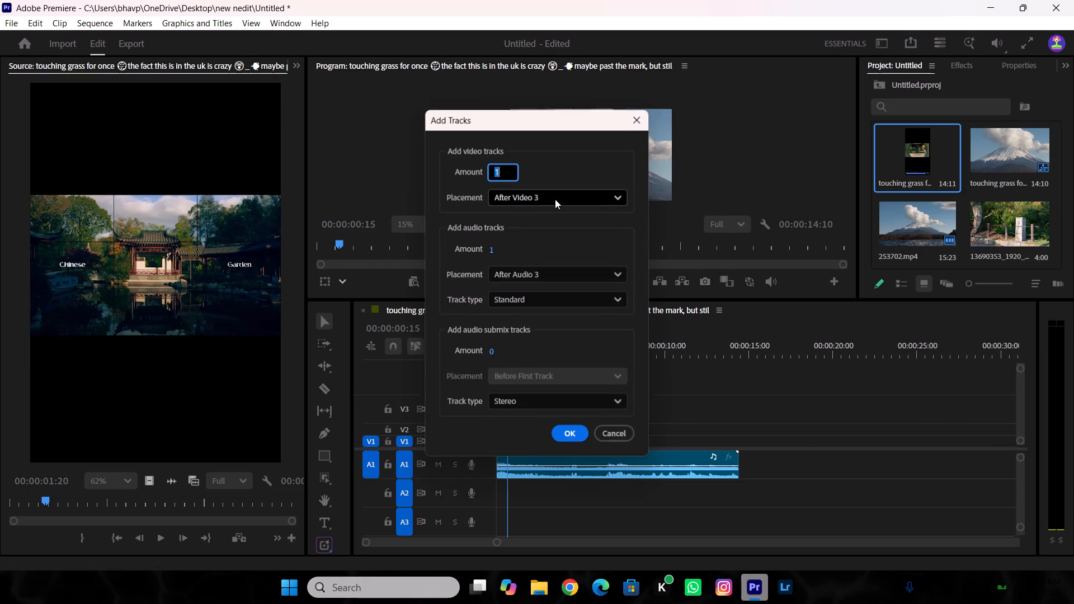
text(15)
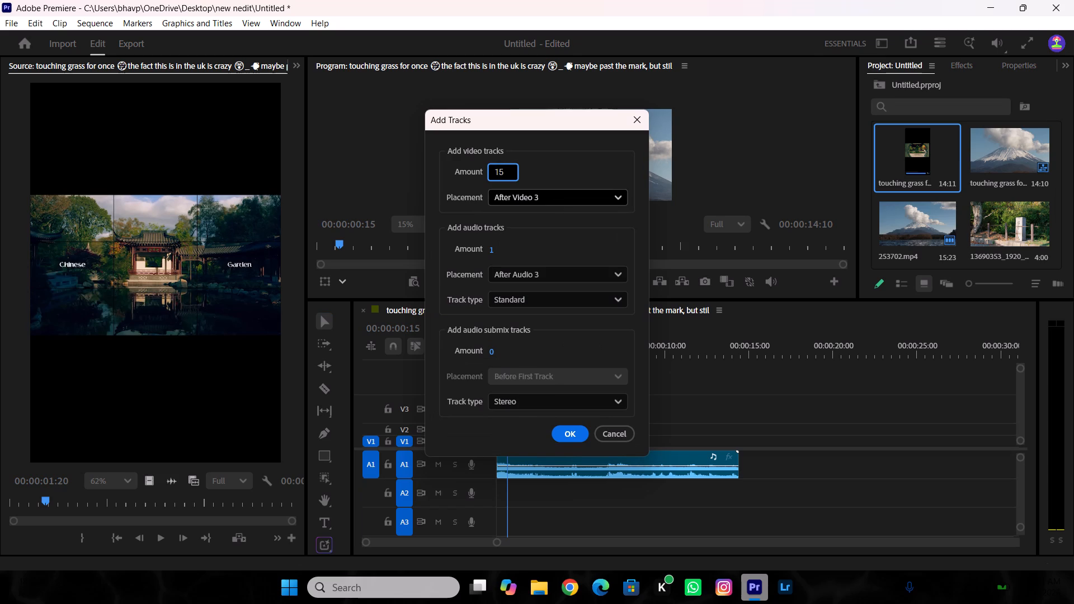
key(Return)
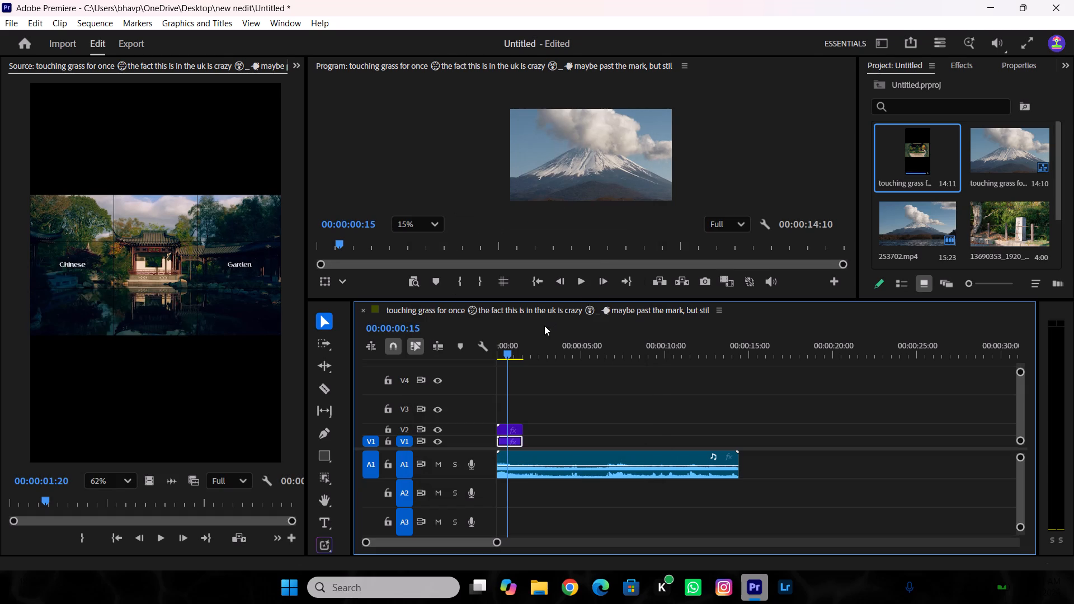
Duplicate the Mount Fuji clip from V2 onto V3, aligned with the start of the sequence.
click(505, 430)
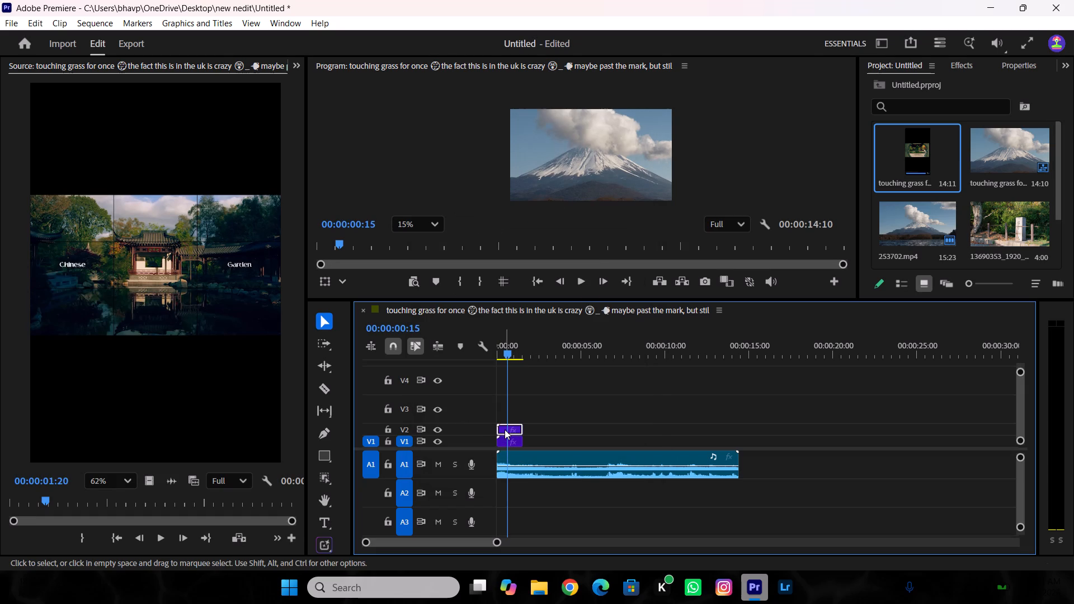
alt+drag(505, 430, 505, 417)
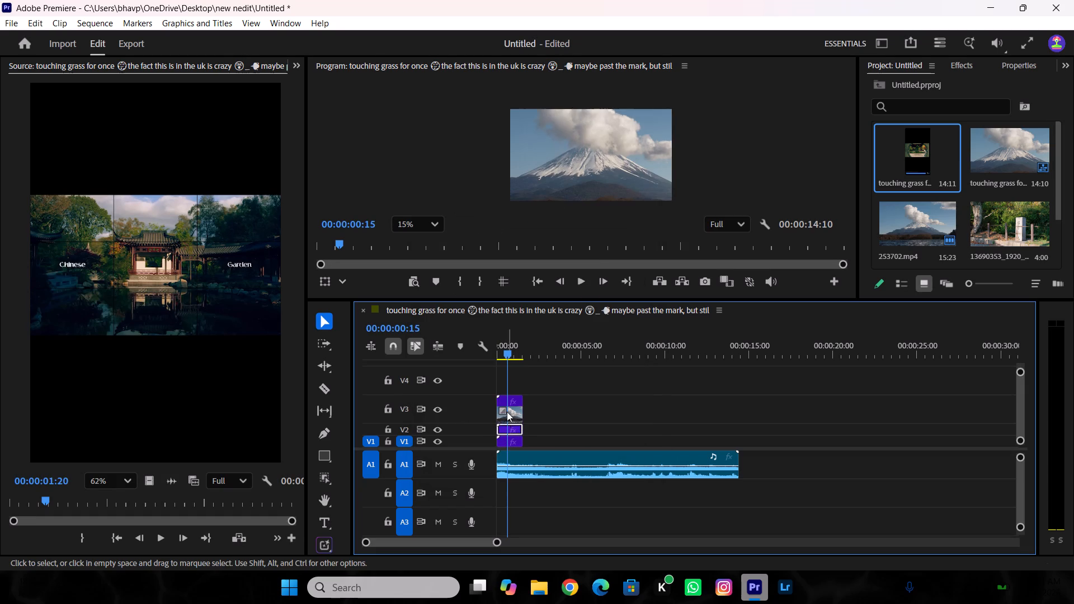
ctrl+scroll(476, 409, up, 5)
ctrl+scroll(476, 409, down, 5)
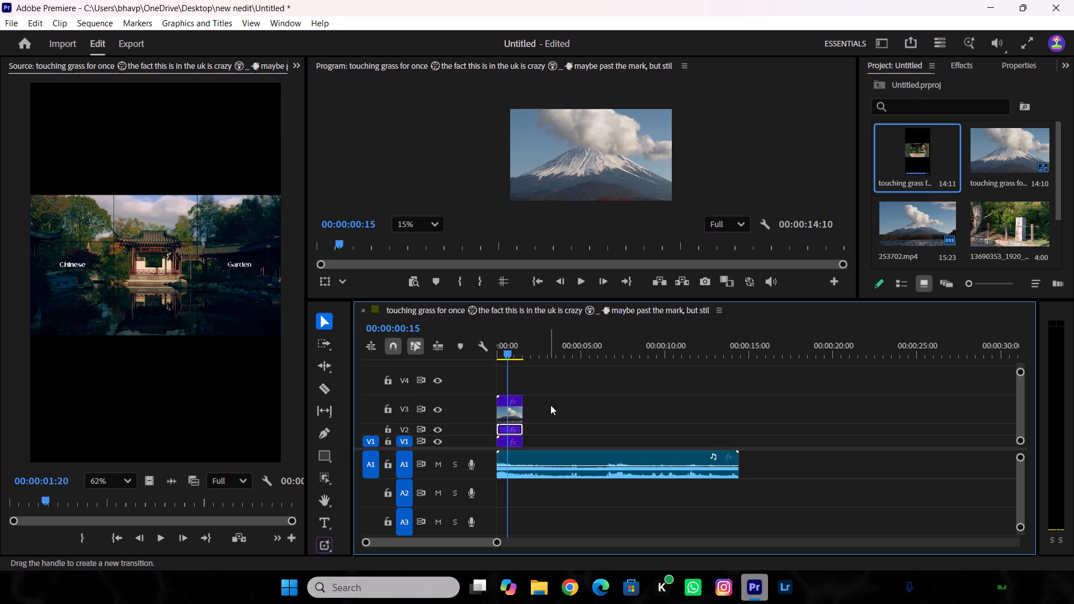
Reduce the video track heights and stack four more aligned copies of the Mount Fuji clip on V4 through V7.
drag(1020, 371, 1020, 366)
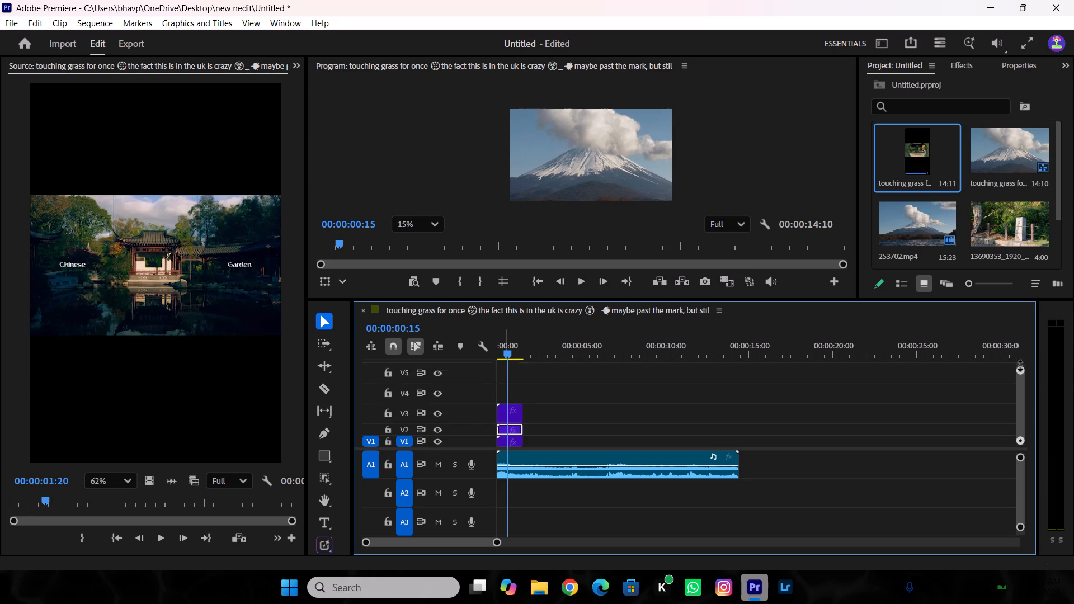
drag(1020, 366, 1020, 359)
click(514, 420)
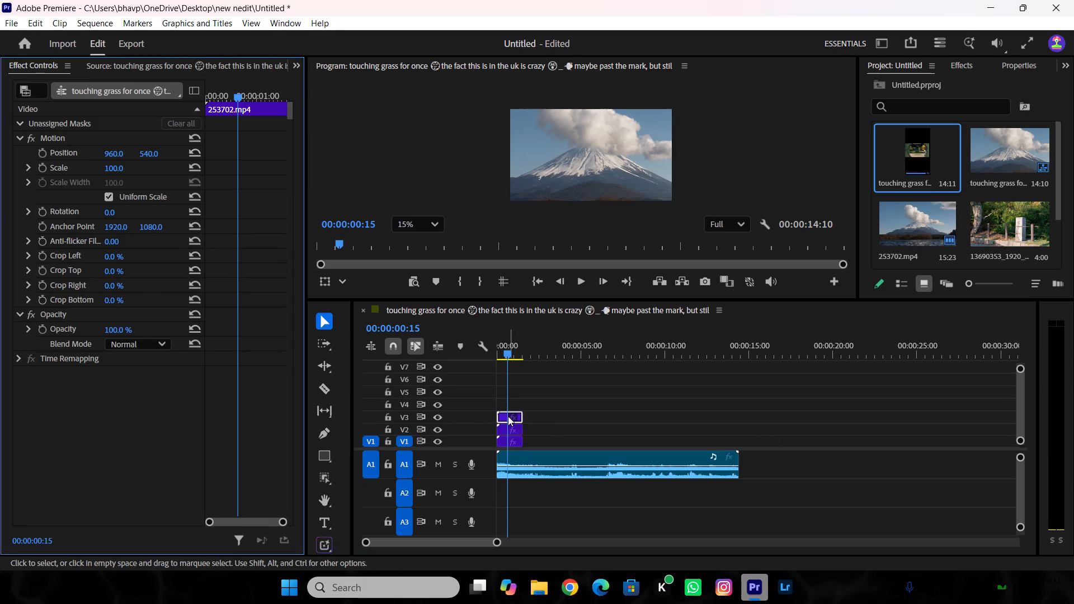
alt+drag(507, 416, 507, 406)
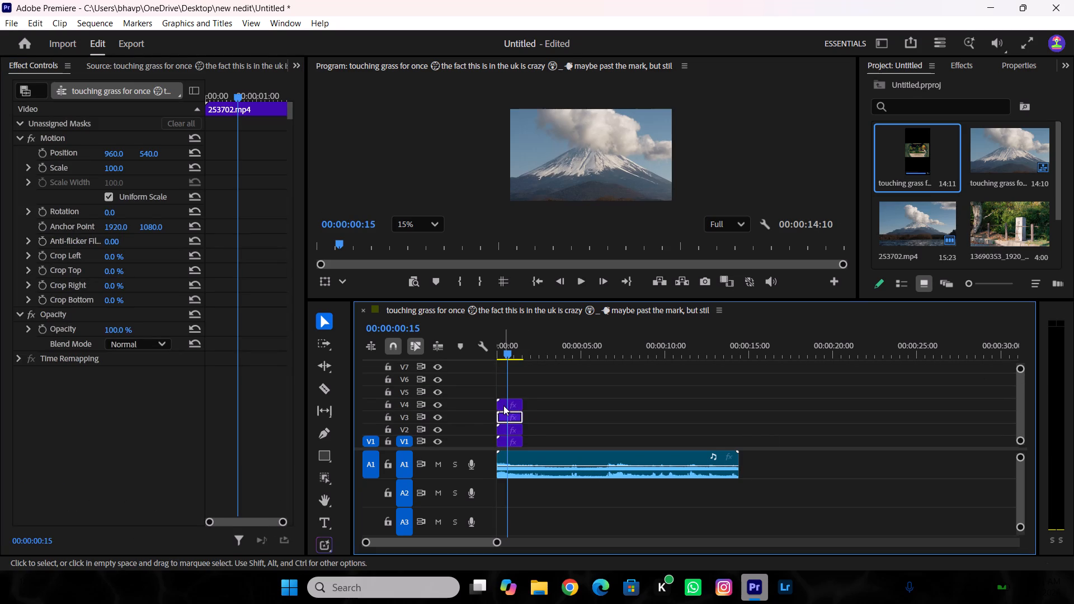
click(503, 405)
alt+drag(503, 405, 501, 389)
click(507, 394)
alt+drag(507, 393, 506, 380)
alt+drag(505, 390, 506, 383)
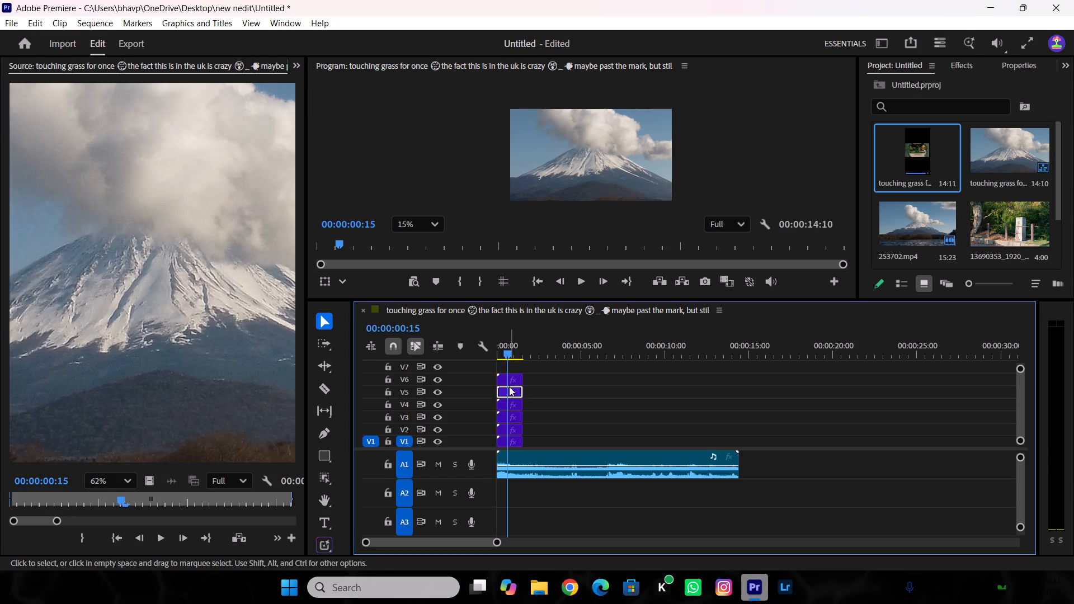
click(503, 379)
alt+drag(503, 379, 503, 371)
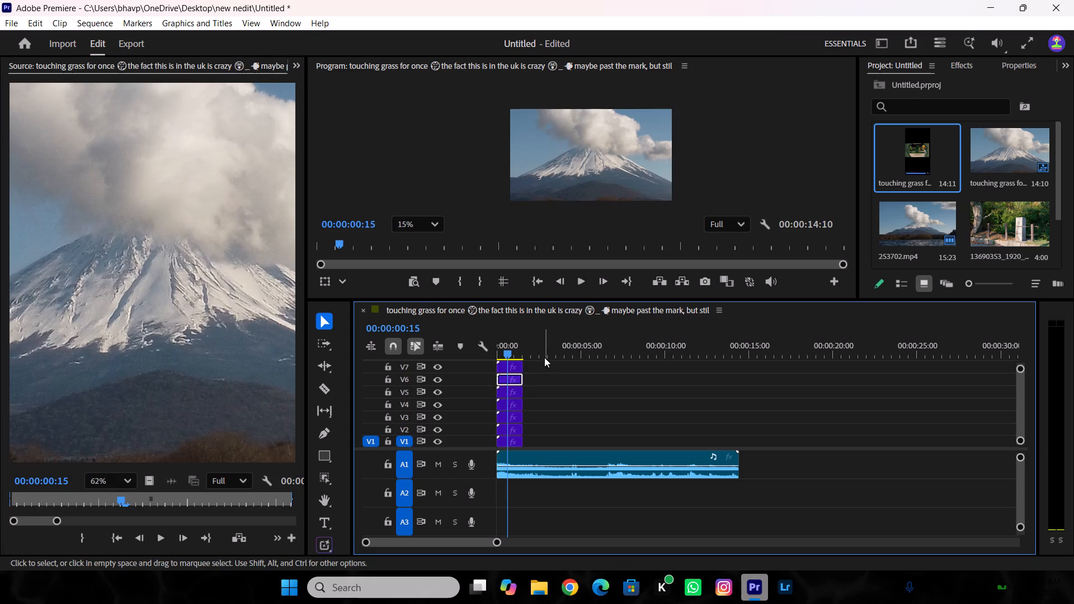
drag(543, 350, 447, 353)
key(space)
key(space)
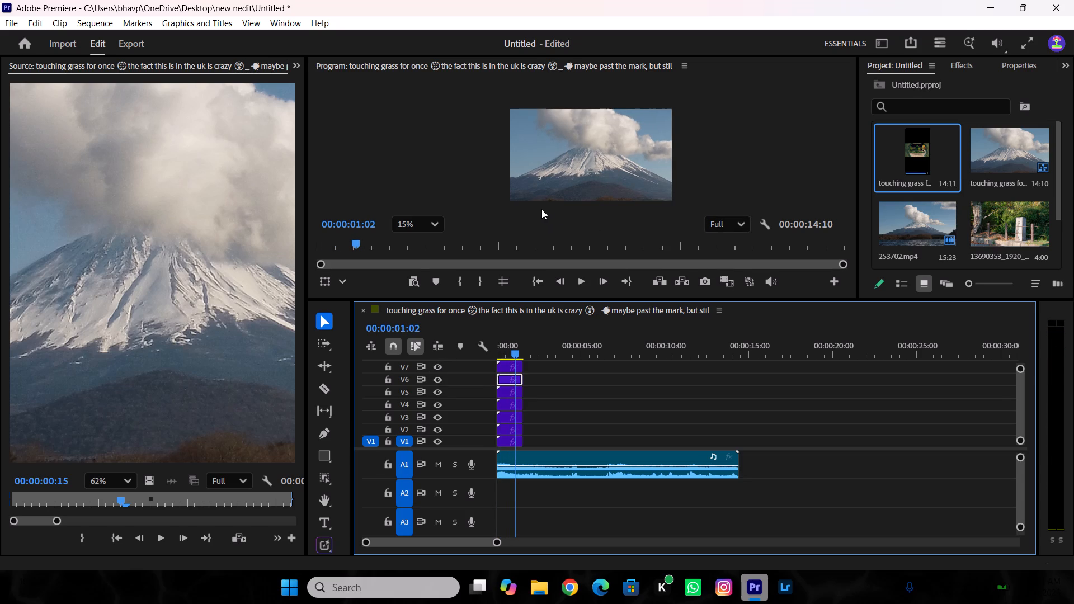
Dock the Project panel below the Source monitor, separate from the Effects and Properties group.
drag(901, 62, 718, 156)
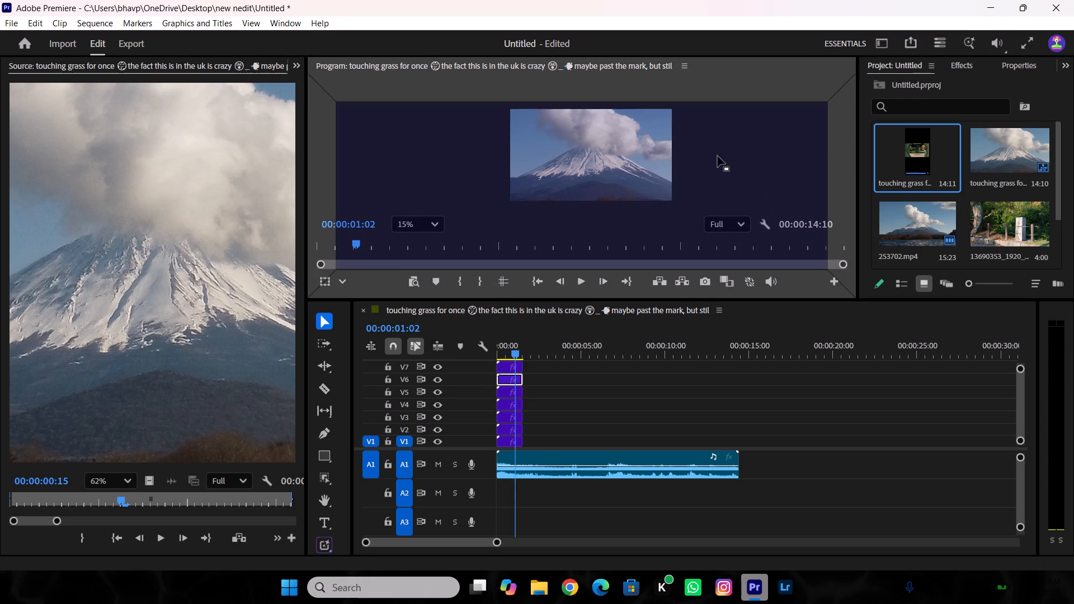
drag(718, 156, 360, 501)
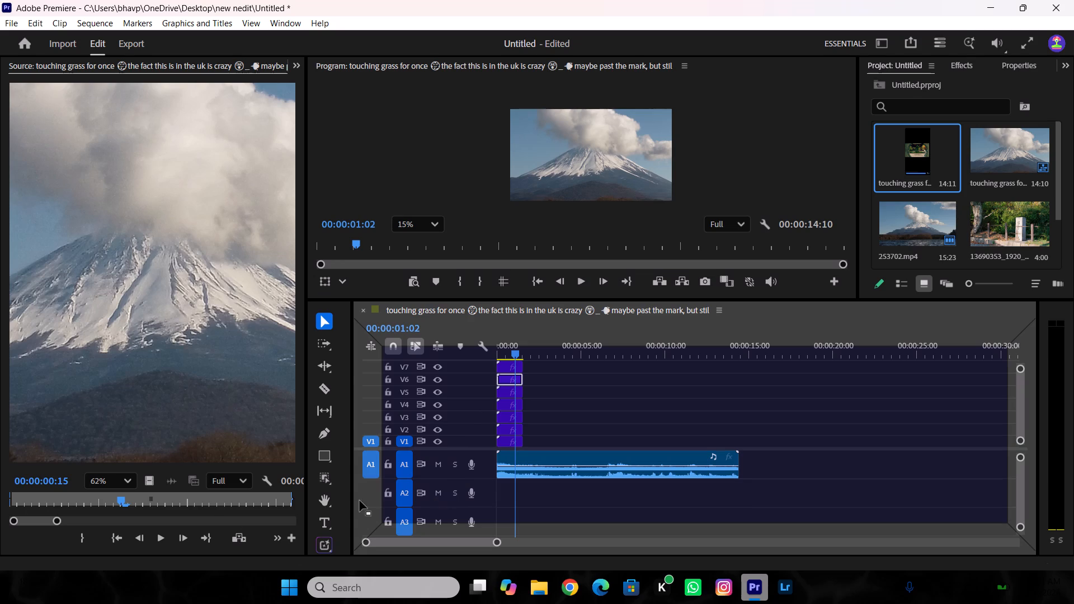
drag(360, 501, 211, 535)
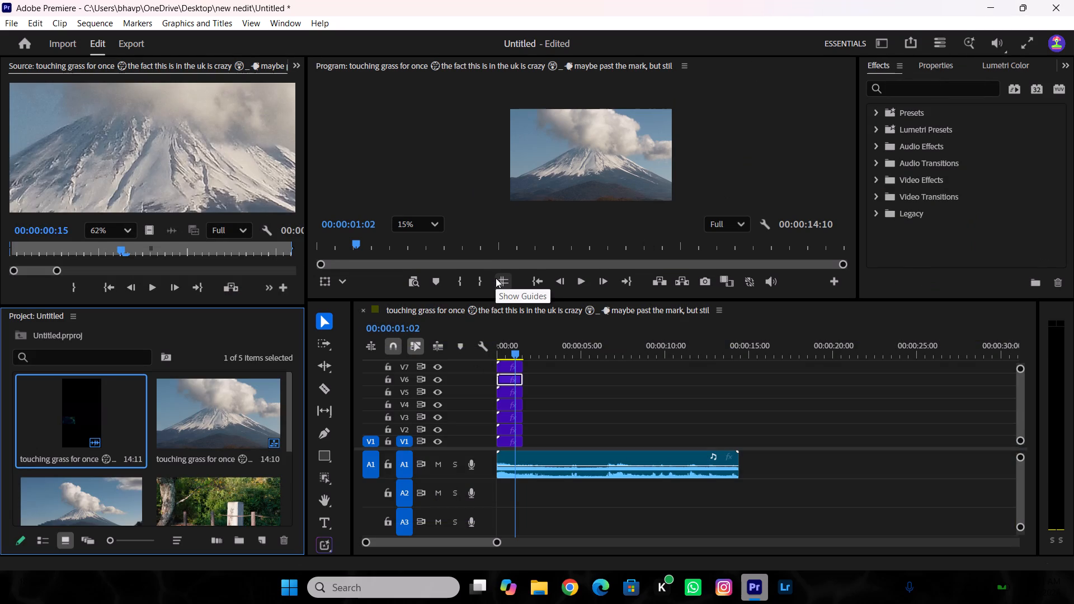
Set the Source monitor's zoom level to Fit so the whole clip frame shows.
scroll(152, 215, down, 13)
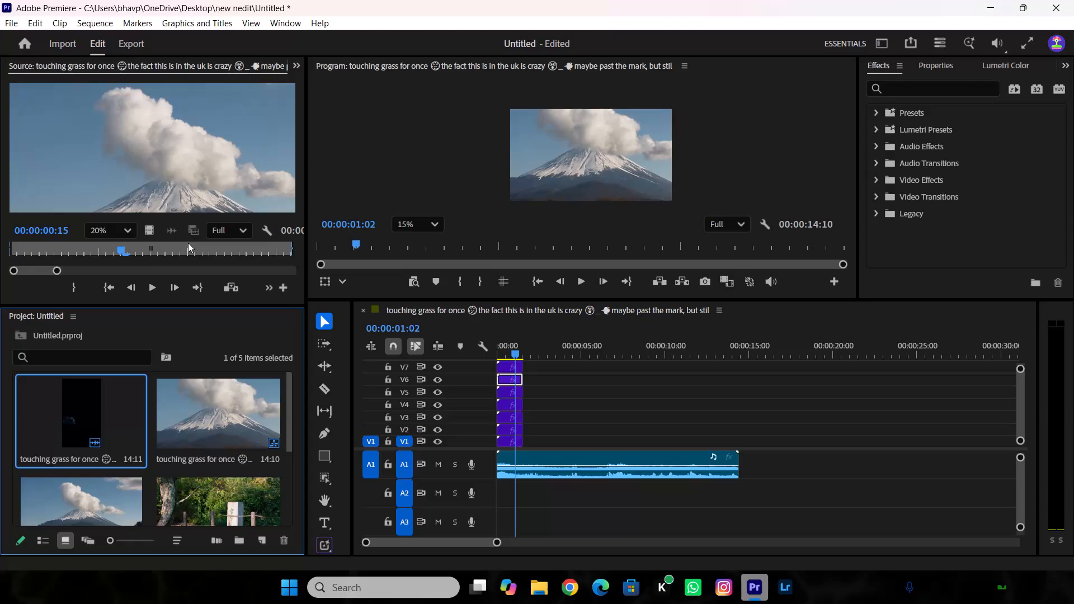
click(235, 233)
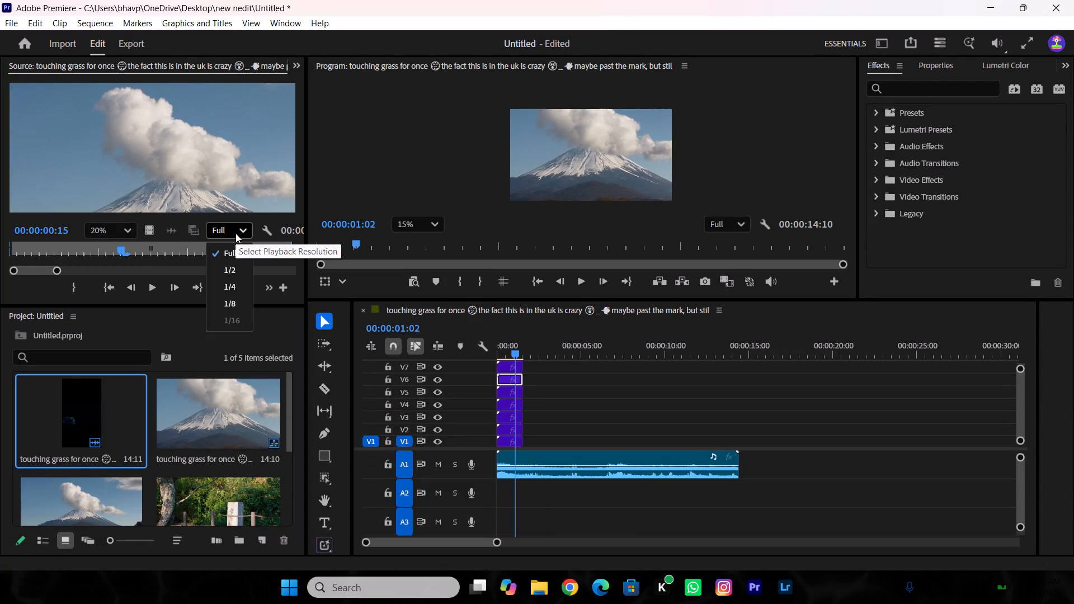
click(238, 230)
click(111, 227)
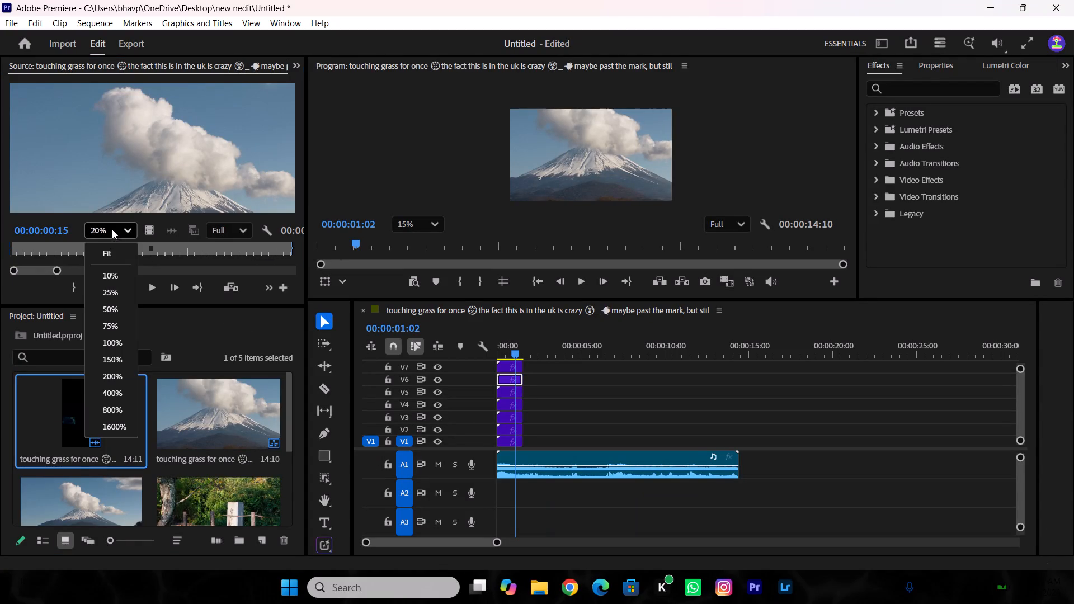
click(115, 249)
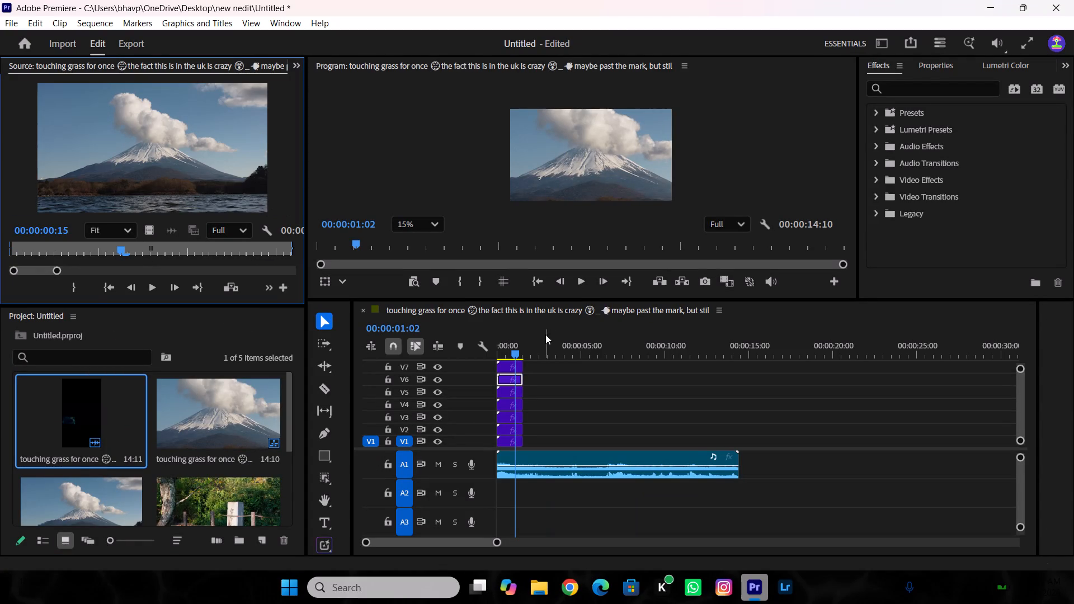
Show the rulers and guides over the Program monitor's picture.
drag(554, 349, 463, 355)
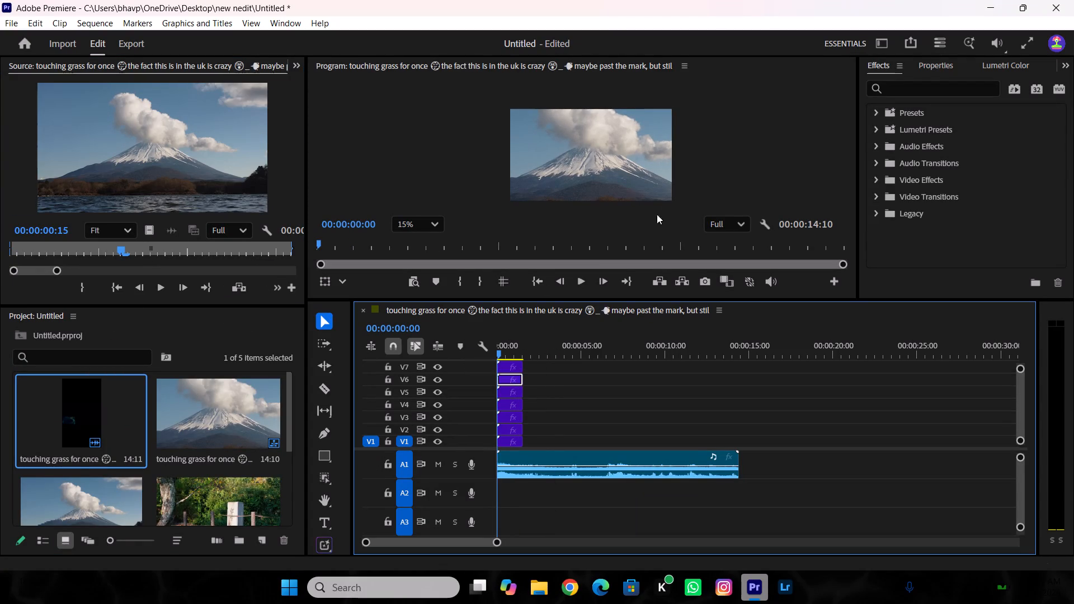
scroll(651, 156, up, 6)
scroll(632, 155, down, 4)
scroll(574, 136, up, 4)
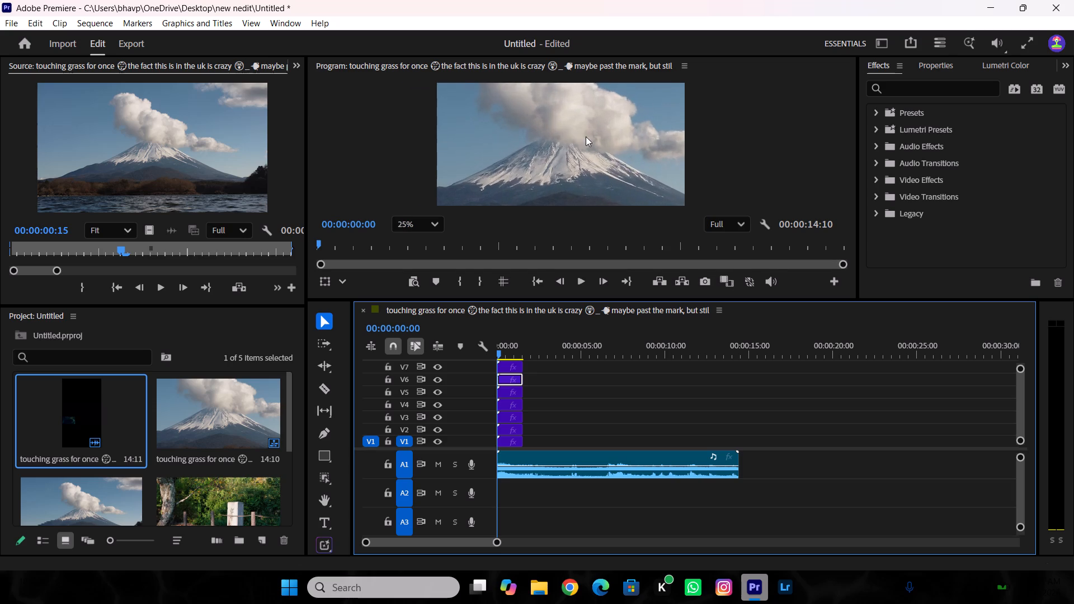
scroll(591, 136, down, 4)
scroll(739, 159, up, 3)
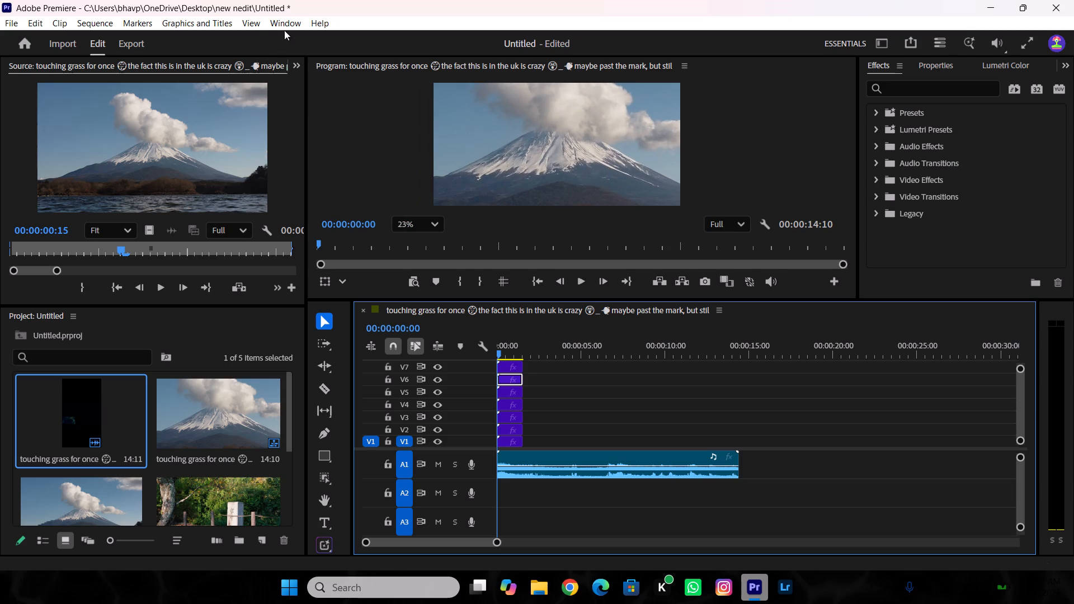
click(258, 29)
click(289, 120)
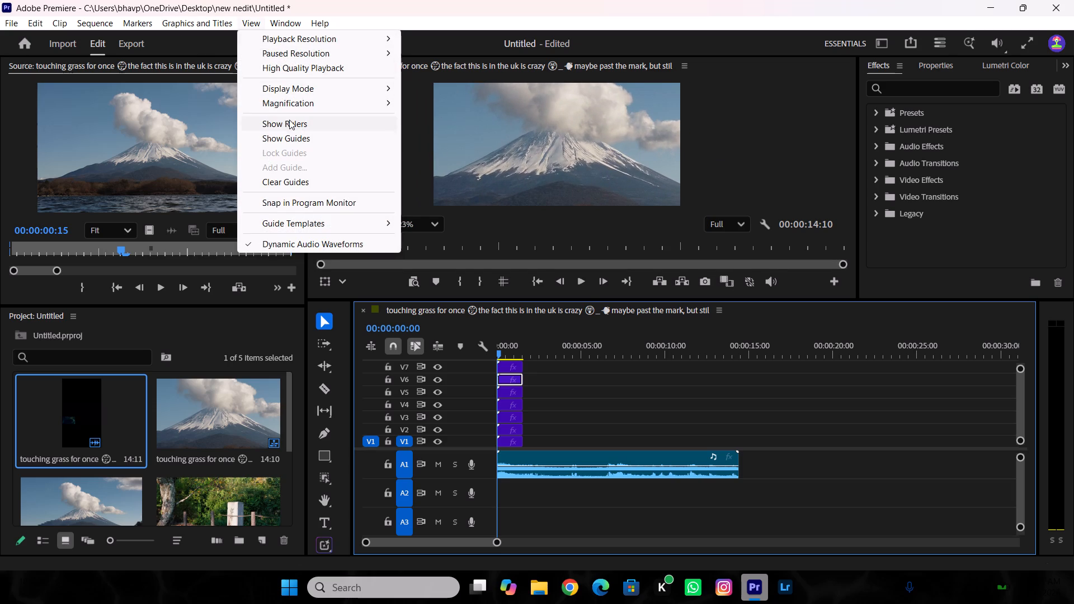
click(249, 21)
click(285, 140)
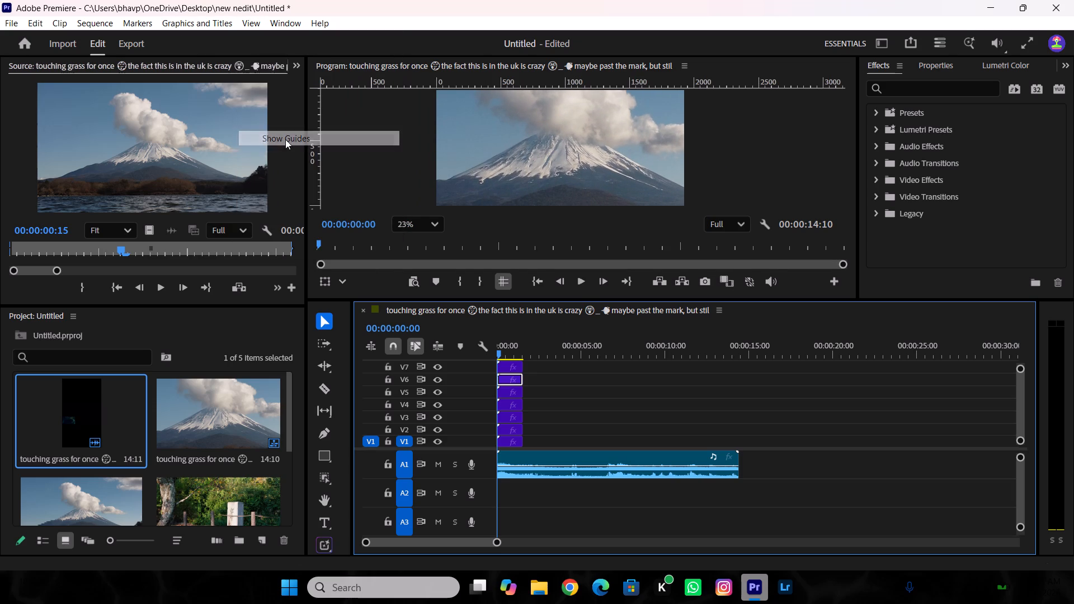
scroll(546, 219, down, 5)
scroll(517, 168, down, 3)
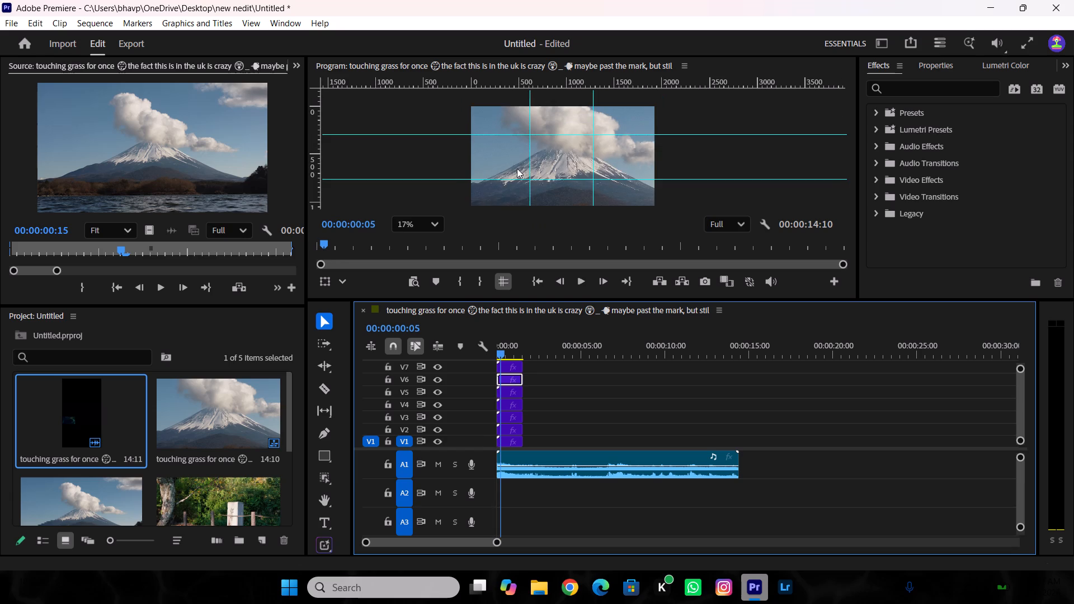
scroll(517, 168, down, 3)
Play the opening frames of the sequence from 00:00:00:00 to check the audio timing.
drag(335, 244, 269, 247)
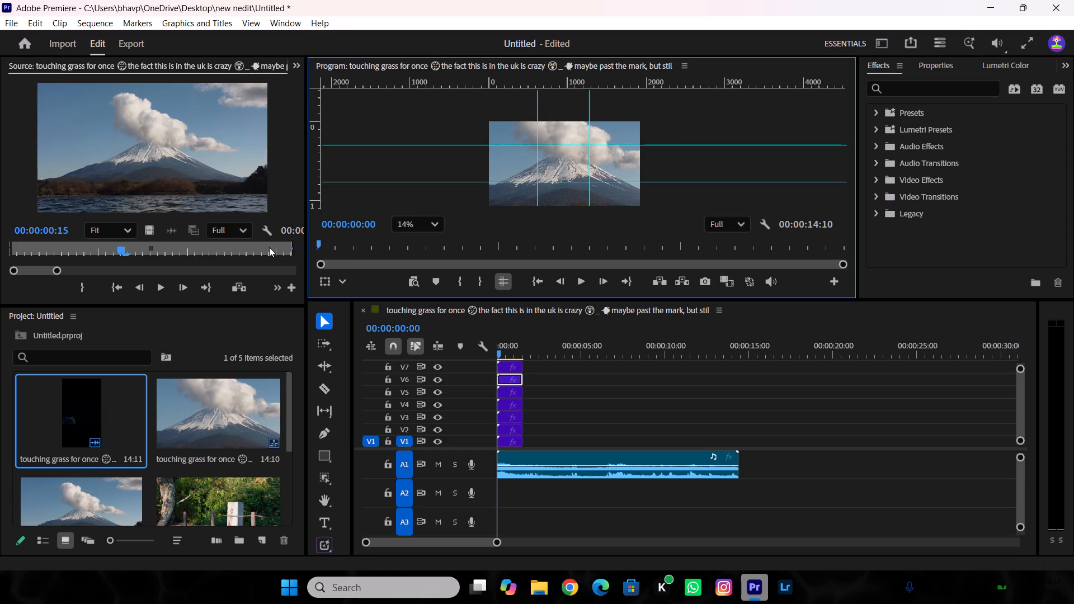
key(space)
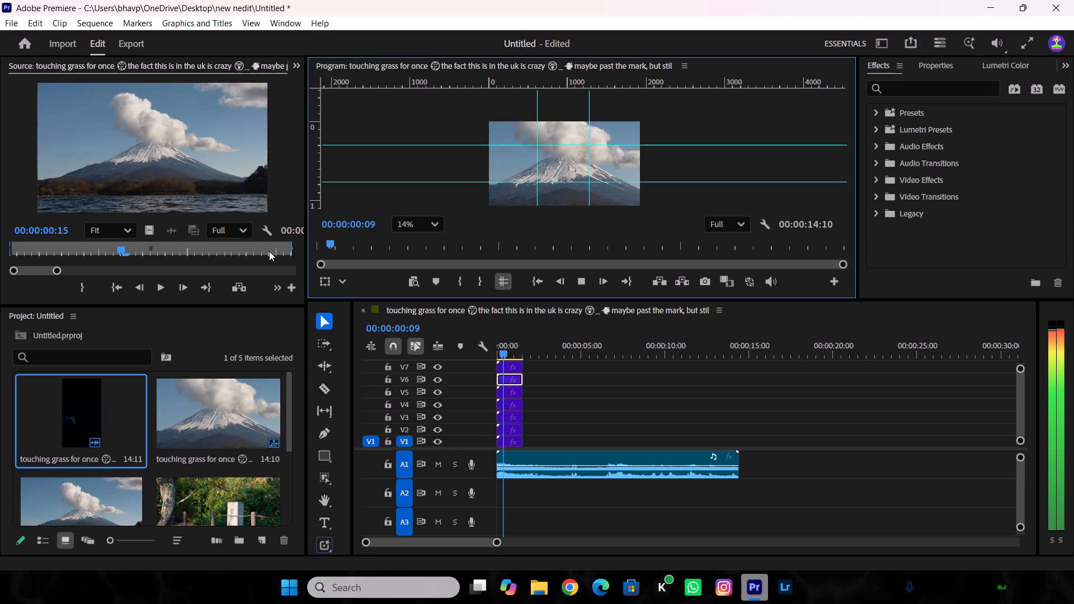
key(space)
key(BackSpace)
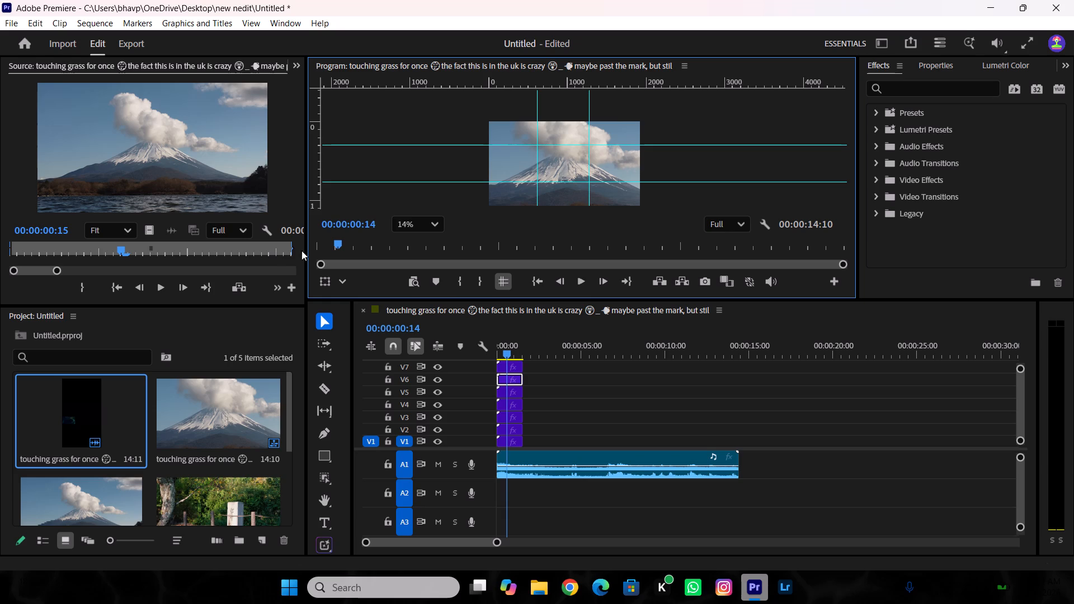
drag(507, 356, 484, 362)
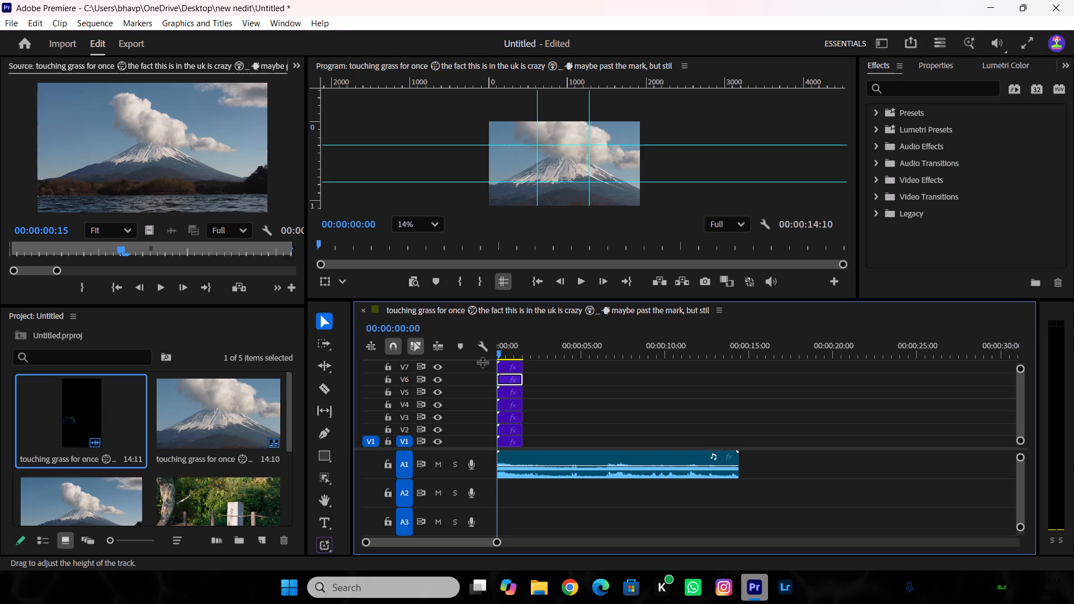
key(space)
key(space)
Load the vertical "touching grass for once" reference clip in the Source monitor and examine its opening frames up to about 00:00:00:13.
drag(118, 249, 98, 251)
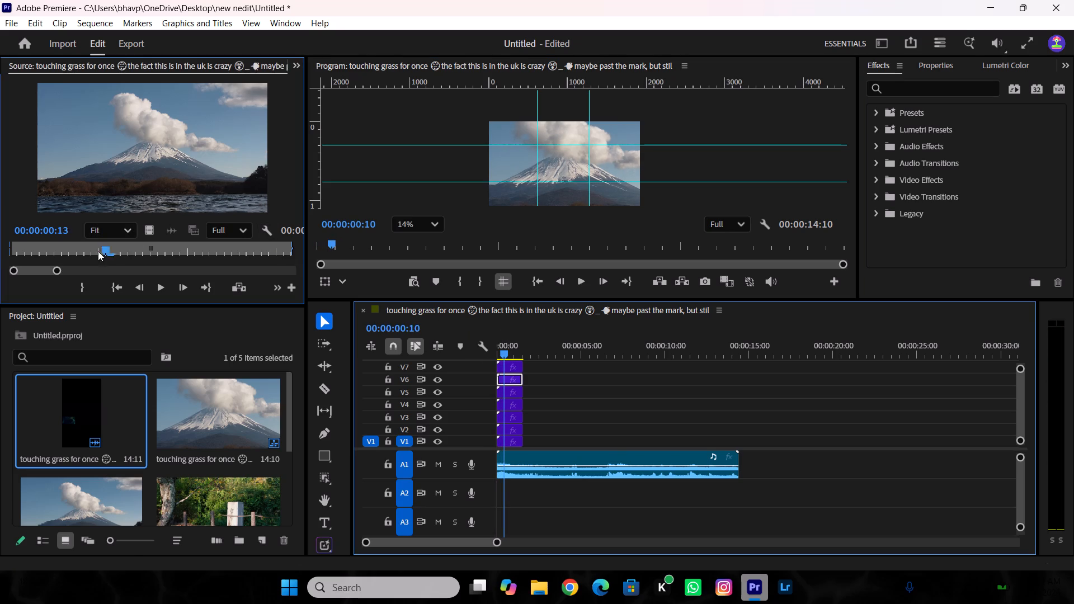
drag(98, 251, 0, 251)
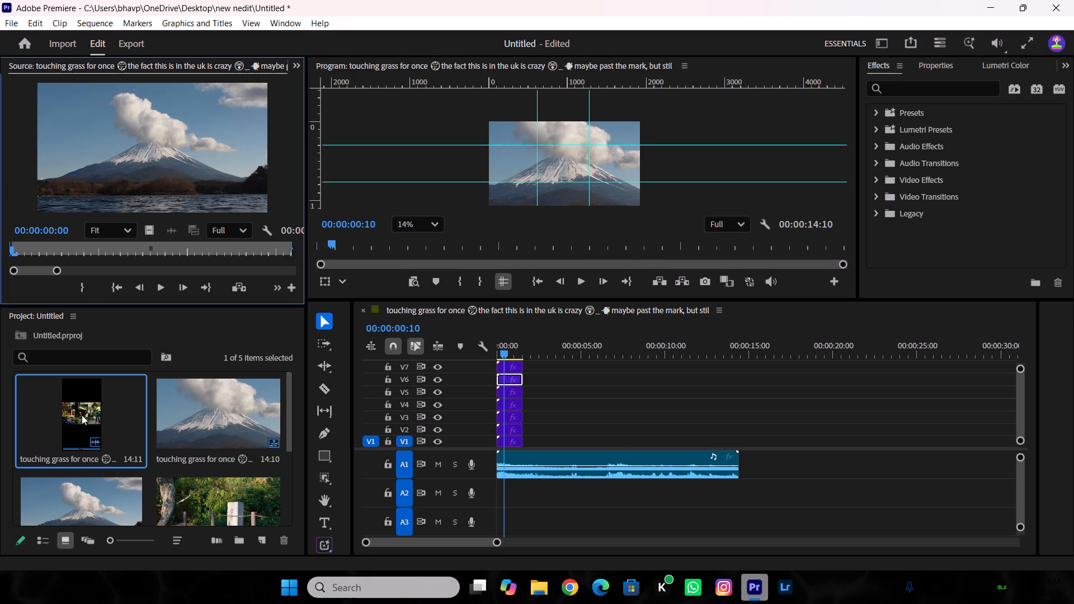
double_click(82, 415)
drag(32, 245, 0, 257)
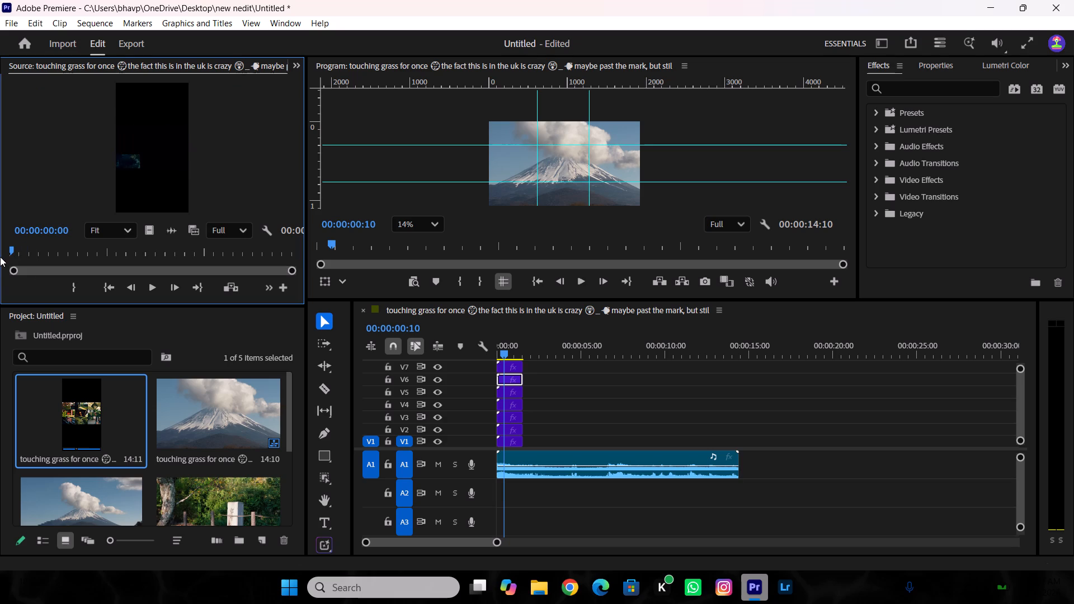
key(space)
key(space)
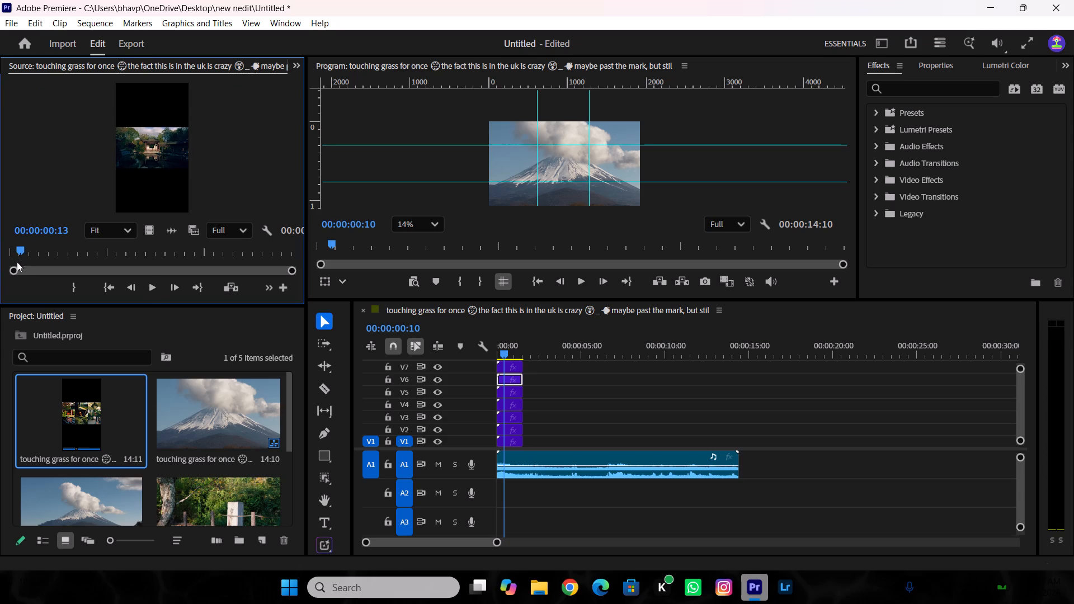
drag(22, 256, 20, 262)
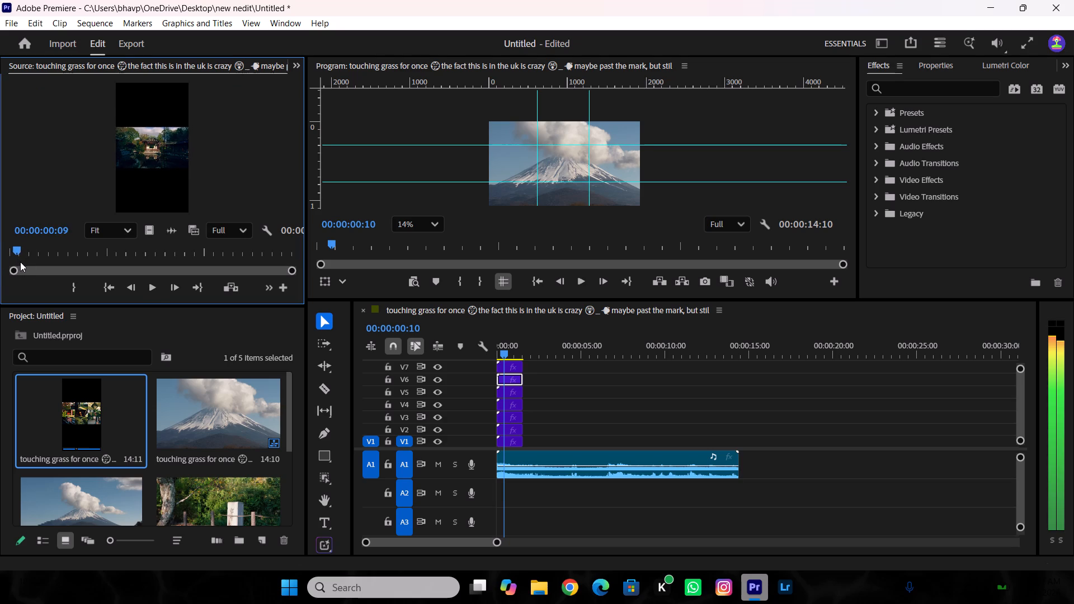
drag(20, 262, 21, 276)
drag(21, 276, 20, 281)
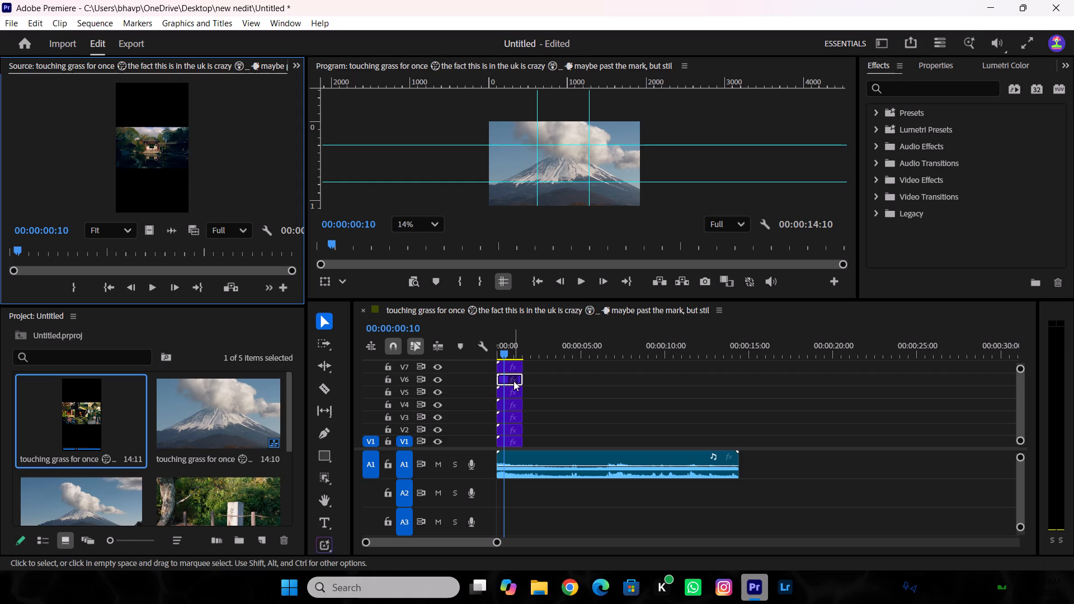
Play the sequence's opening in short bursts and park the playhead at 00:00:00:11.
click(492, 543)
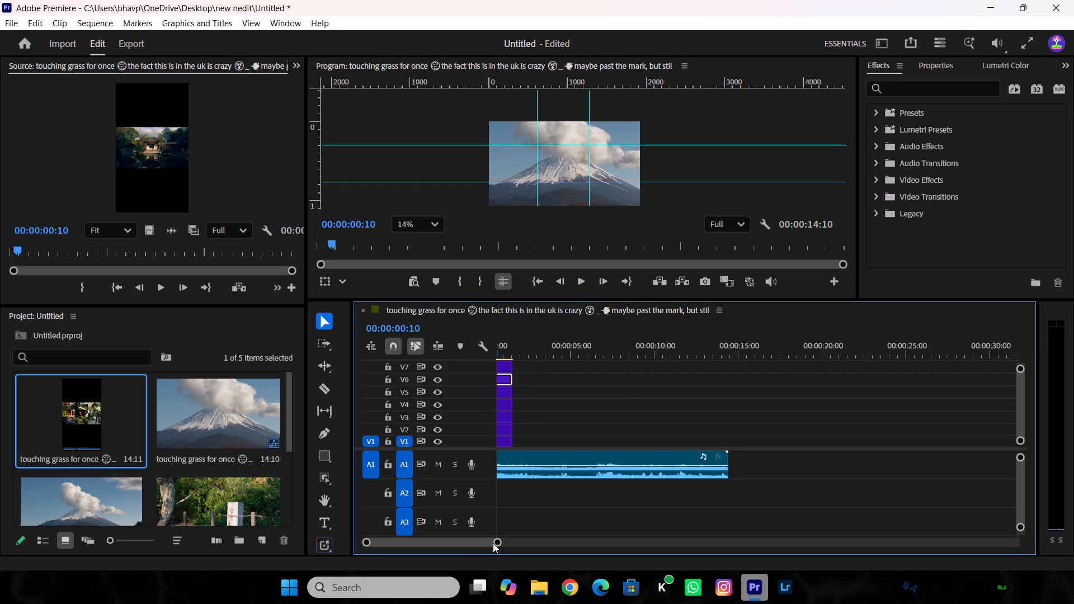
drag(496, 542, 407, 542)
drag(565, 345, 477, 344)
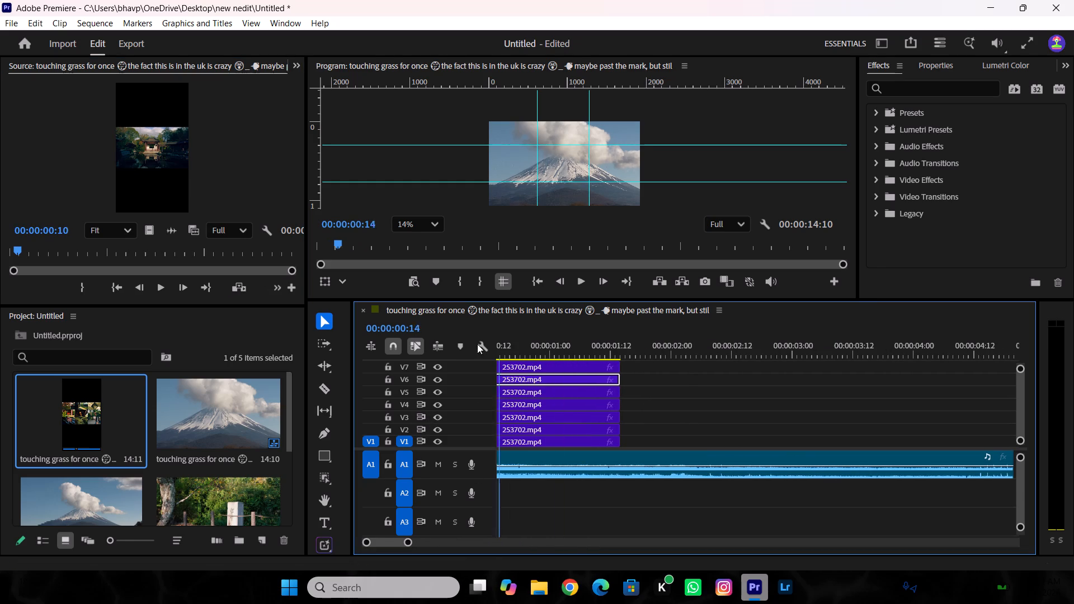
drag(477, 344, 453, 351)
key(space)
key(space)
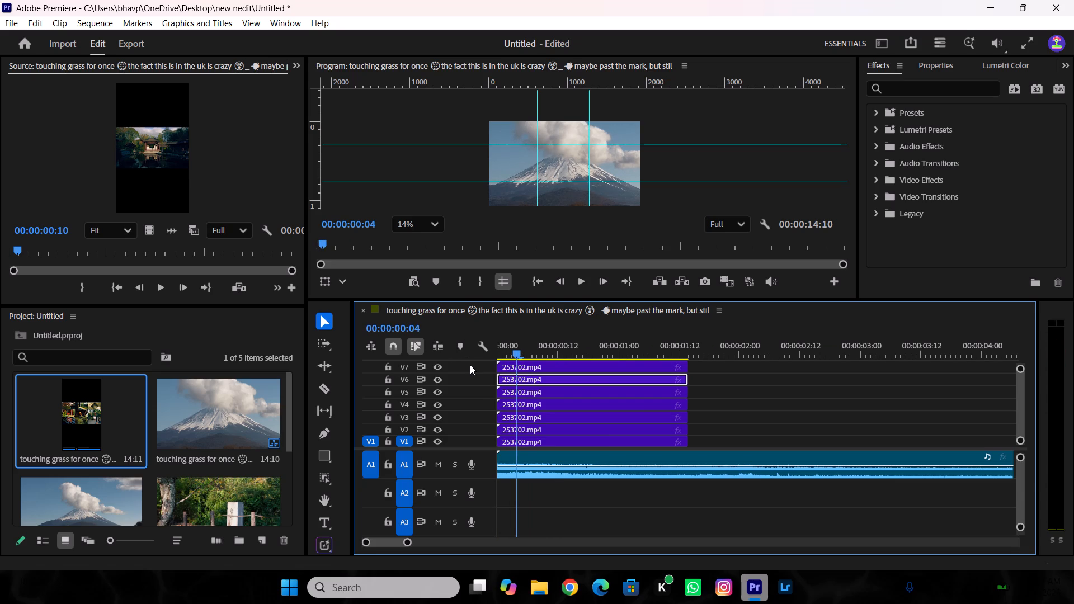
key(space)
key(space)
key(space)
key(space)
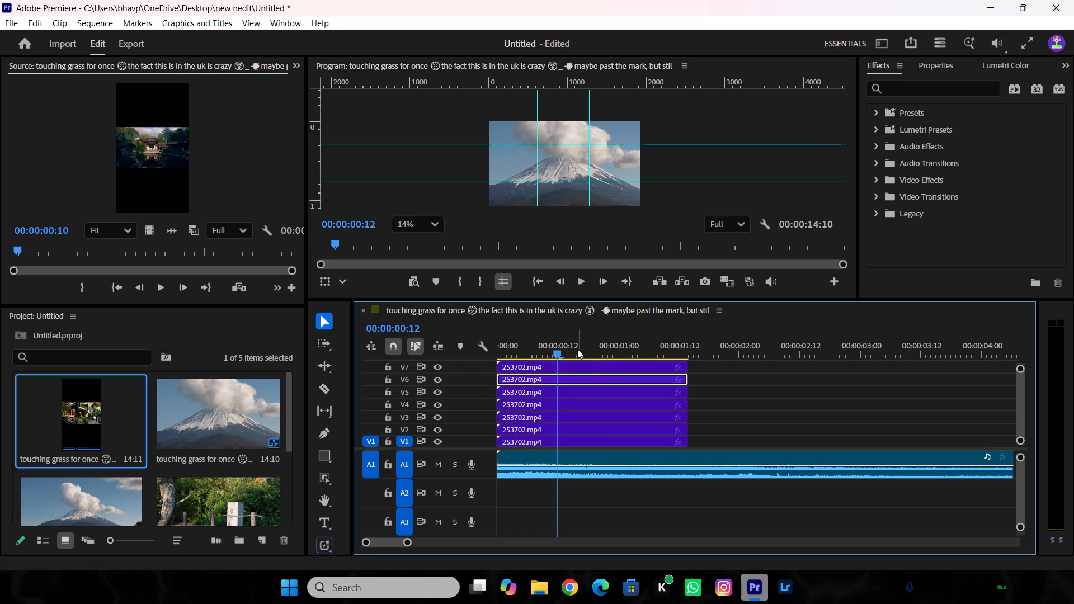
drag(563, 349, 552, 374)
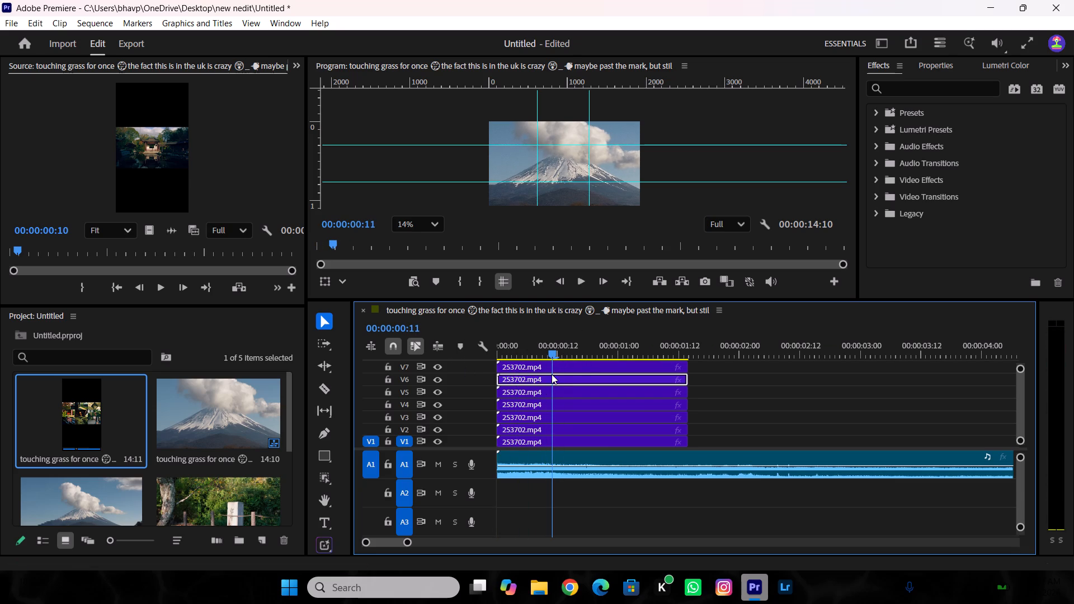
drag(552, 374, 554, 377)
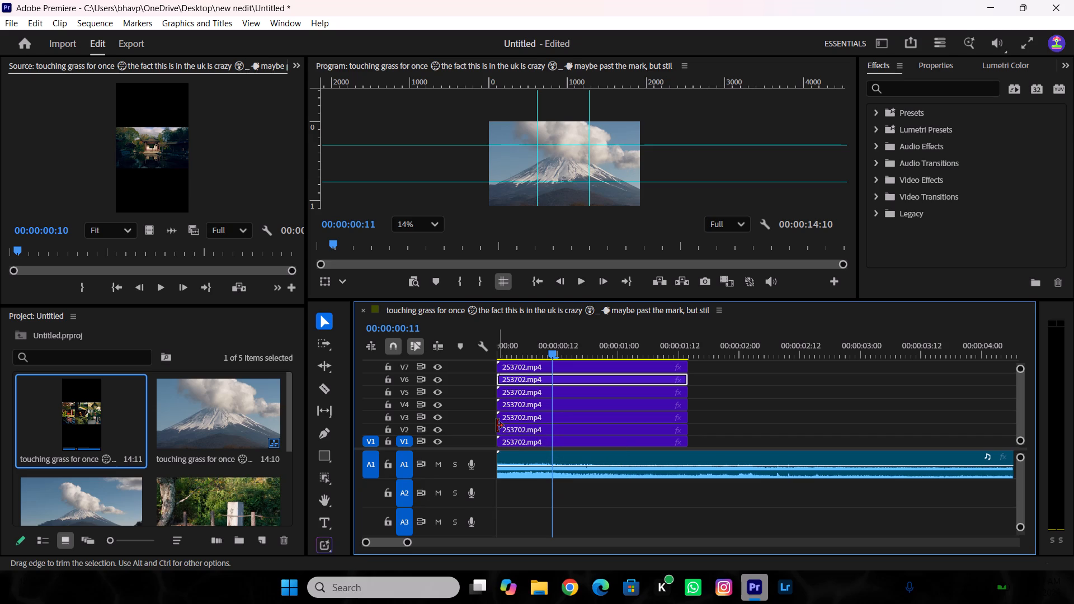
Trim the starts of the Mount Fuji clips on V2 through V6 into a staircase at frames 2, 4, 6, 8 and 11.
drag(497, 426, 506, 427)
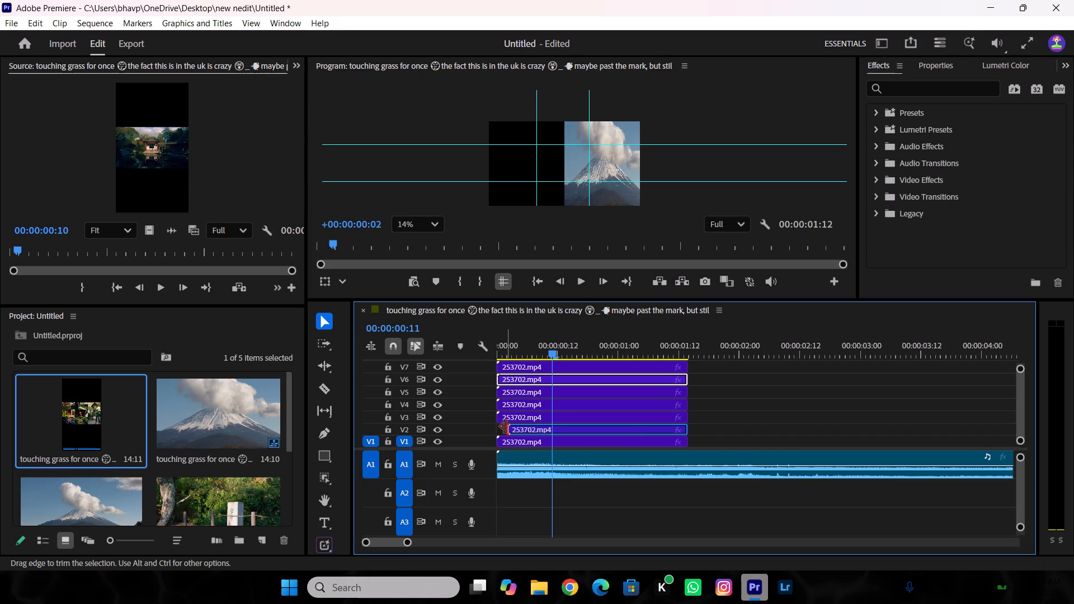
drag(497, 418, 516, 422)
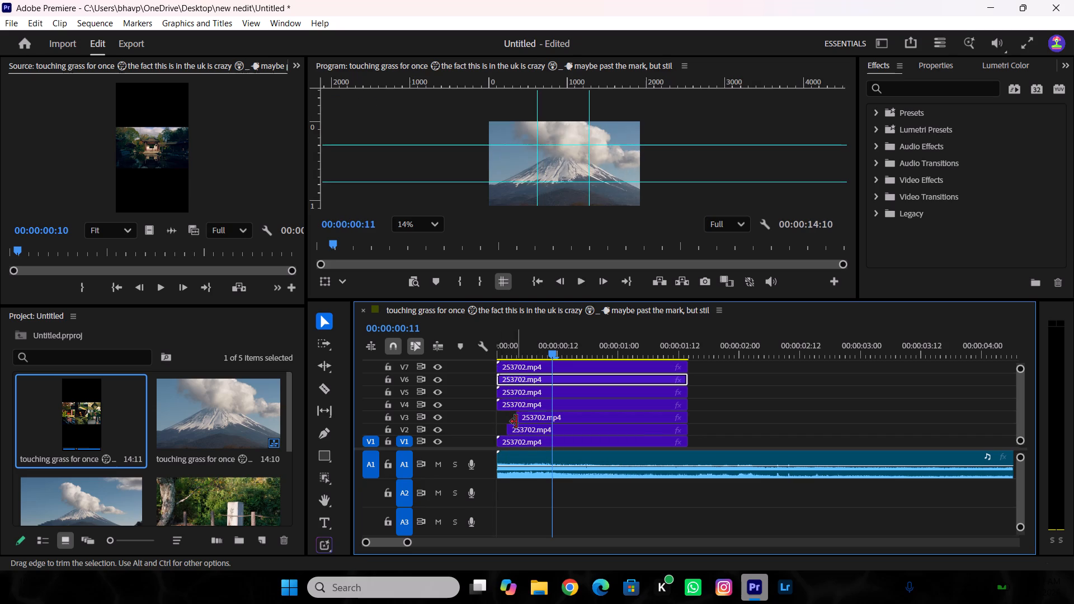
drag(500, 403, 518, 409)
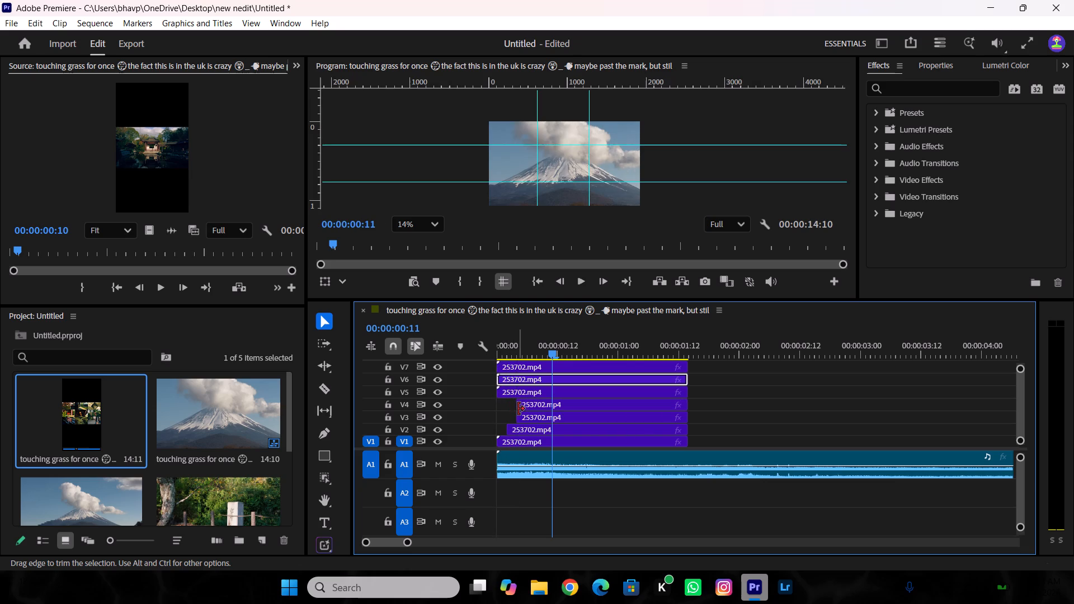
drag(519, 403, 526, 409)
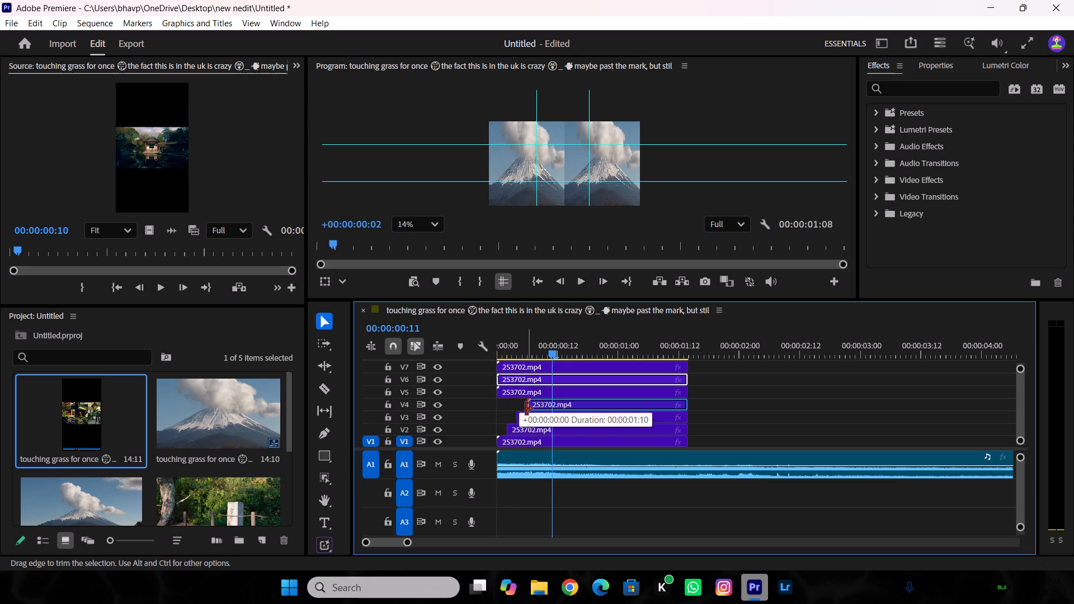
drag(526, 409, 529, 417)
click(529, 417)
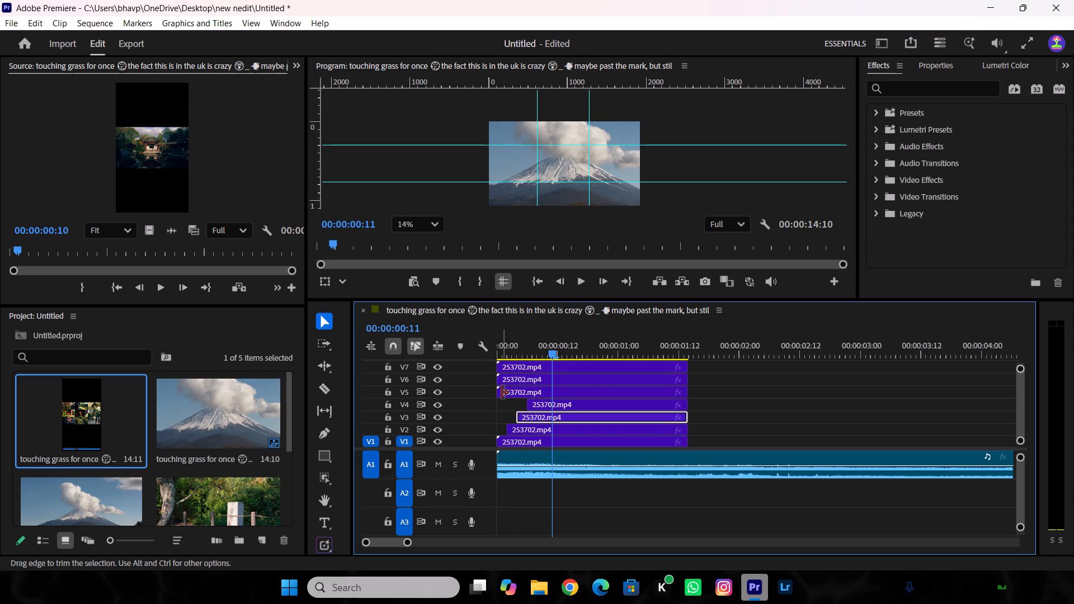
drag(497, 393, 538, 406)
drag(499, 381, 543, 391)
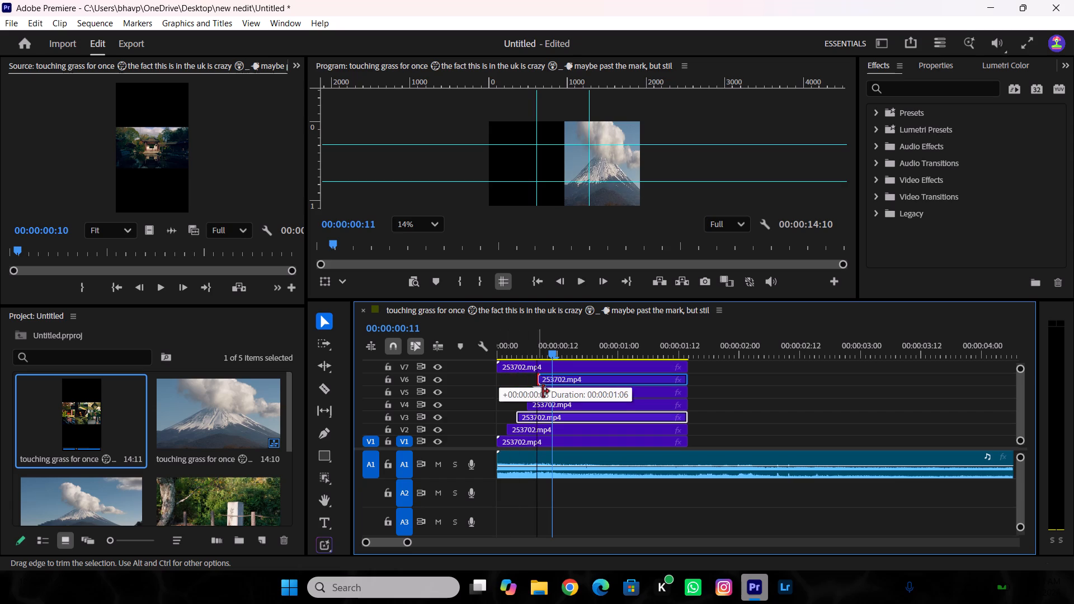
drag(543, 391, 543, 394)
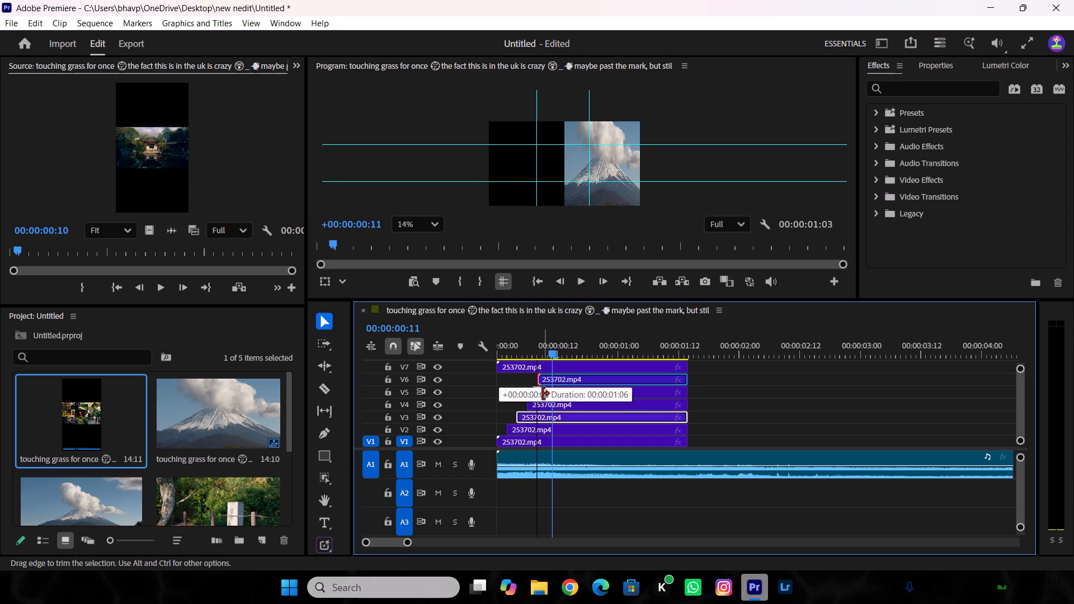
drag(543, 394, 549, 399)
Extend the V2 Mount Fuji clip's start back to the playhead at 00:00:00:01.
drag(543, 348, 540, 349)
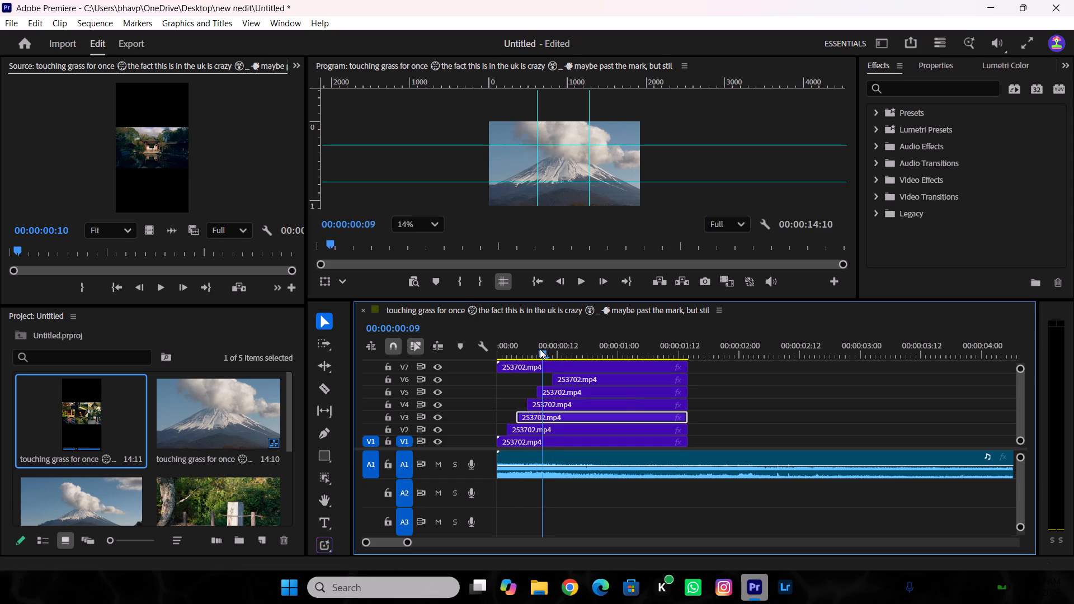
drag(540, 349, 505, 370)
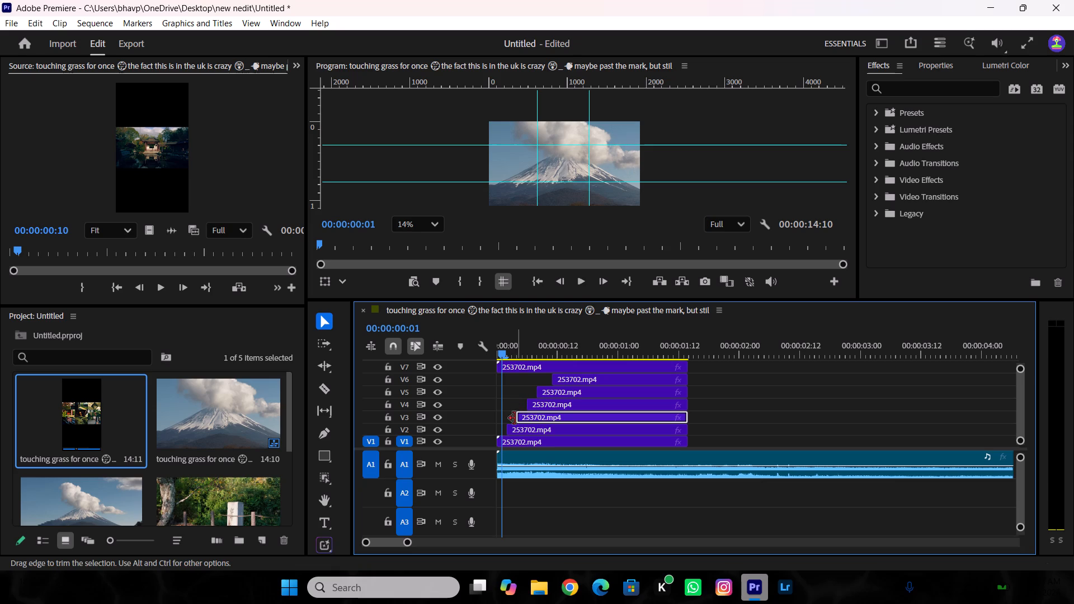
click(510, 427)
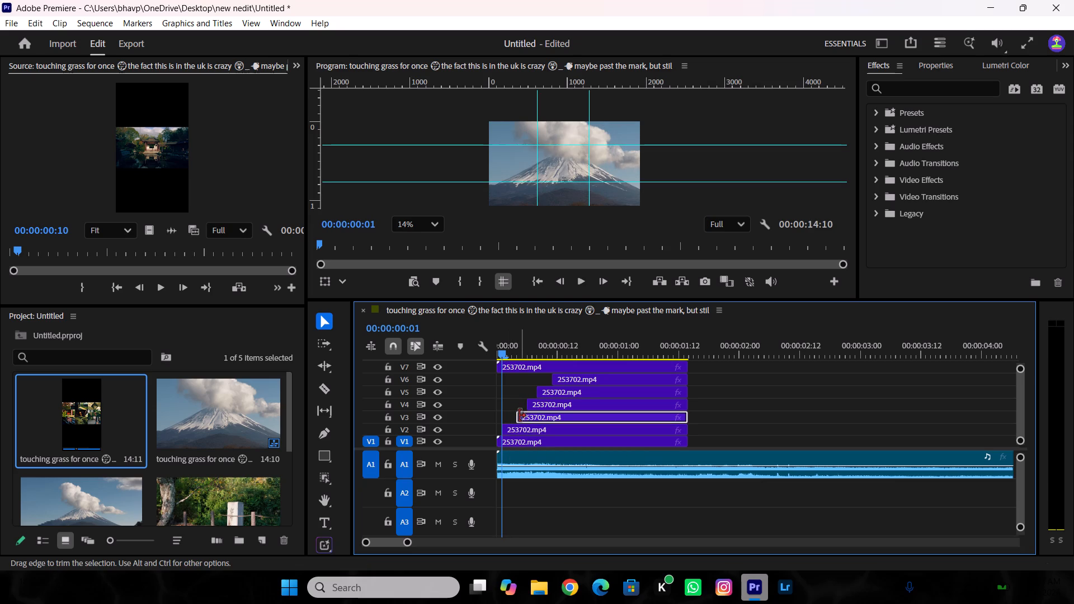
Extend the starts of the Mount Fuji clips on V3, V4 and V5 back to frames 2, 3 and 4.
drag(503, 355, 515, 358)
click(515, 358)
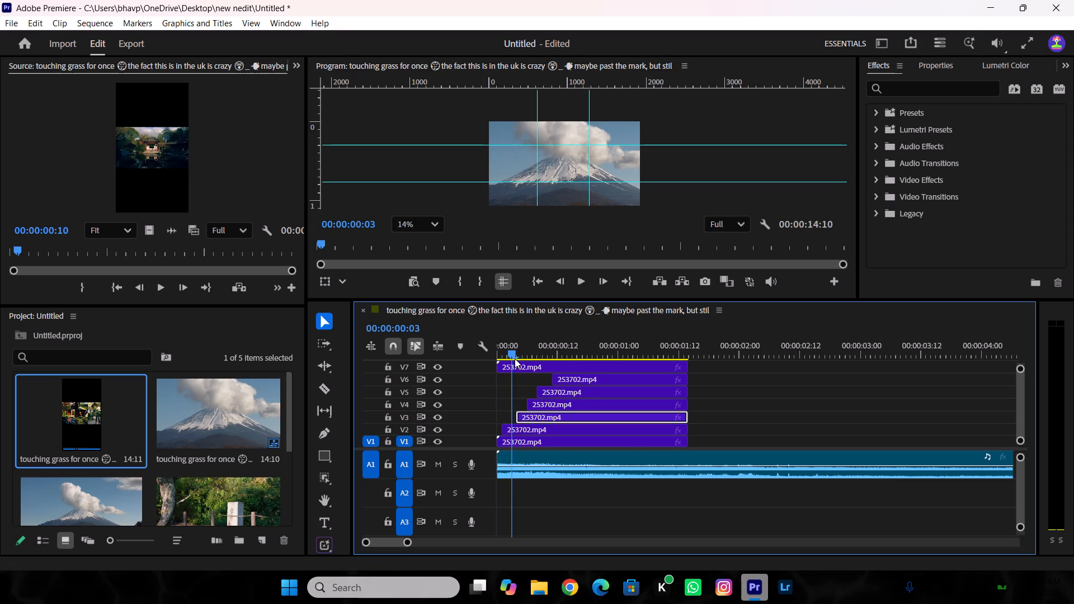
click(512, 355)
drag(517, 418, 512, 418)
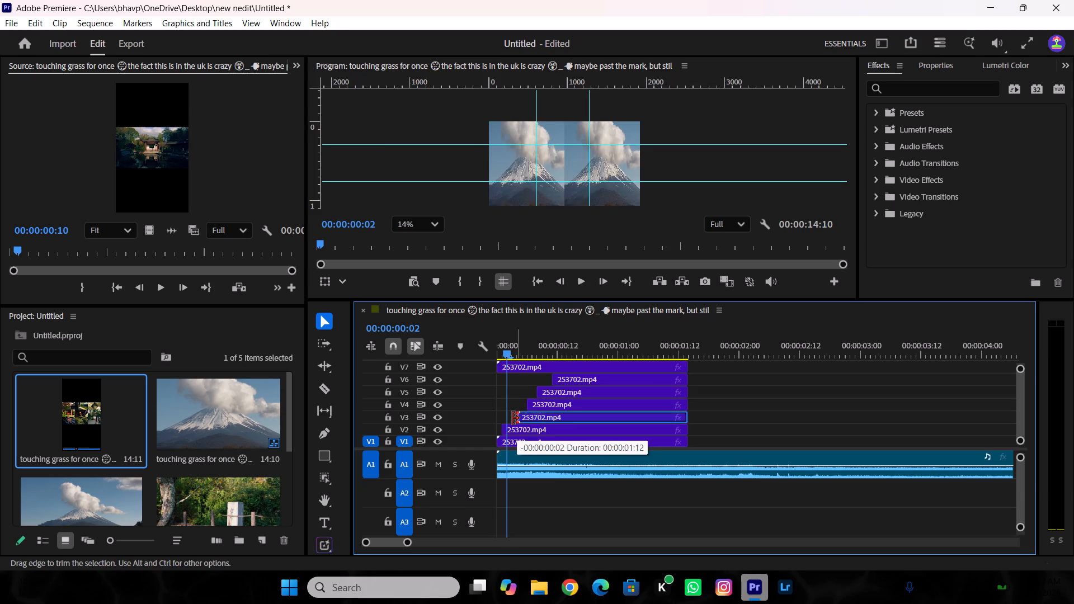
drag(512, 418, 510, 418)
drag(510, 350, 524, 353)
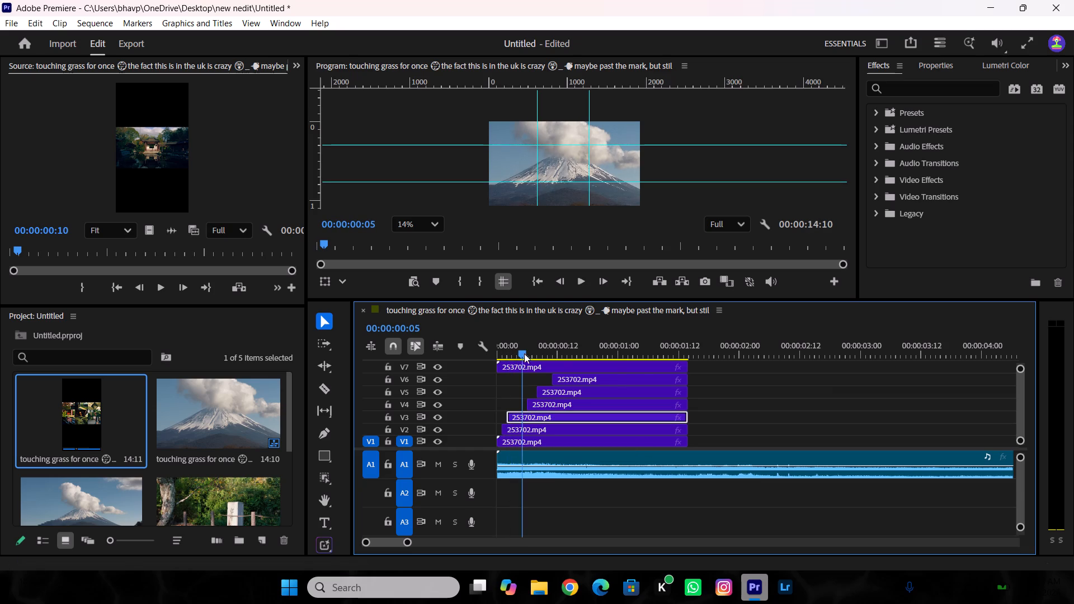
drag(524, 353, 516, 355)
drag(529, 403, 515, 405)
drag(510, 348, 526, 353)
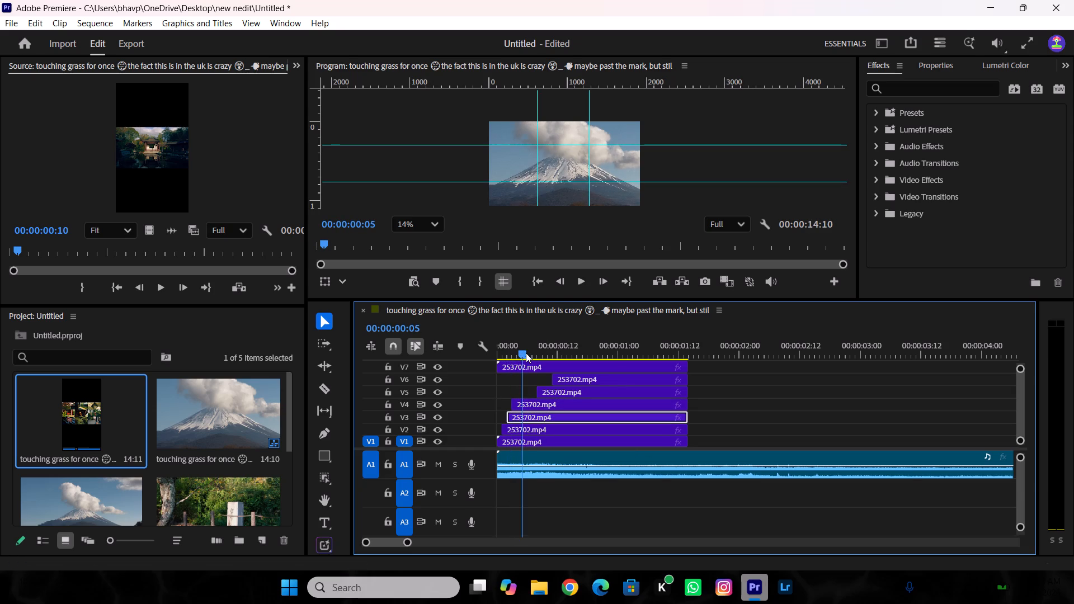
drag(526, 353, 521, 357)
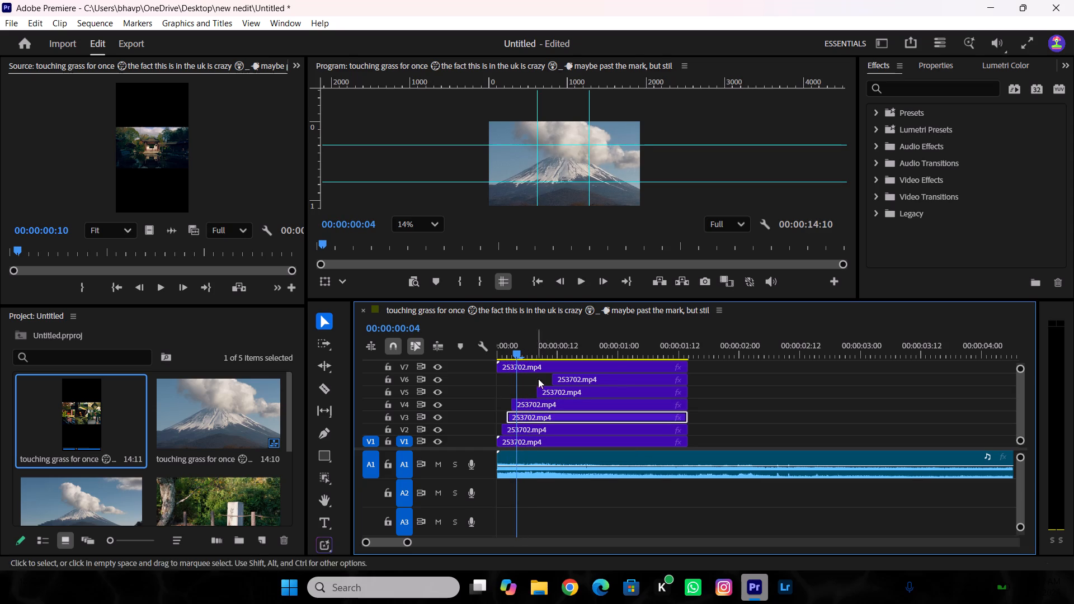
drag(535, 396, 517, 395)
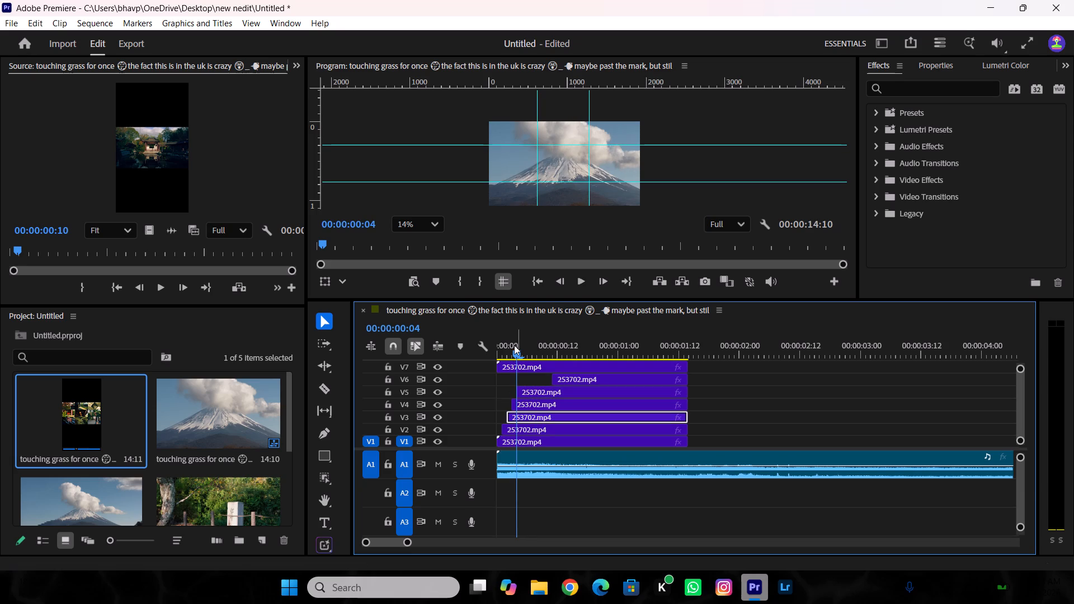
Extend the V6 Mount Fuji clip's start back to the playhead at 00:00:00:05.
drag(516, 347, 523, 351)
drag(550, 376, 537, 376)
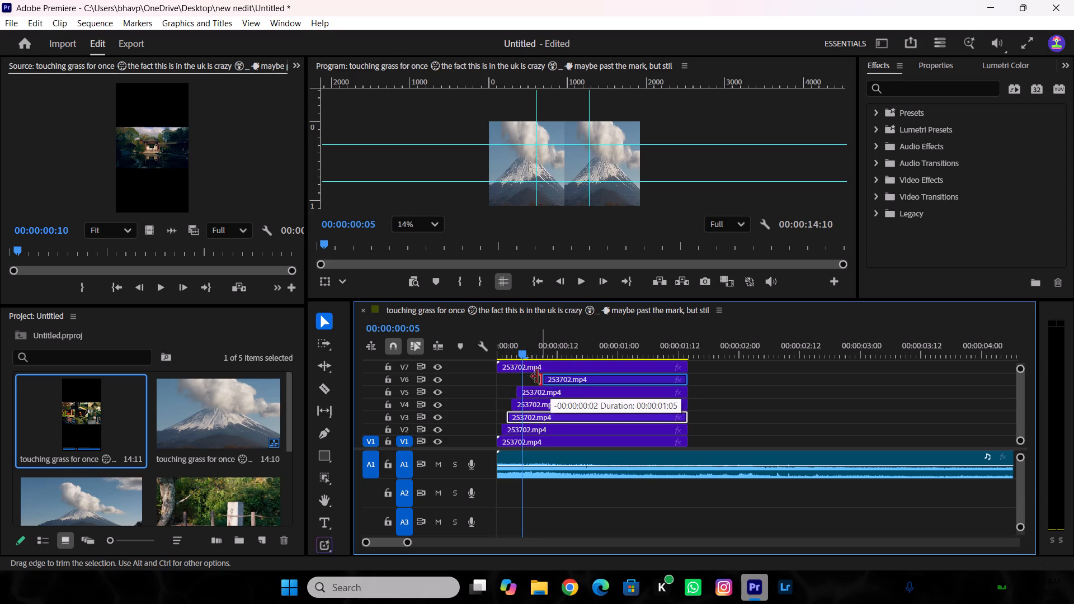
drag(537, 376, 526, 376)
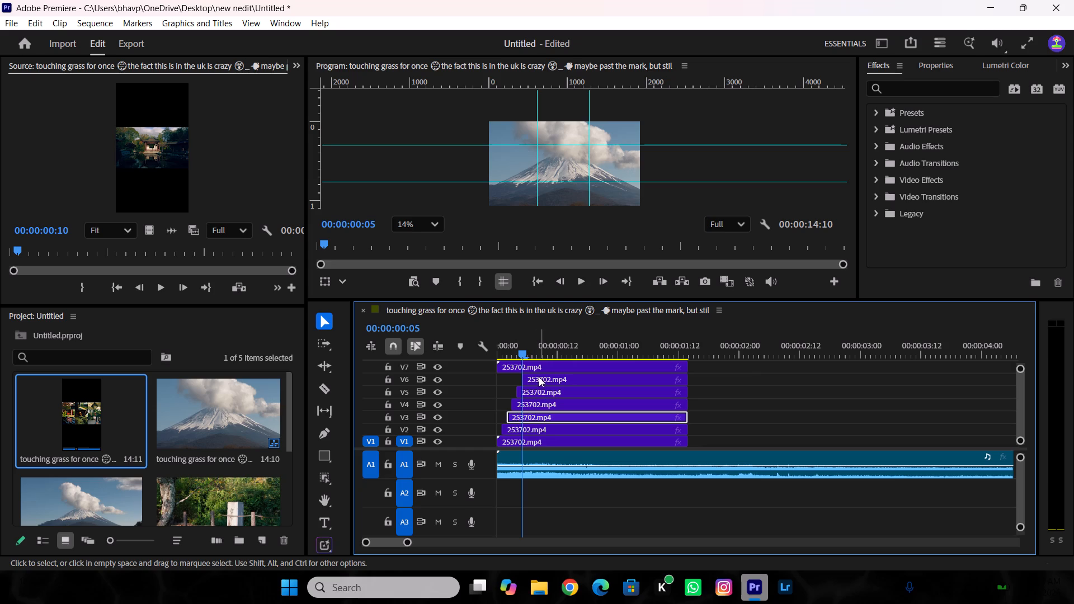
Play the sequence's opening from the start to check the staggered Mount Fuji layers.
drag(536, 348, 463, 361)
key(space)
key(space)
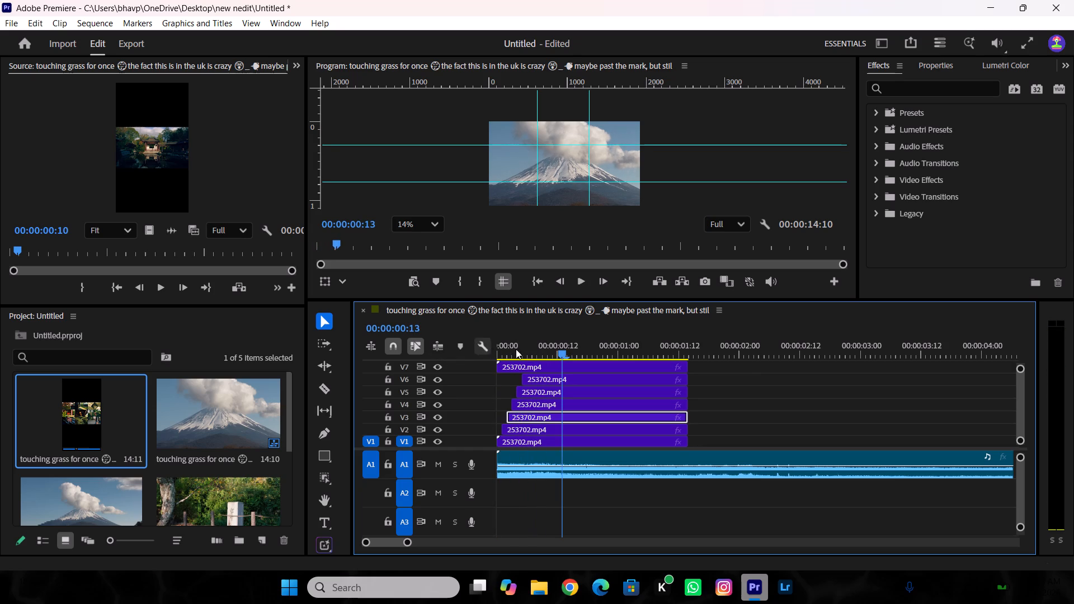
Set the Program monitor's zoom level to Fit.
scroll(598, 215, down, 13)
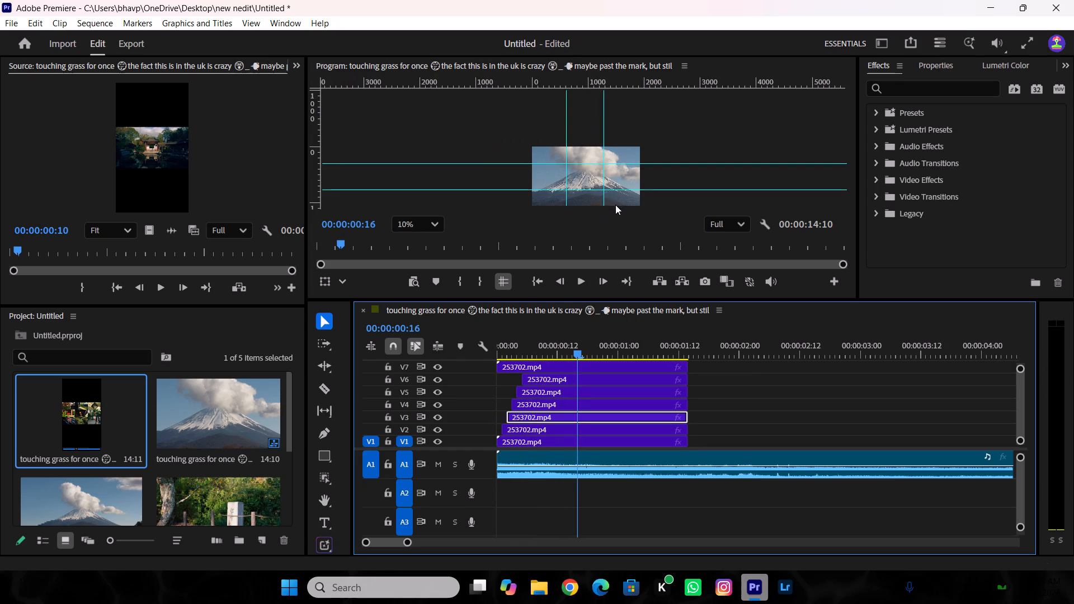
click(440, 220)
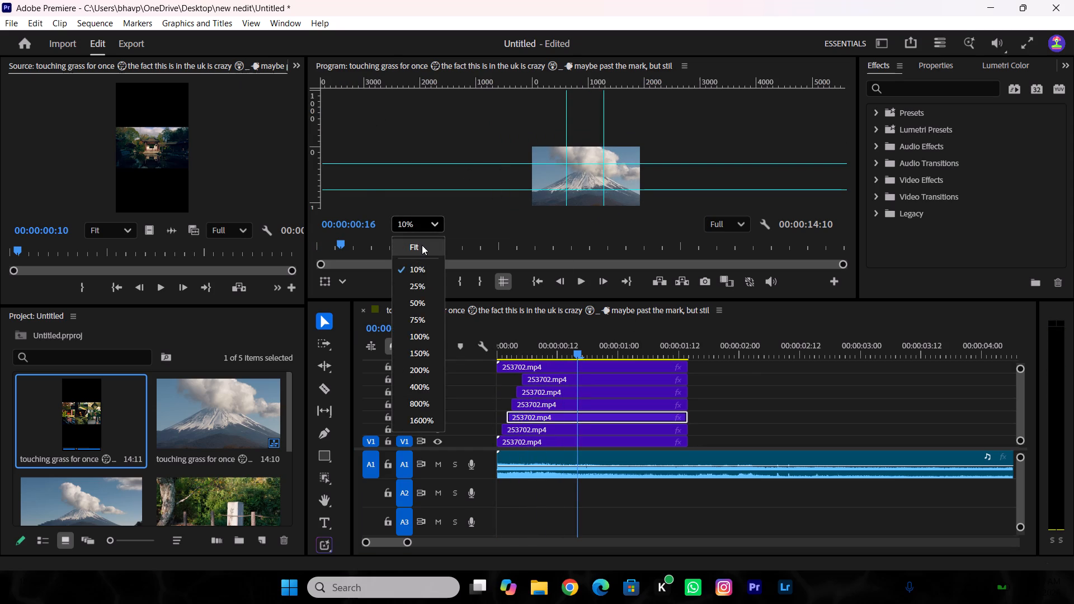
click(422, 245)
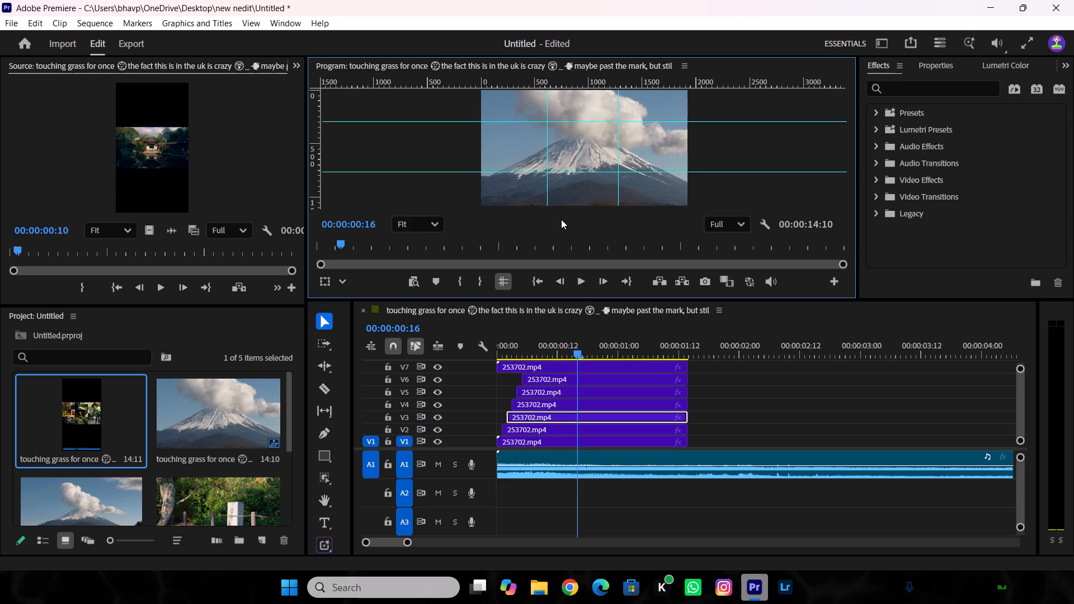
Show the effect controls of the V1 Mount Fuji clip with the playhead at 00:00:00:00.
click(545, 443)
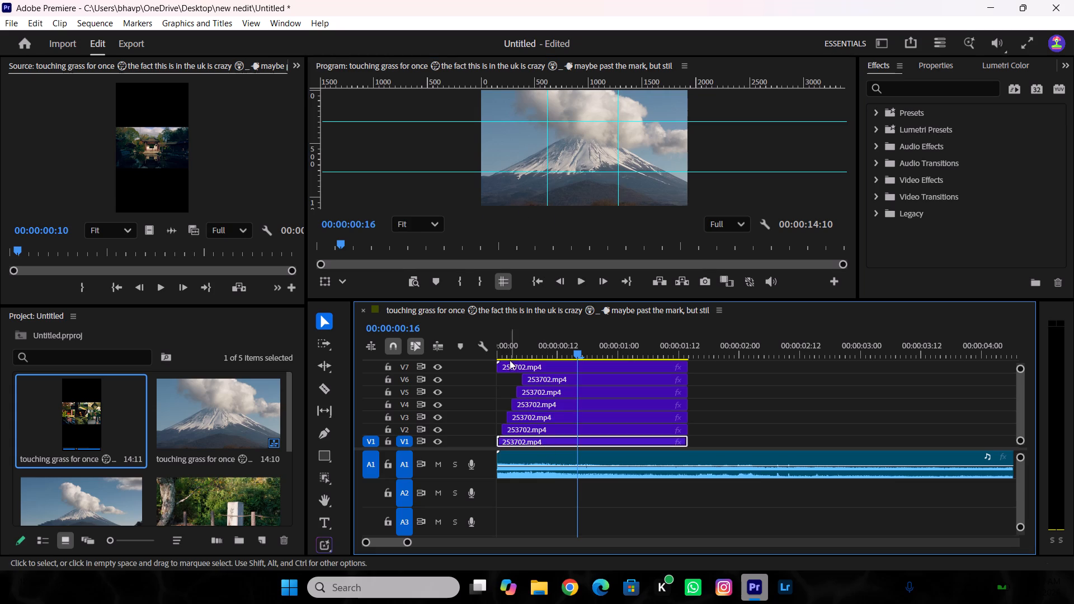
drag(544, 340, 500, 374)
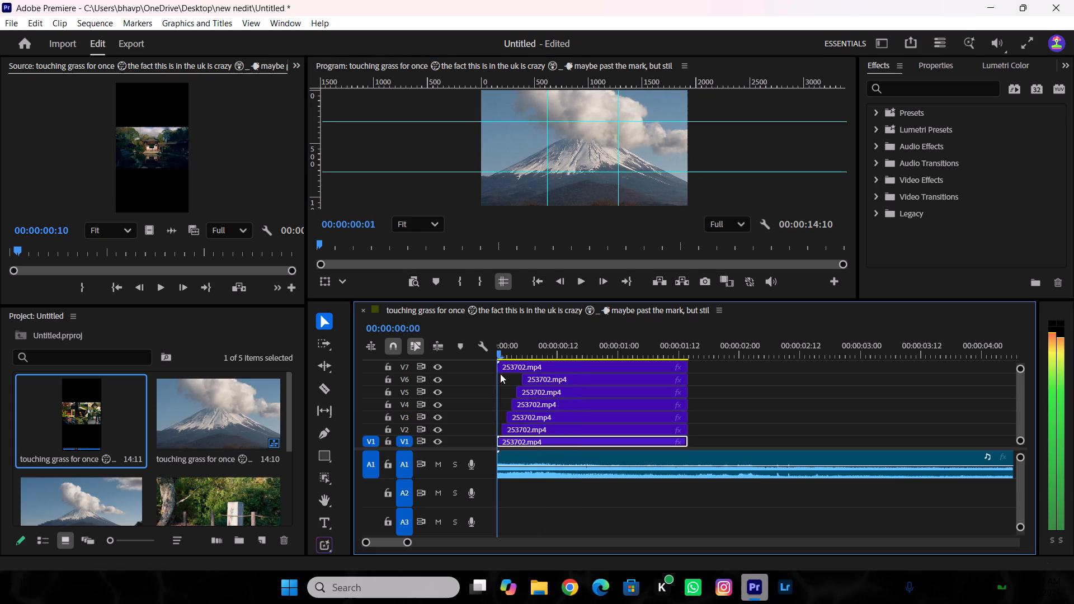
drag(500, 374, 494, 387)
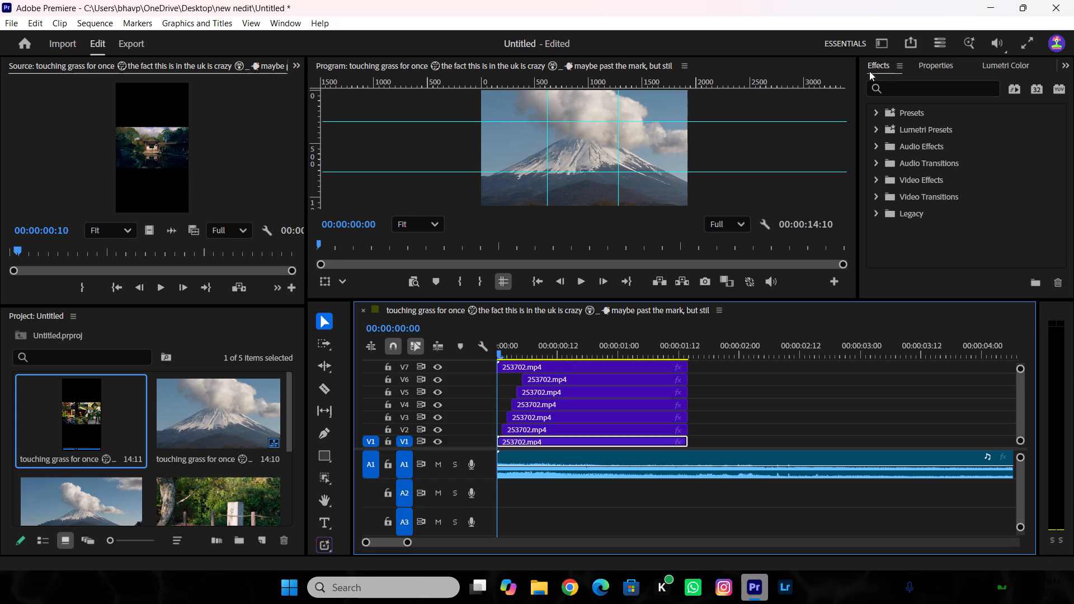
click(301, 63)
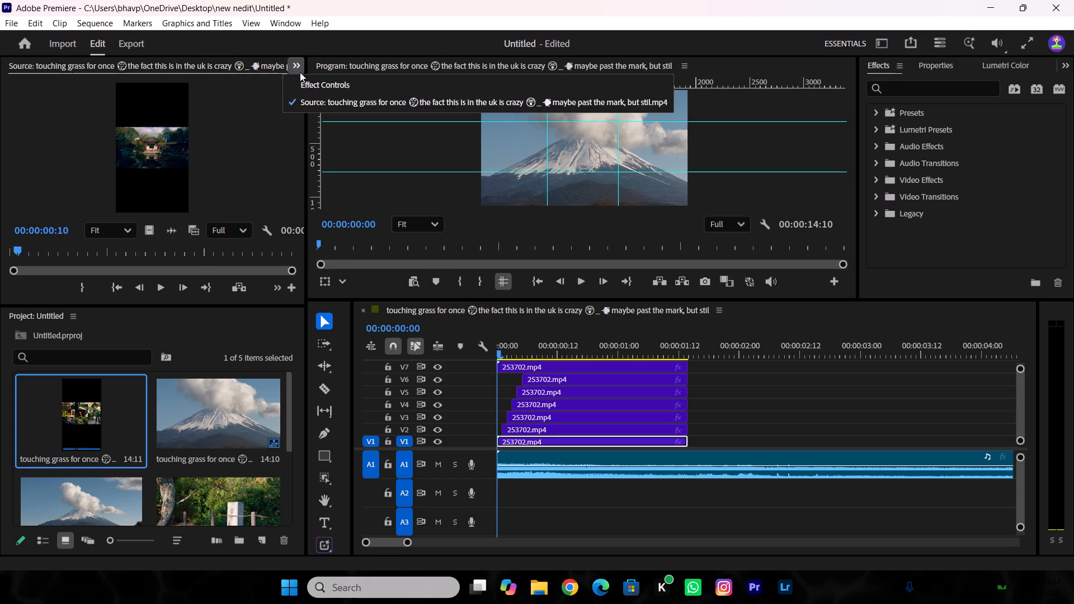
click(301, 87)
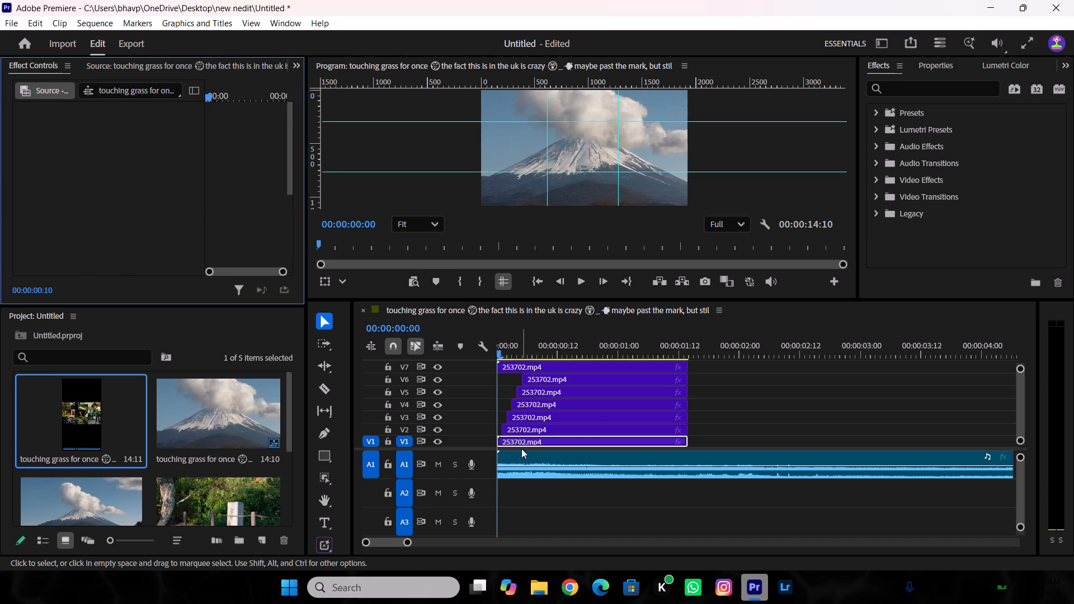
click(521, 447)
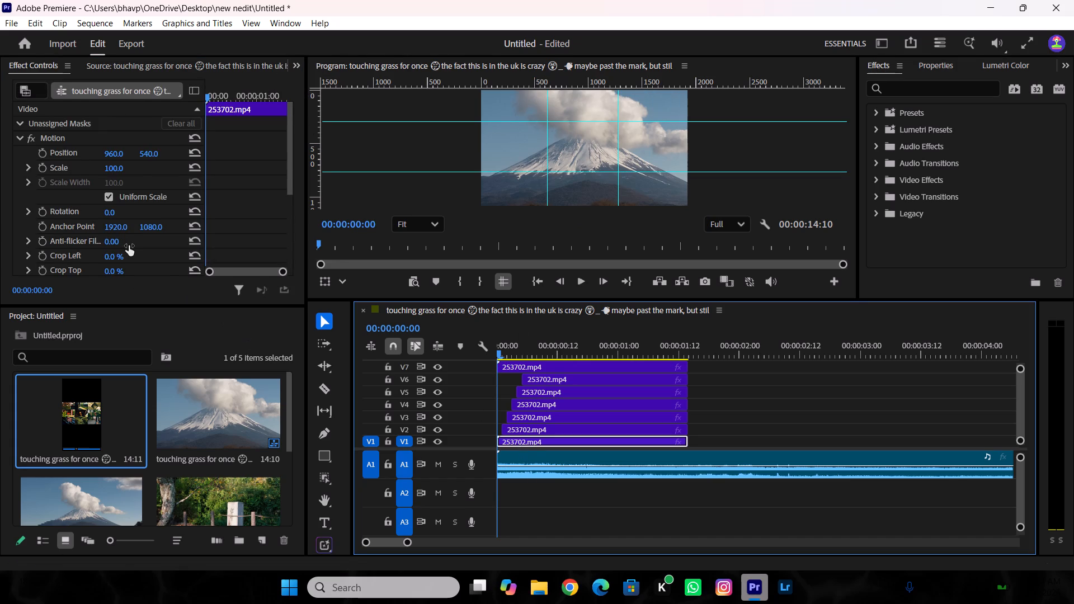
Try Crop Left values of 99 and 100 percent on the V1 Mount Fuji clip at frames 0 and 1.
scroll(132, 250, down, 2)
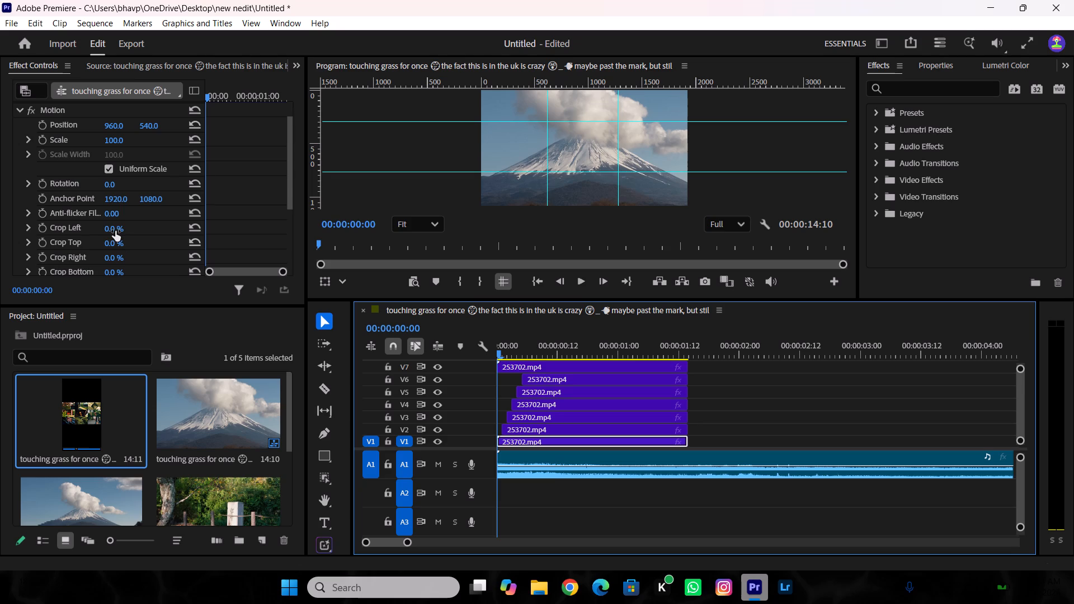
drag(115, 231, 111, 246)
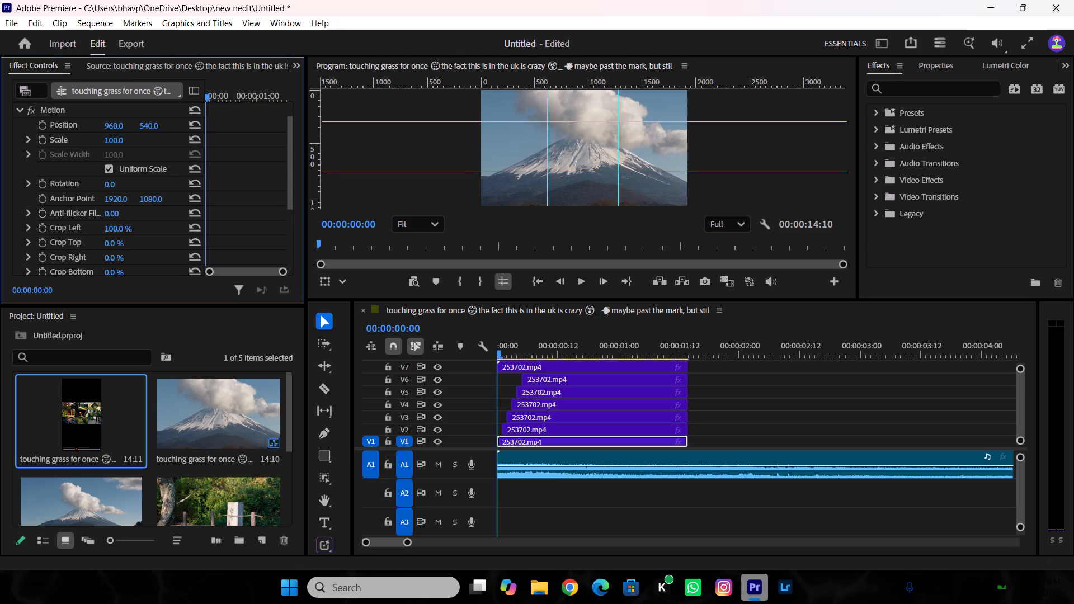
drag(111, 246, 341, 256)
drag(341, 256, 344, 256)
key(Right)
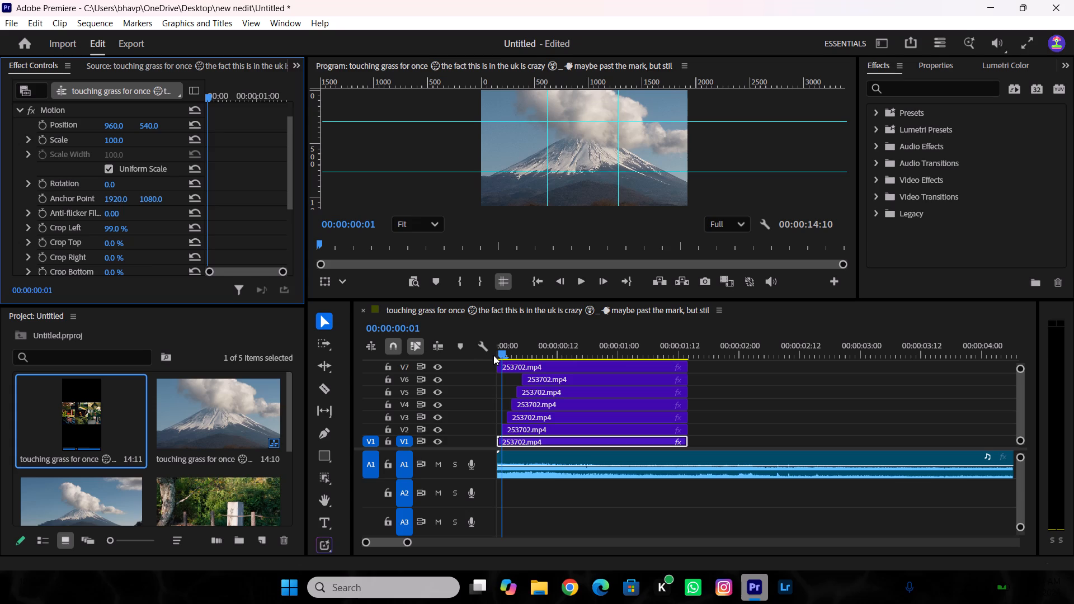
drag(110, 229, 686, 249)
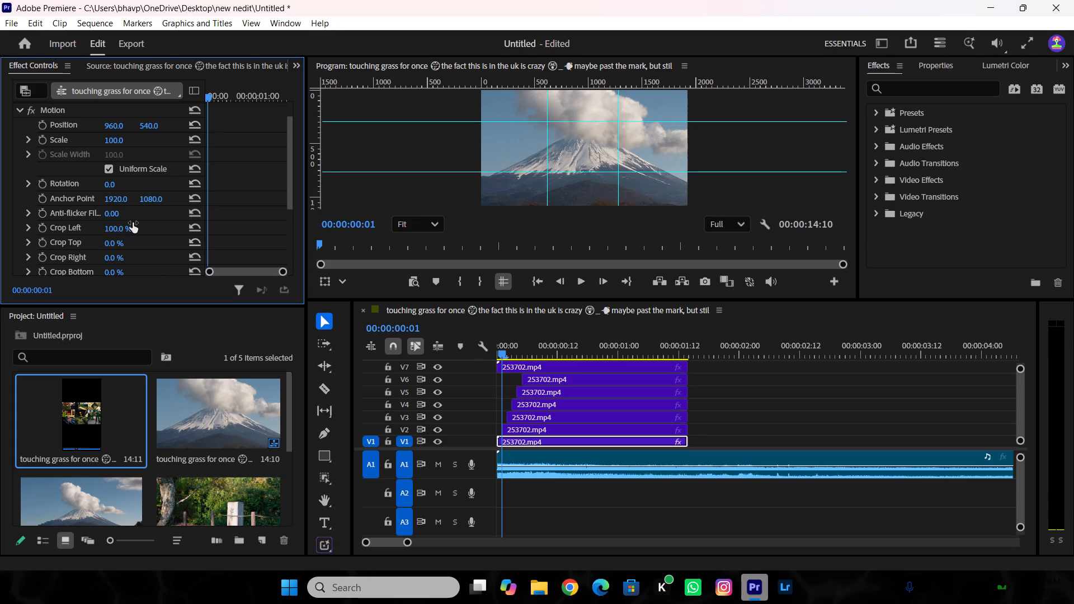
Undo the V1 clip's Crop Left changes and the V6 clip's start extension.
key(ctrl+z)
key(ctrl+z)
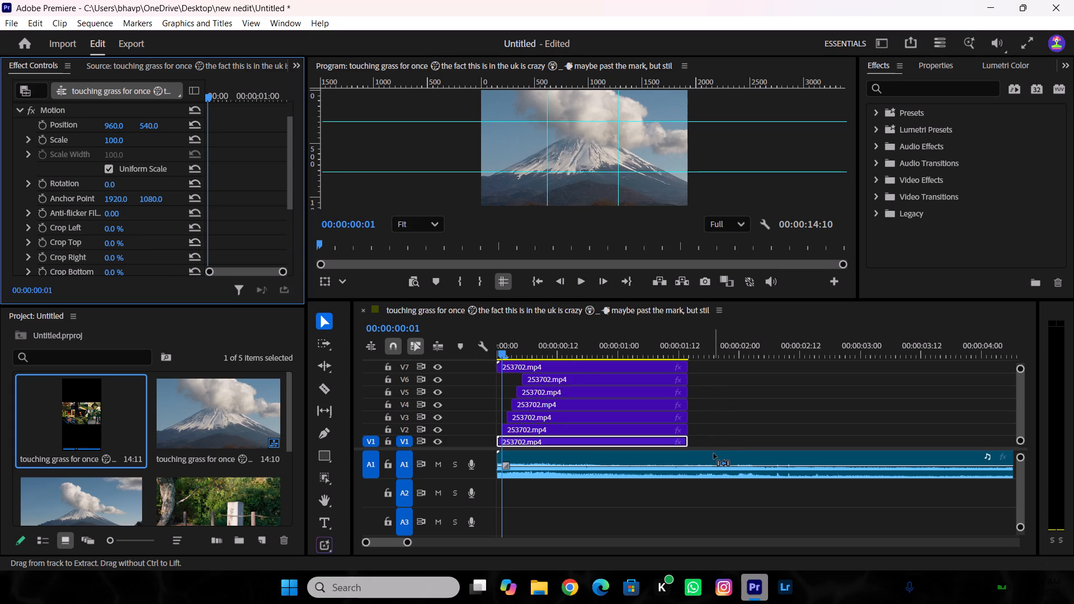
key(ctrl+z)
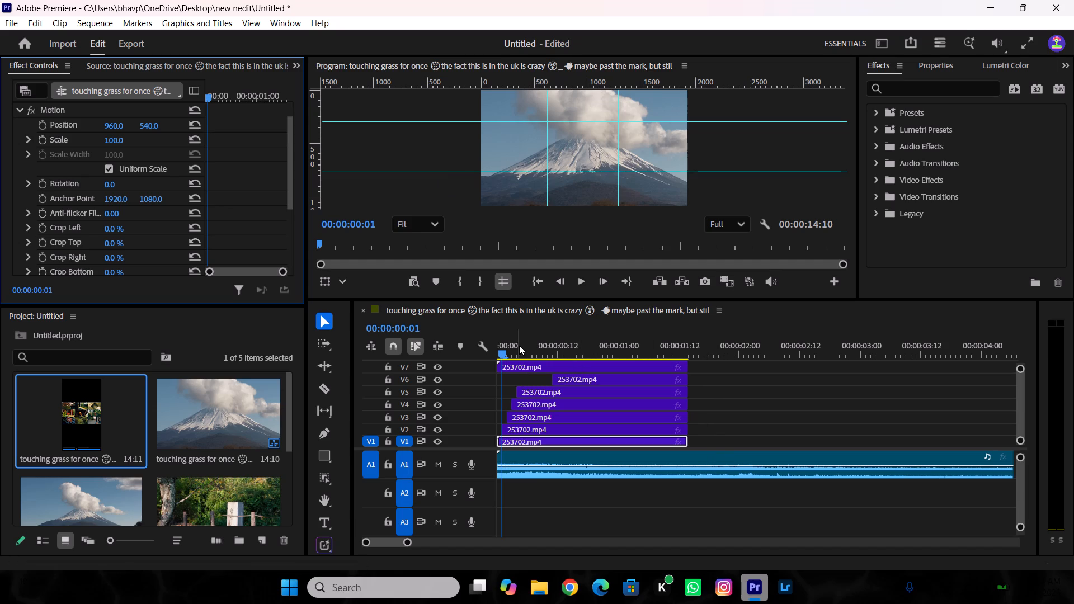
Move the whole V6 Mount Fuji clip earlier so it starts at the playhead at 00:00:00:05.
drag(519, 345, 524, 356)
drag(573, 376, 571, 376)
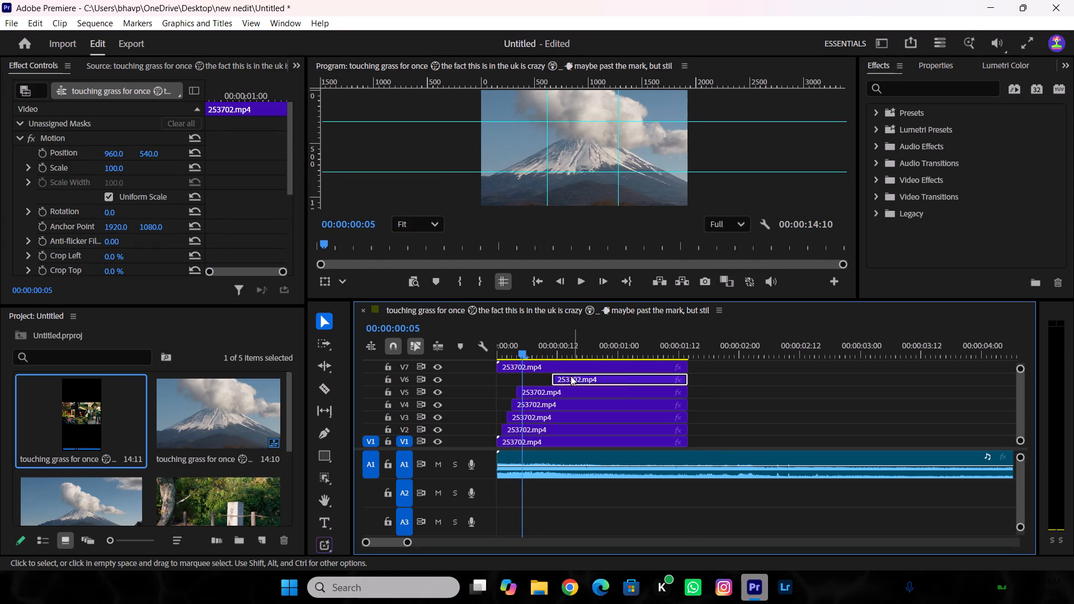
drag(571, 376, 541, 379)
Select the staggered Mount Fuji clips on V2 through V6 and shift them together about 9 frames later.
drag(539, 346, 455, 367)
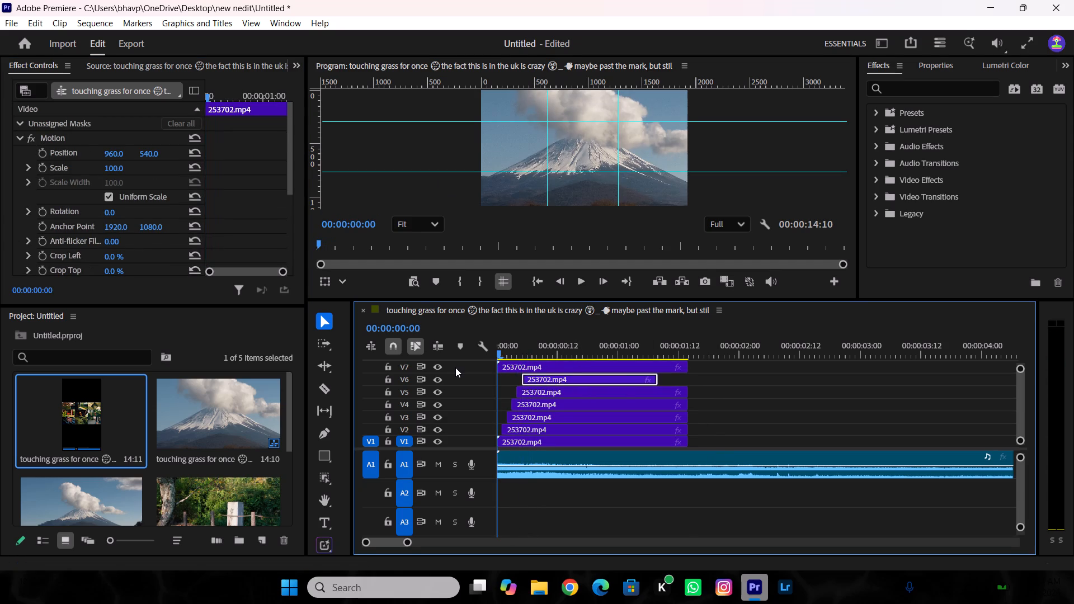
drag(505, 377, 549, 397)
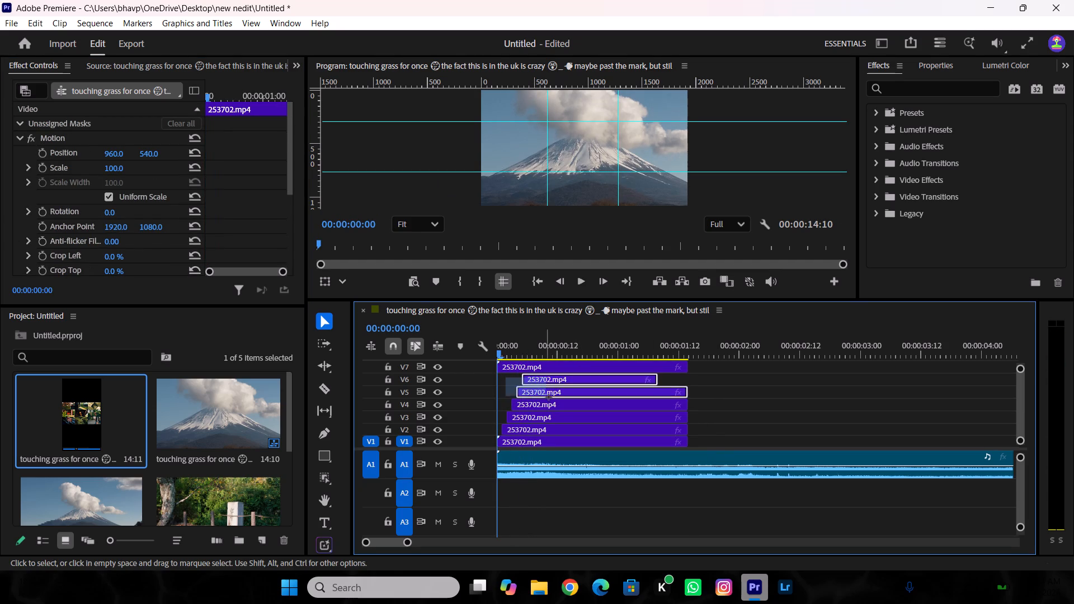
drag(549, 397, 597, 433)
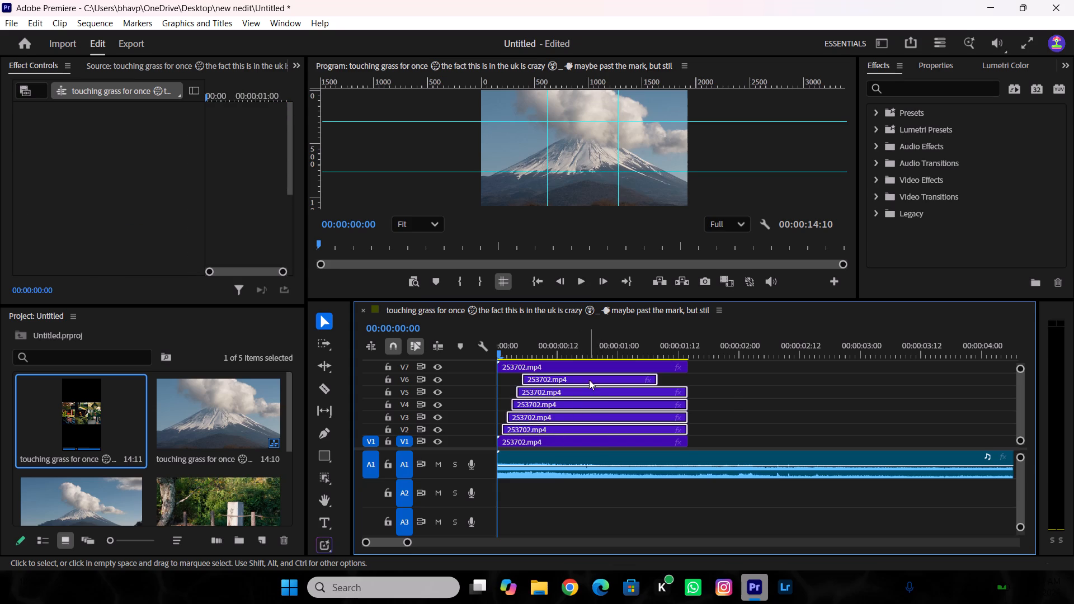
drag(589, 380, 635, 380)
Play the sequence's opening from the start to check the shifted layers.
drag(560, 345, 411, 379)
key(space)
key(space)
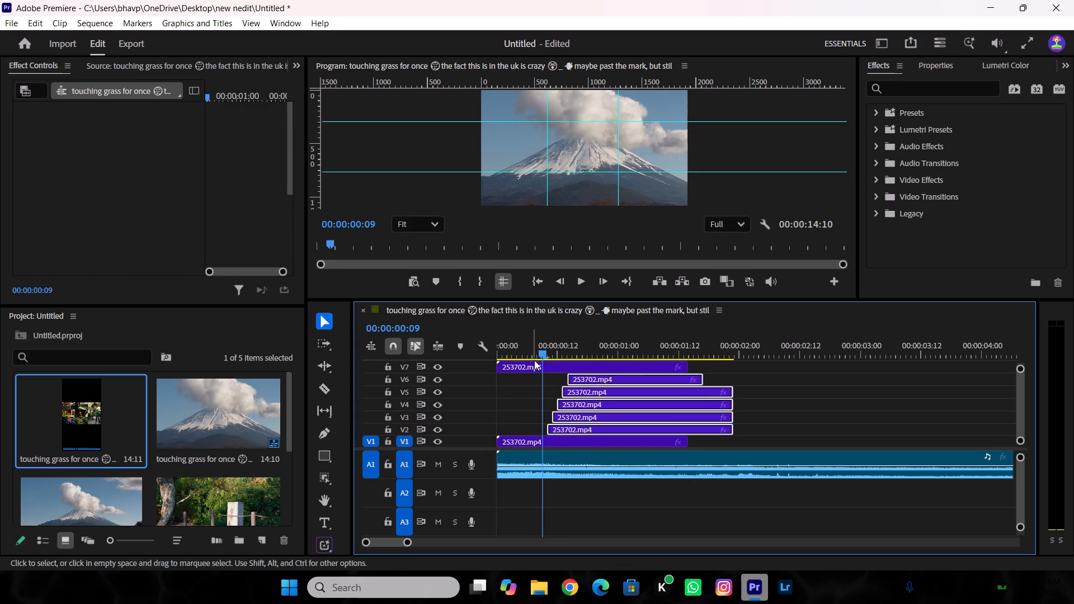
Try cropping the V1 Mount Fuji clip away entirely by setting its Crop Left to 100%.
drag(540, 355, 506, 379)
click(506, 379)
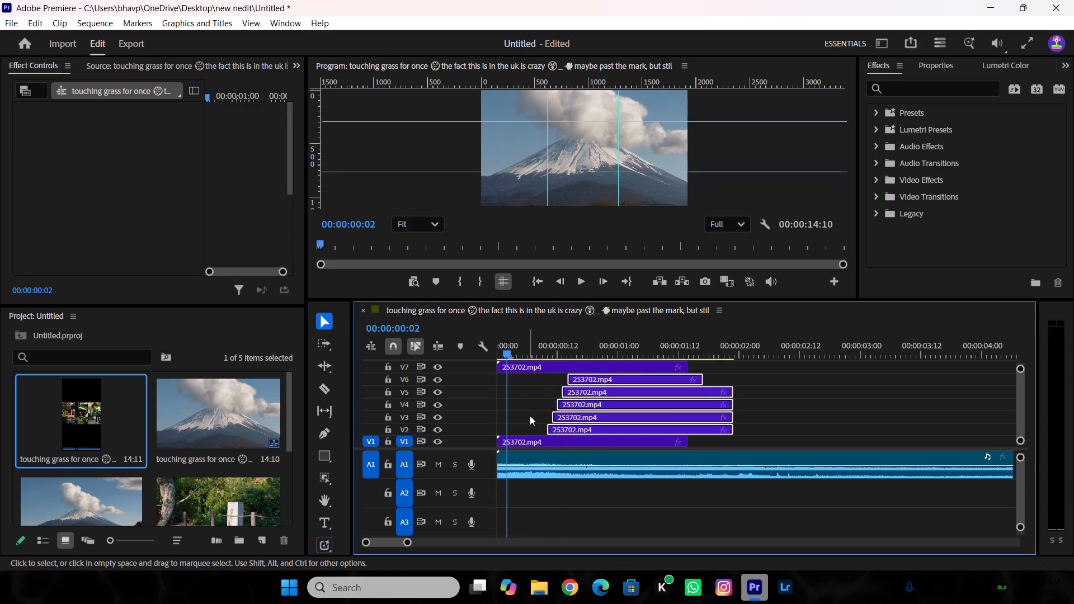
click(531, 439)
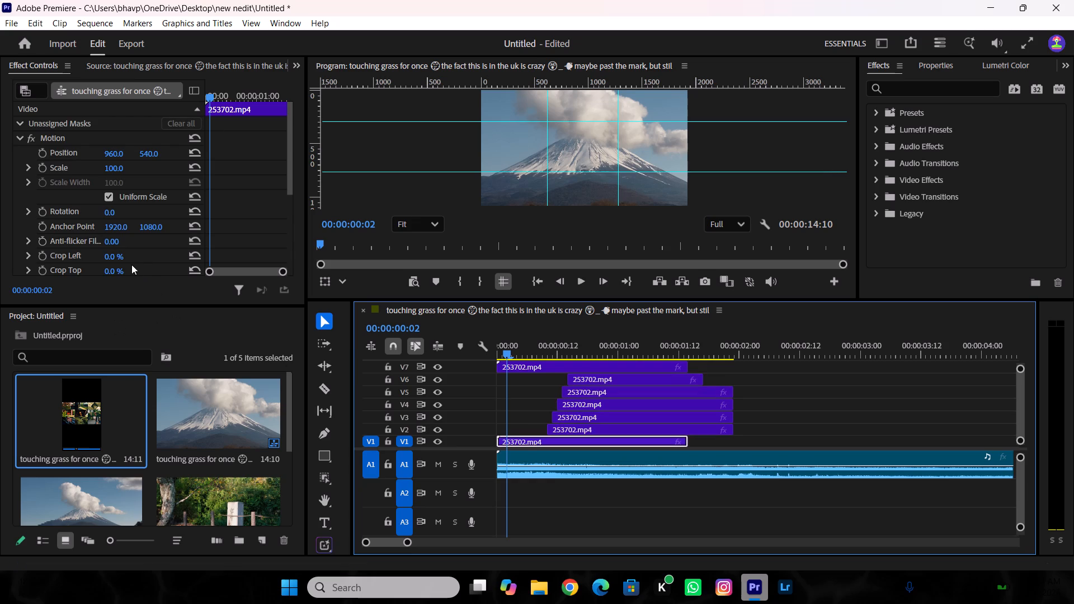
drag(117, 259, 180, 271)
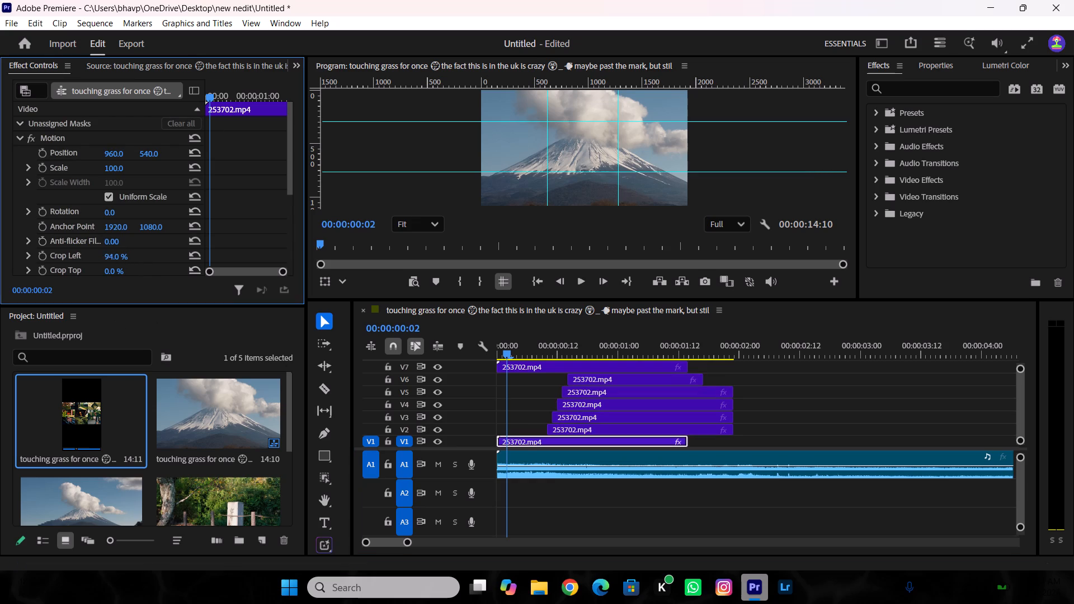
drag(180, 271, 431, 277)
Move the V7 Mount Fuji clip about 14 frames later so it starts level with the V6 clip.
click(541, 364)
drag(541, 364, 614, 356)
click(614, 356)
drag(602, 365, 672, 361)
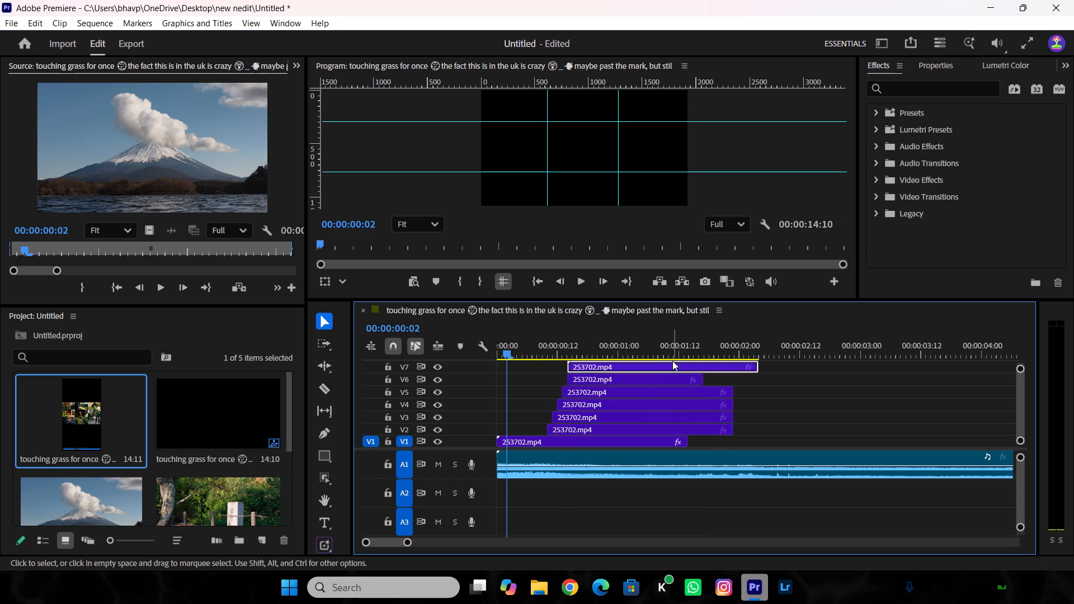
ctrl+scroll(532, 383, up, 6)
ctrl+scroll(532, 384, down, 11)
Return the playhead to 00:00:00:00 and set the V1 clip's Crop Left back to 0%.
drag(503, 353, 473, 358)
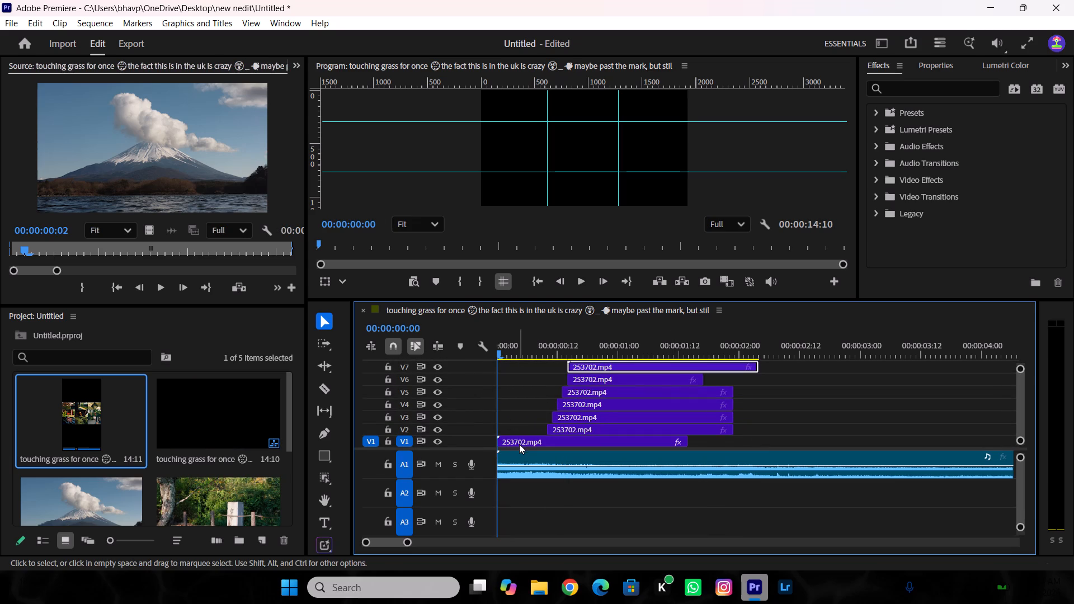
click(519, 444)
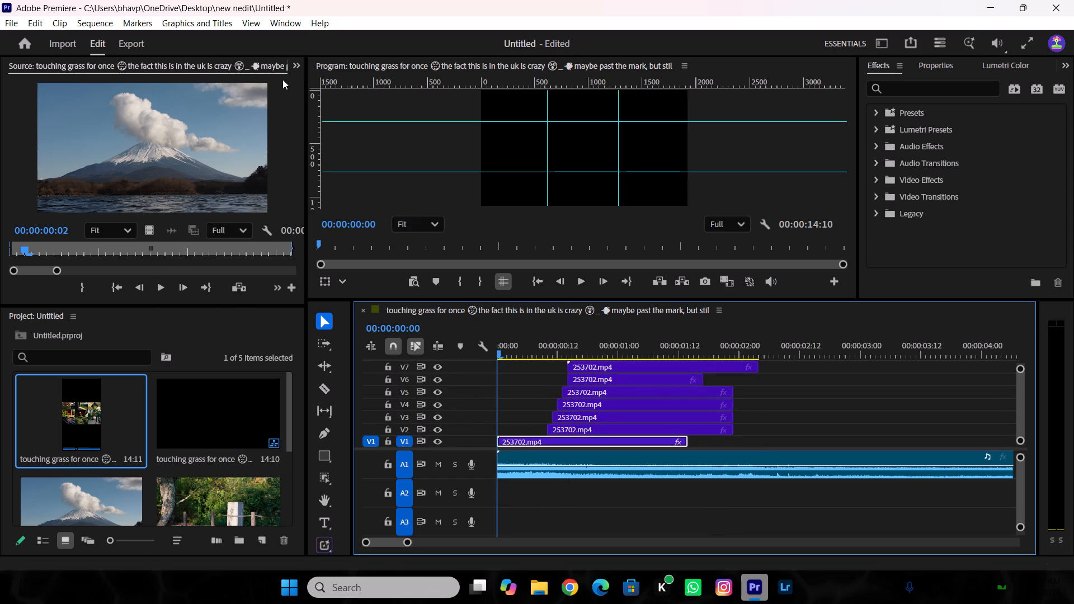
click(289, 70)
click(314, 83)
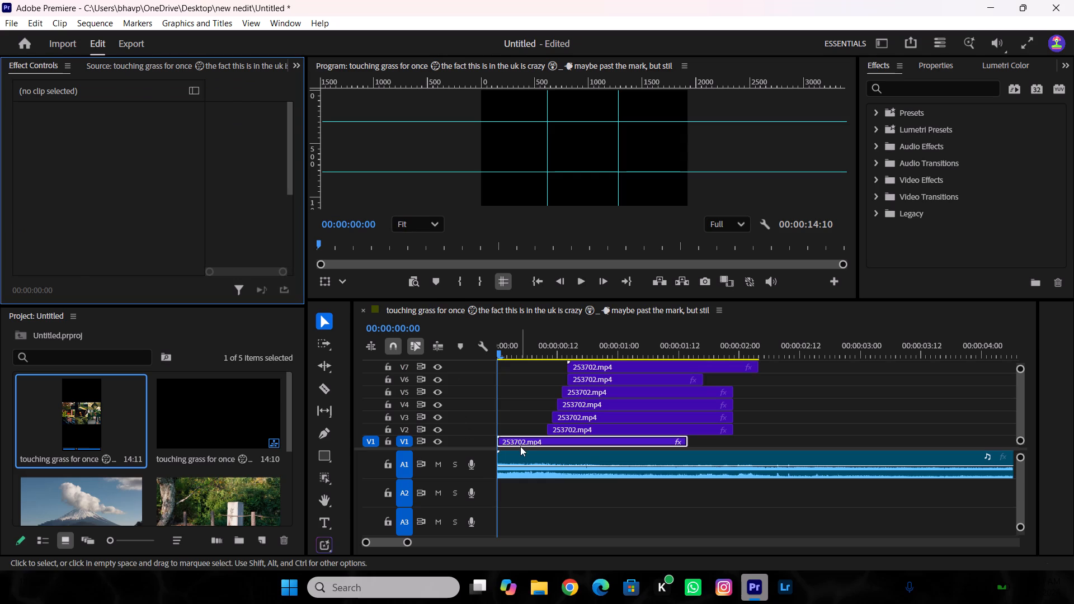
click(520, 443)
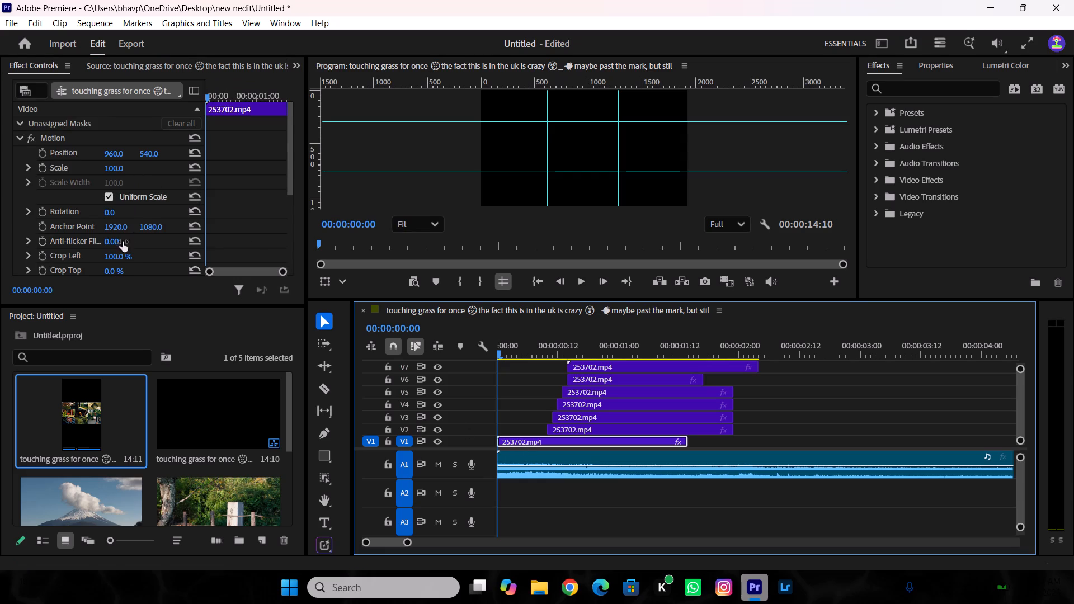
scroll(119, 259, down, 2)
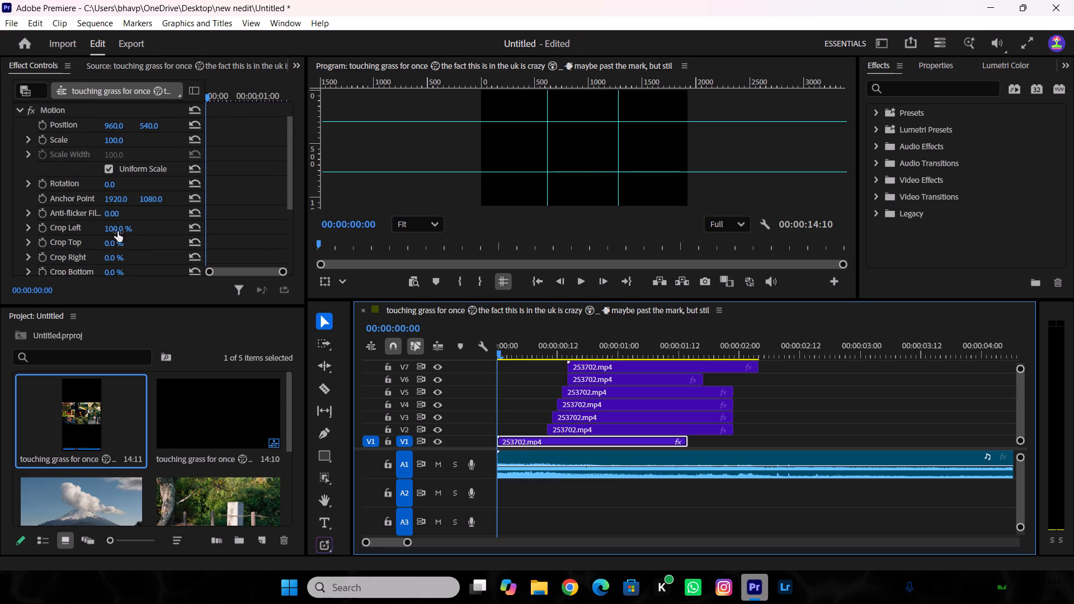
drag(117, 230, 55, 234)
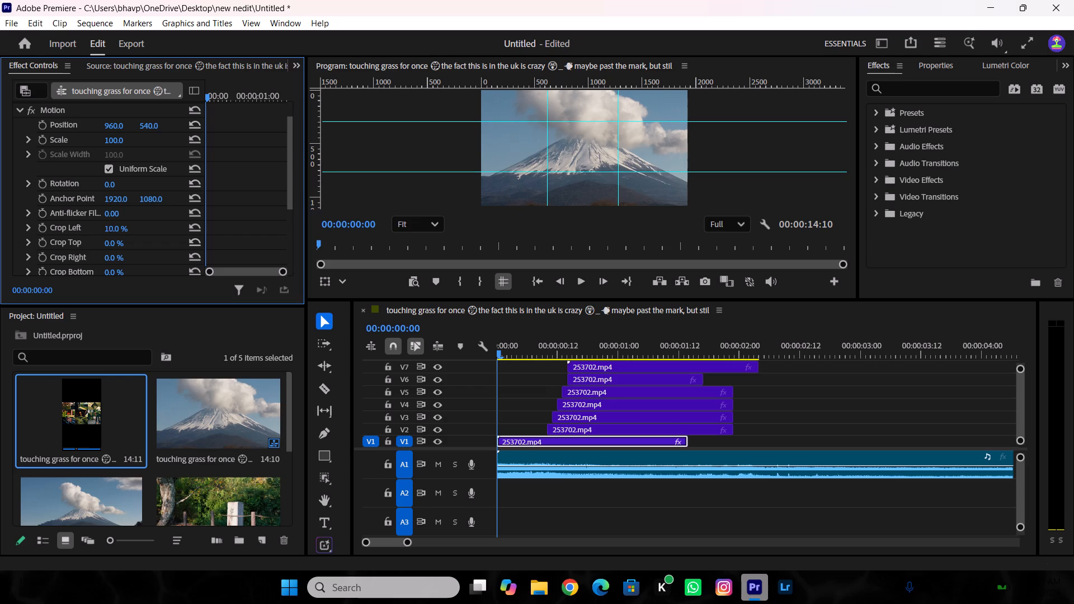
drag(55, 234, 43, 236)
Set the V1 clip's Crop Right to 59% so it ends near the first vertical guide.
drag(120, 255, 78, 265)
drag(78, 265, 111, 266)
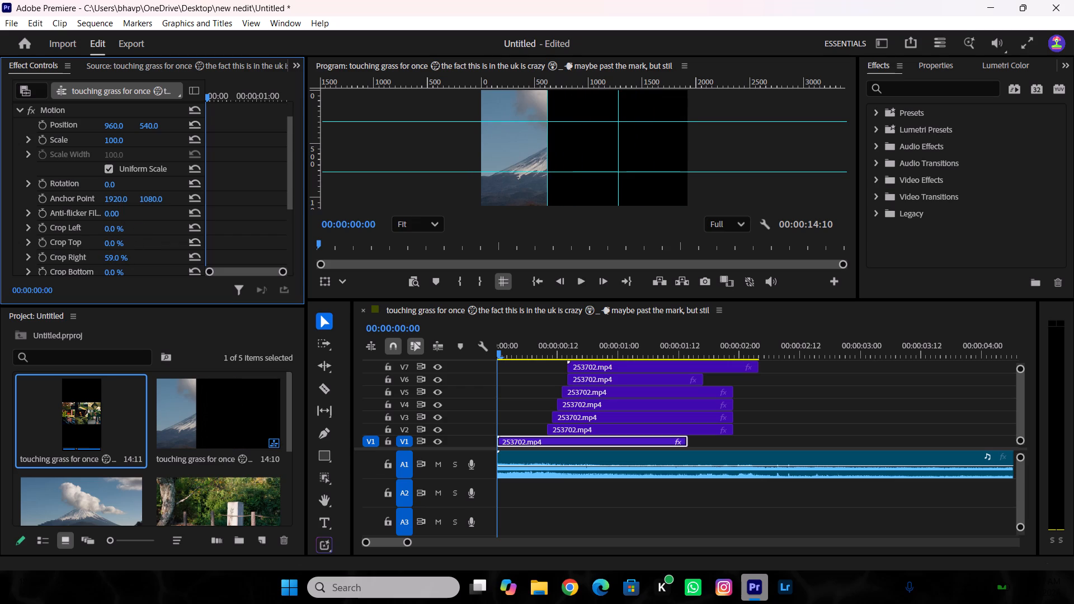
drag(111, 266, 112, 266)
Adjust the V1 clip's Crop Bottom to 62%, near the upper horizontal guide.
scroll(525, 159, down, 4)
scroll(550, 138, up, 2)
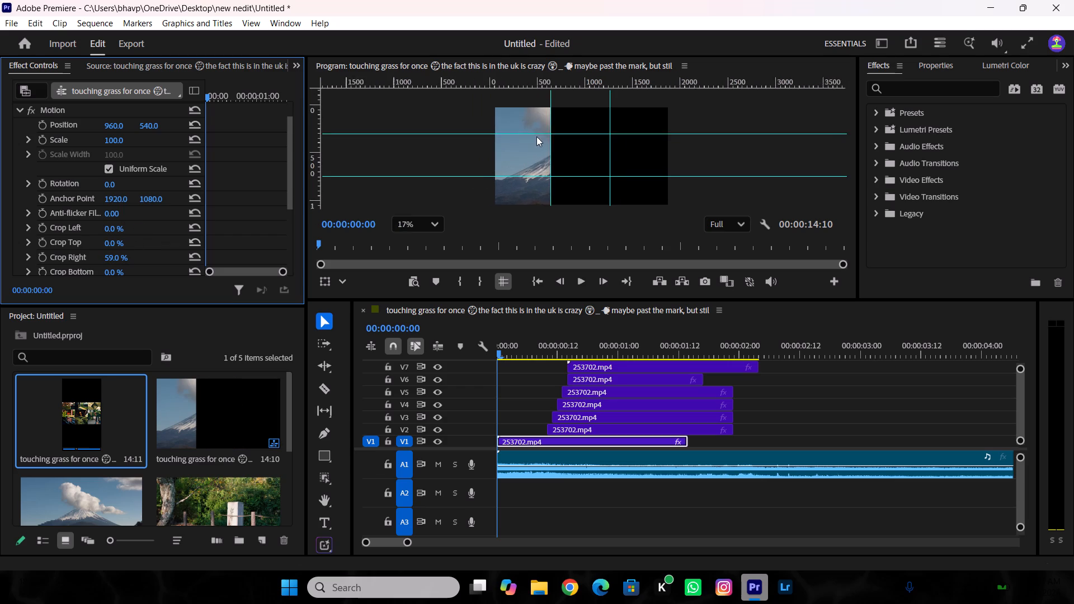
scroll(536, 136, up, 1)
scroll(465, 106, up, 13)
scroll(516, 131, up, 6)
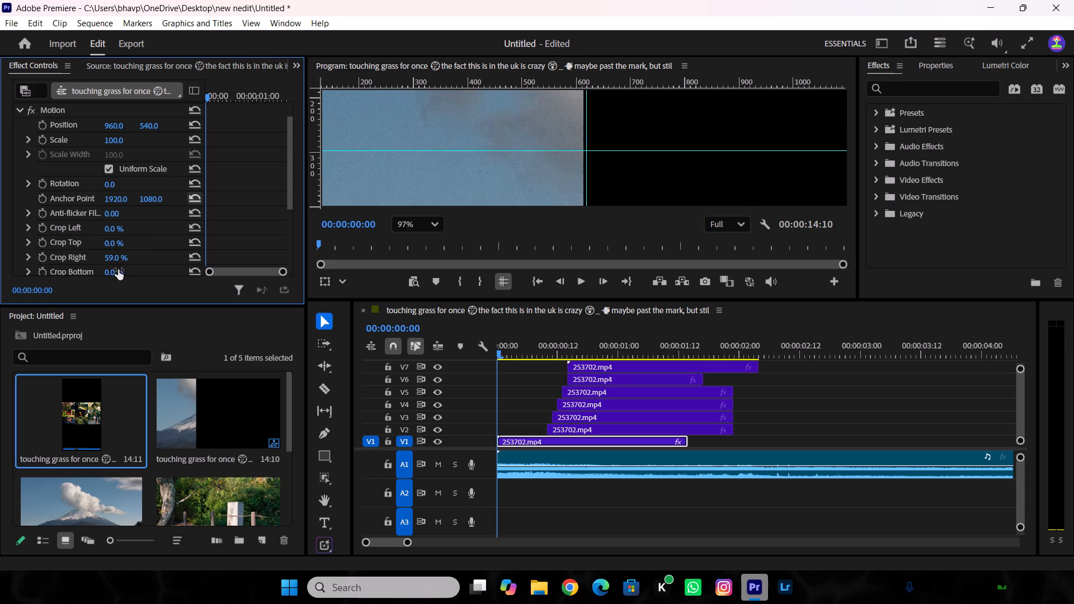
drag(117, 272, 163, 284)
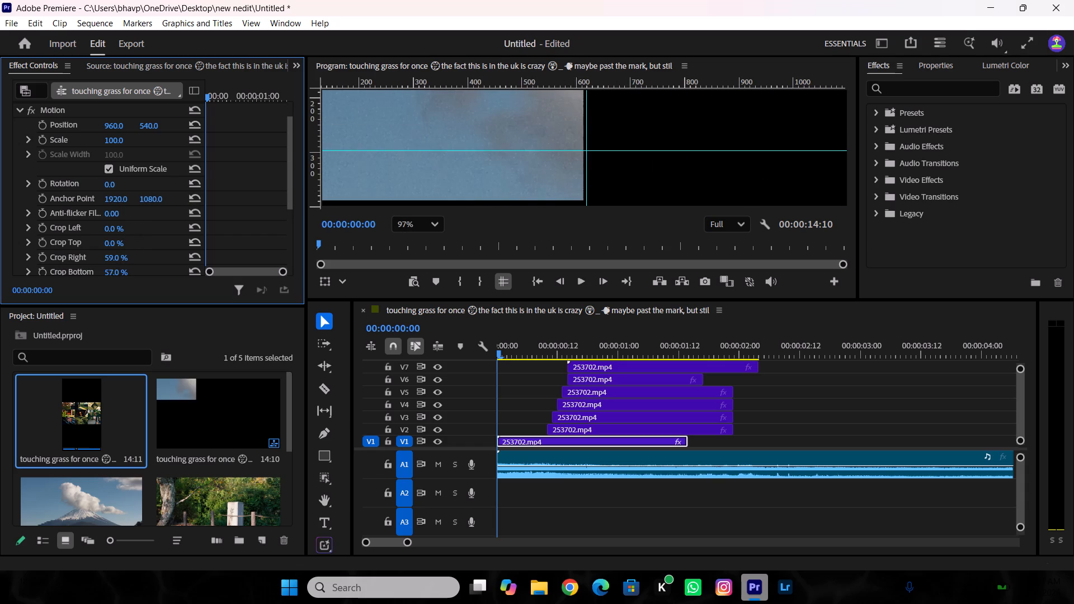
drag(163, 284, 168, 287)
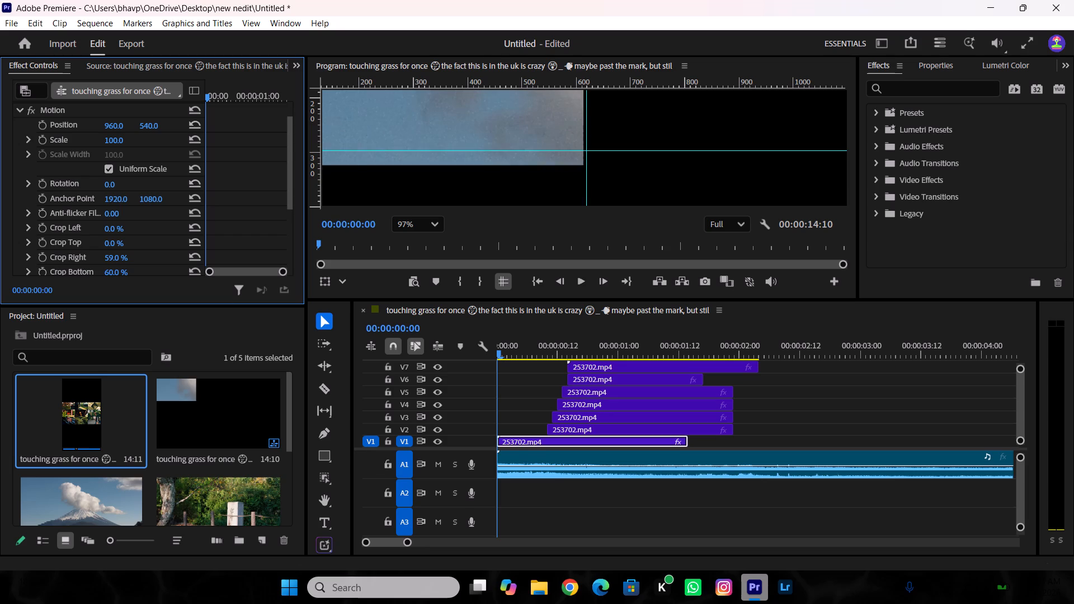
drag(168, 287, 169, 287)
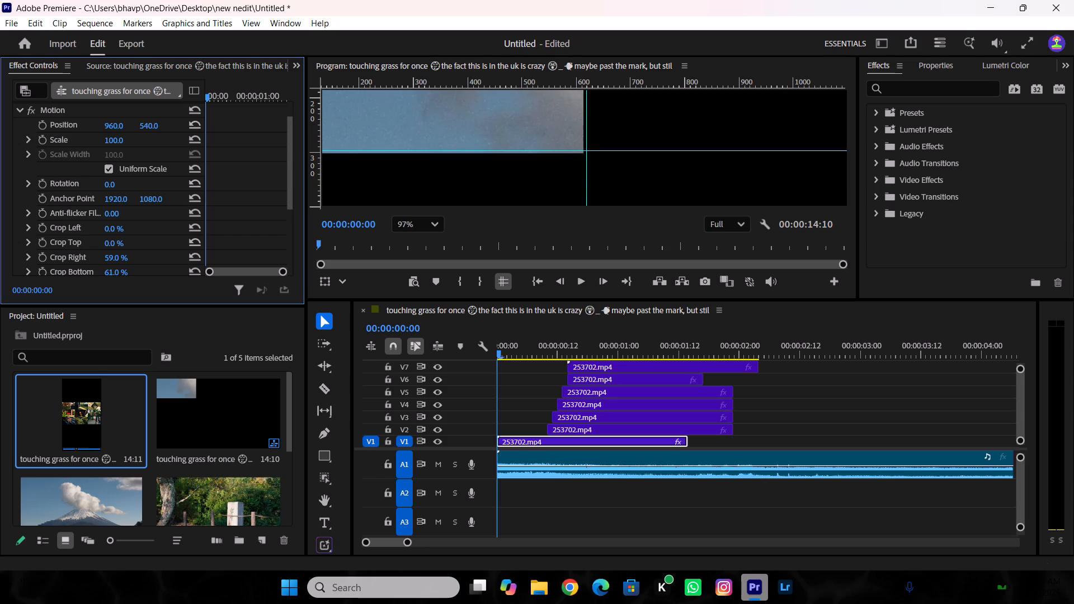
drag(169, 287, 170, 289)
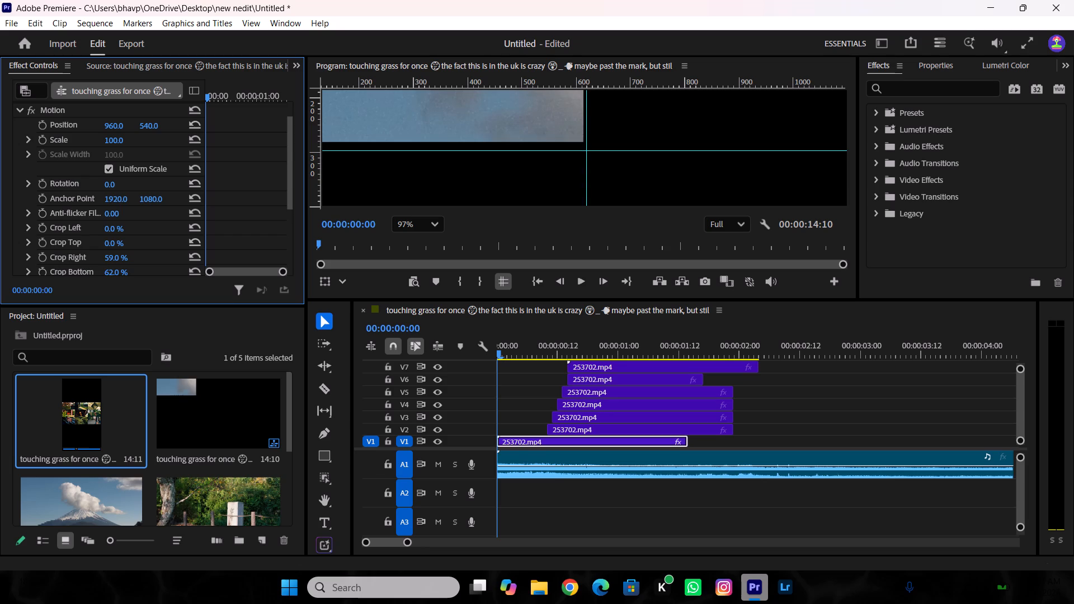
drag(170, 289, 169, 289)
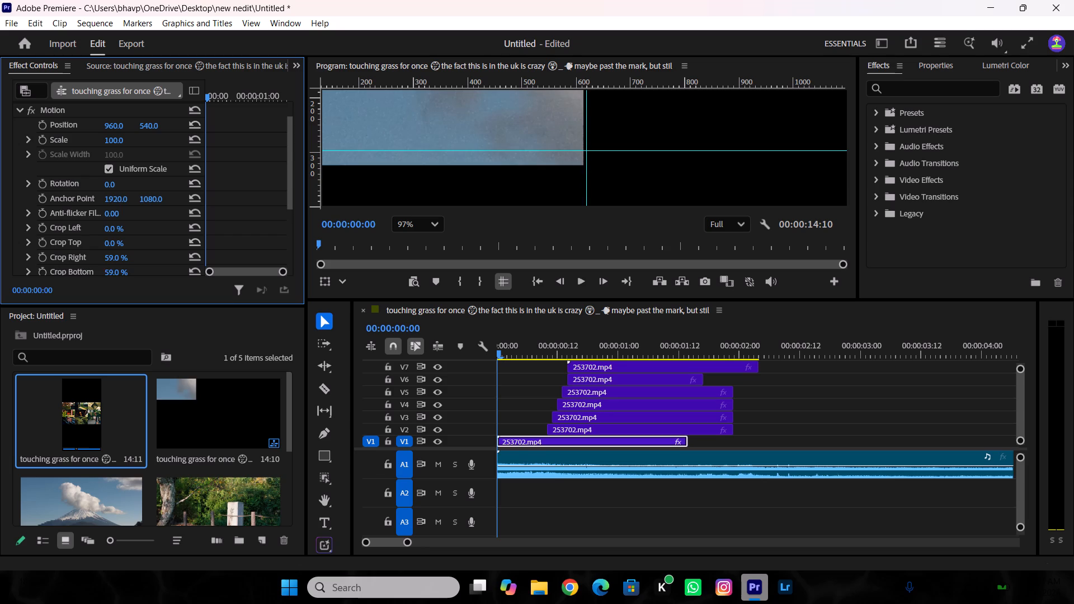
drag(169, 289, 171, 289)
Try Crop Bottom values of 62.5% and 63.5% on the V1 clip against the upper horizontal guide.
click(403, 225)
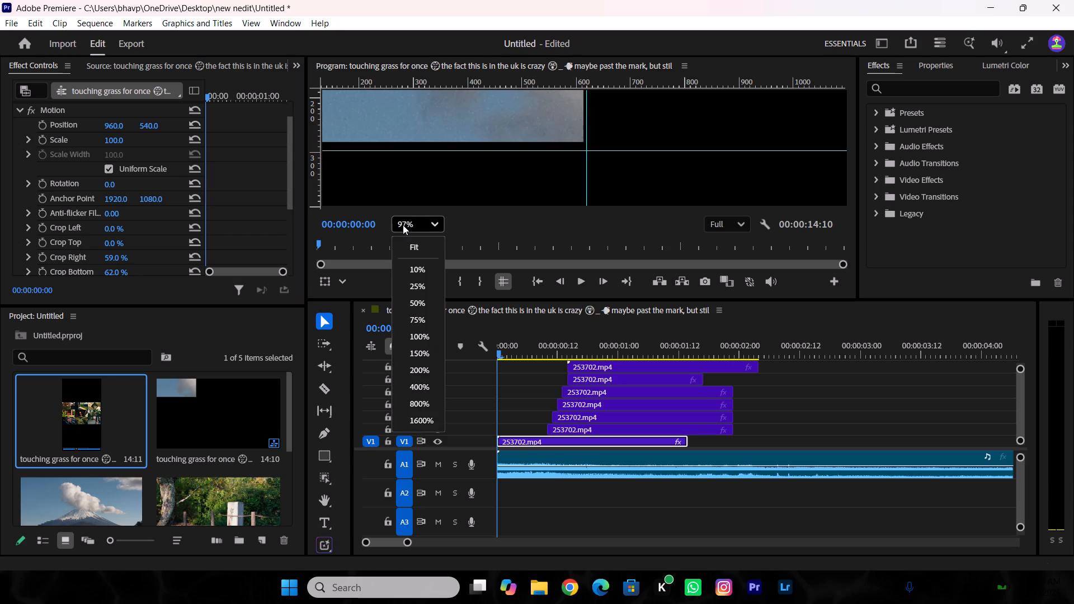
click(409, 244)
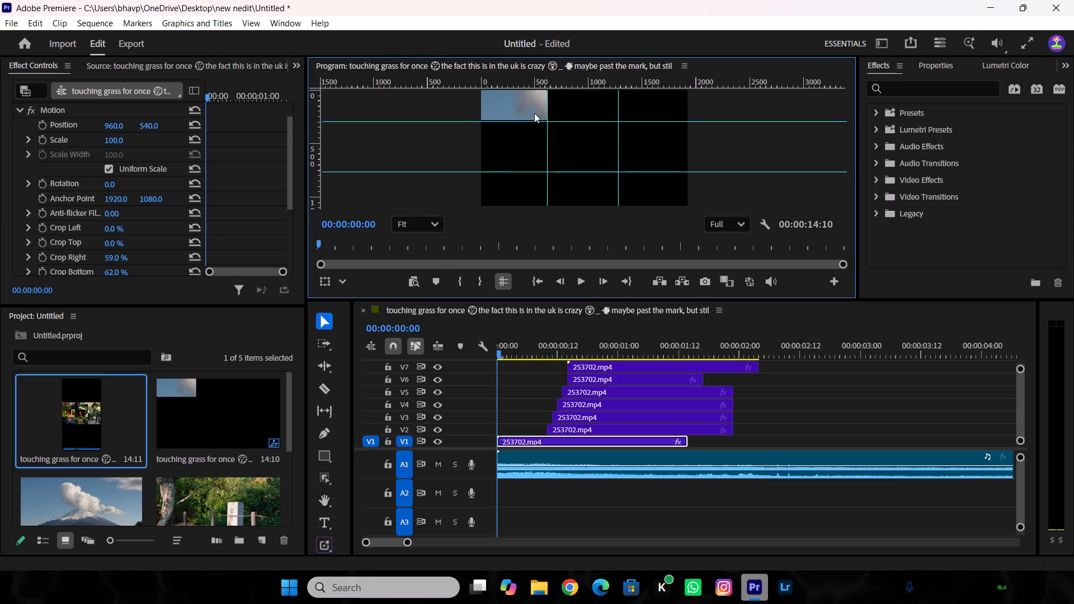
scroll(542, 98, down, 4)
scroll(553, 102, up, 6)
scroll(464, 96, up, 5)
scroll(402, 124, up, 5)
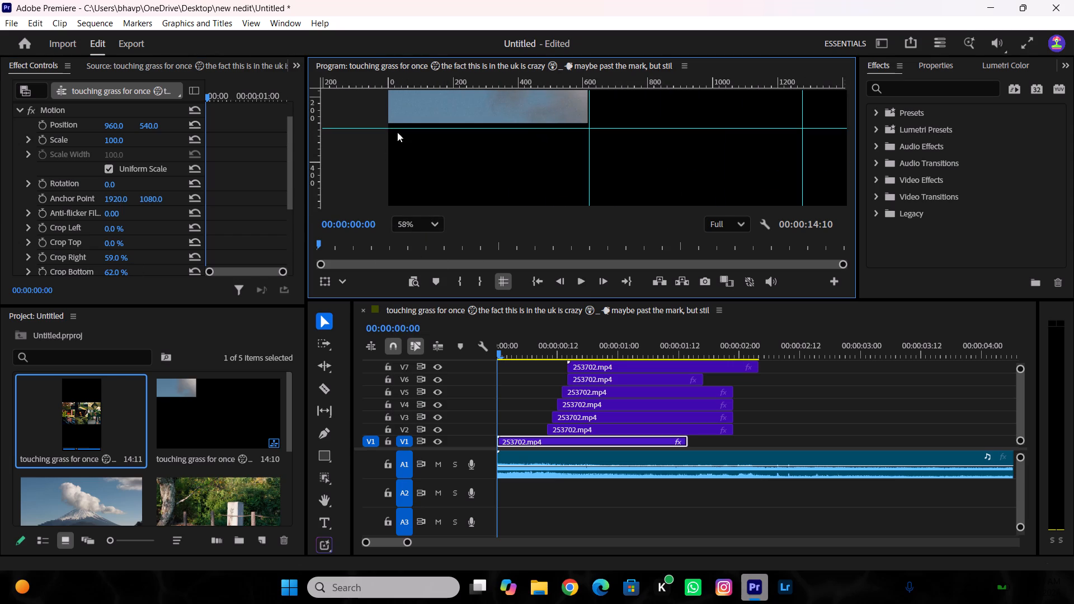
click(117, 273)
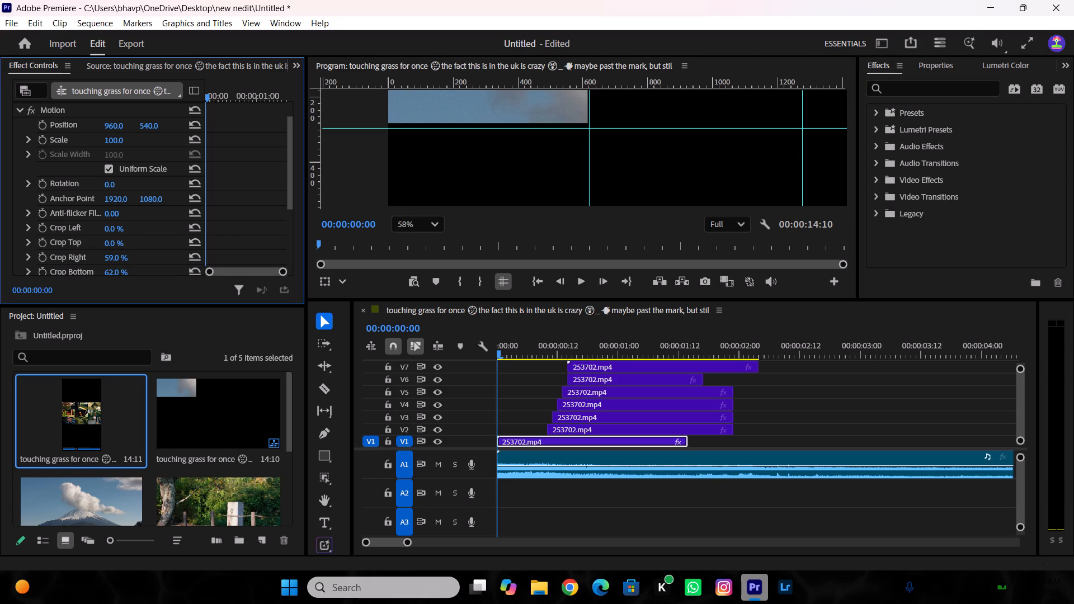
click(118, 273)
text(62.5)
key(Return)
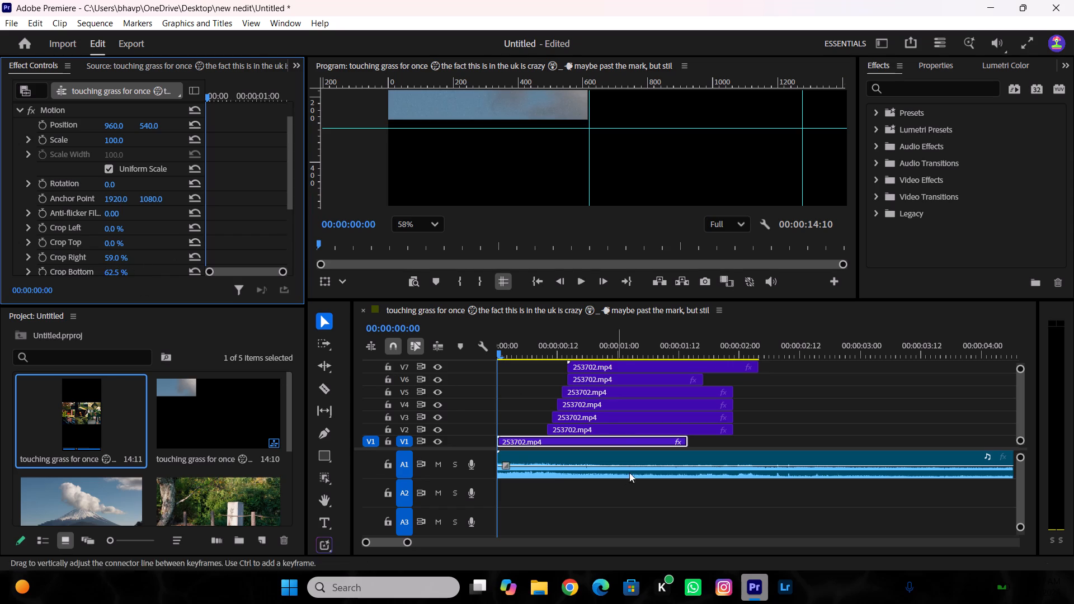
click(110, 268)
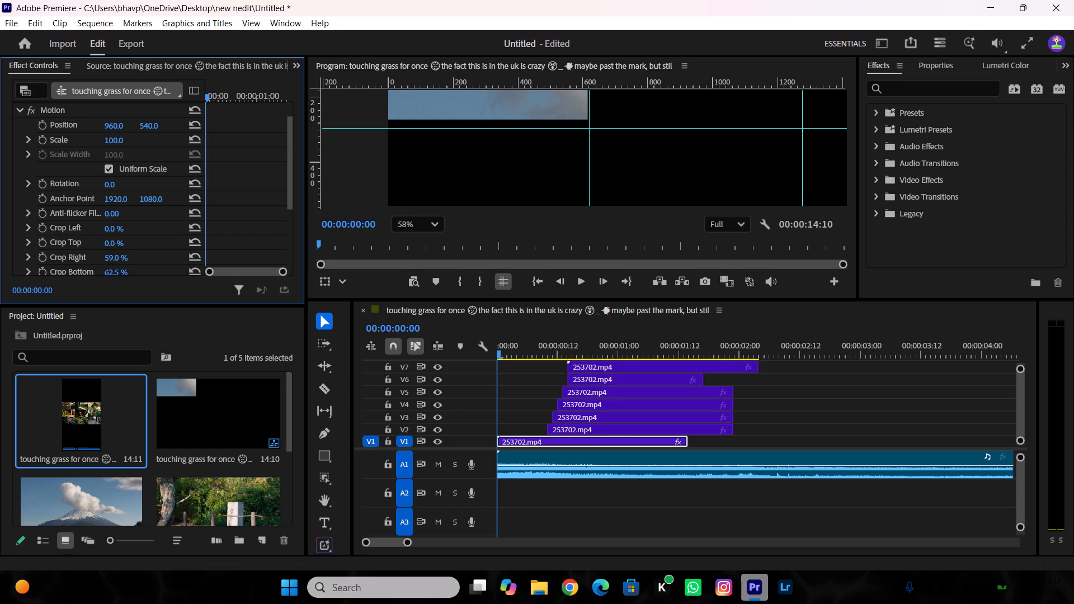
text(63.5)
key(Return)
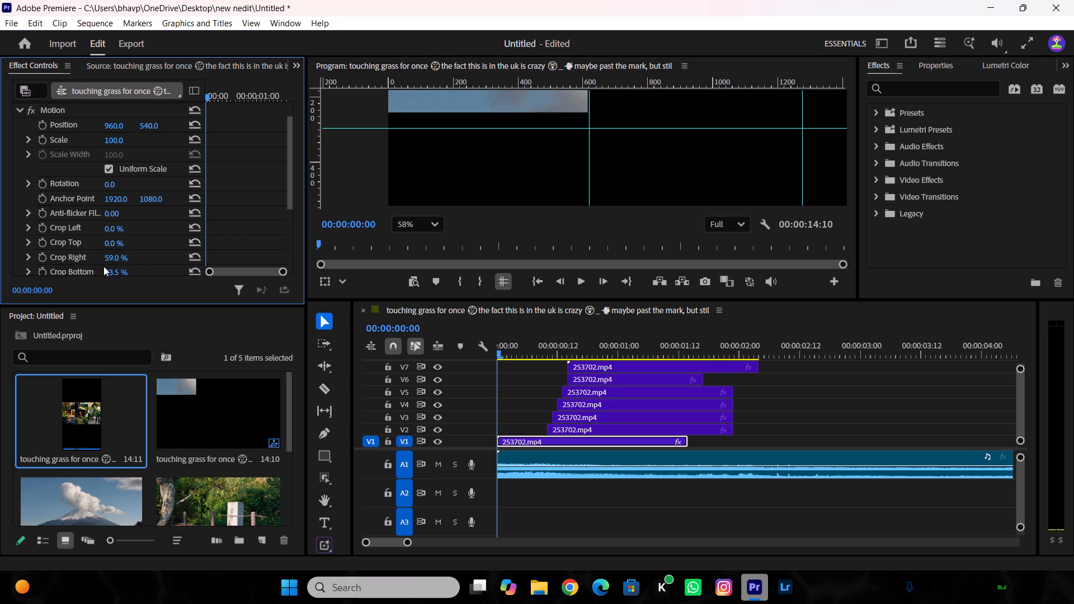
Set the V1 clip's Crop Bottom to 61.5%.
click(108, 270)
text(61.5)
key(Return)
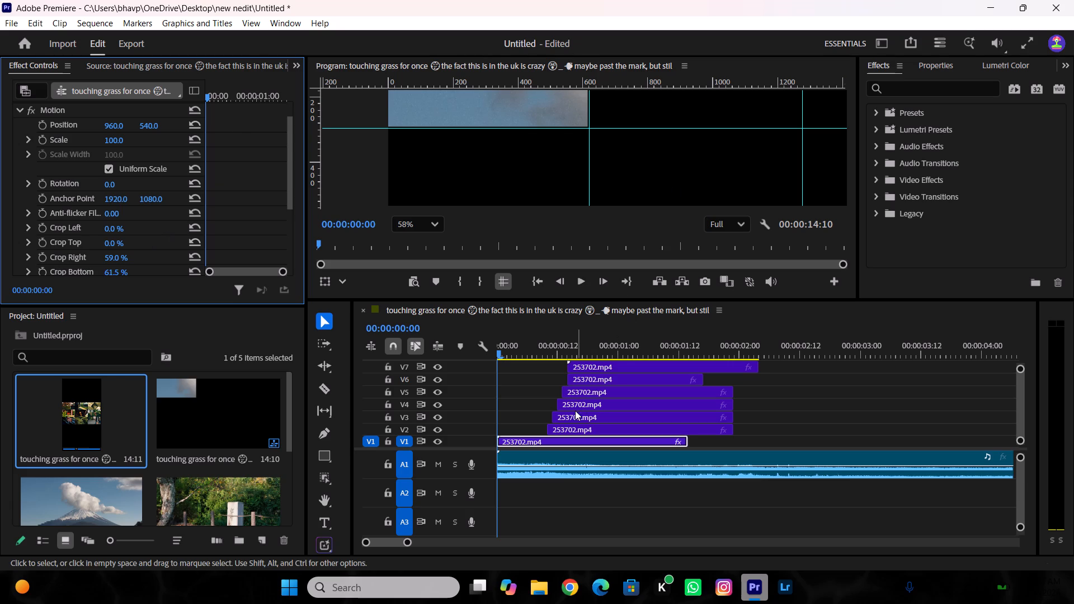
Place the playhead at 00:00:00:01 and move the V2 Mount Fuji clip earlier to start there.
click(498, 351)
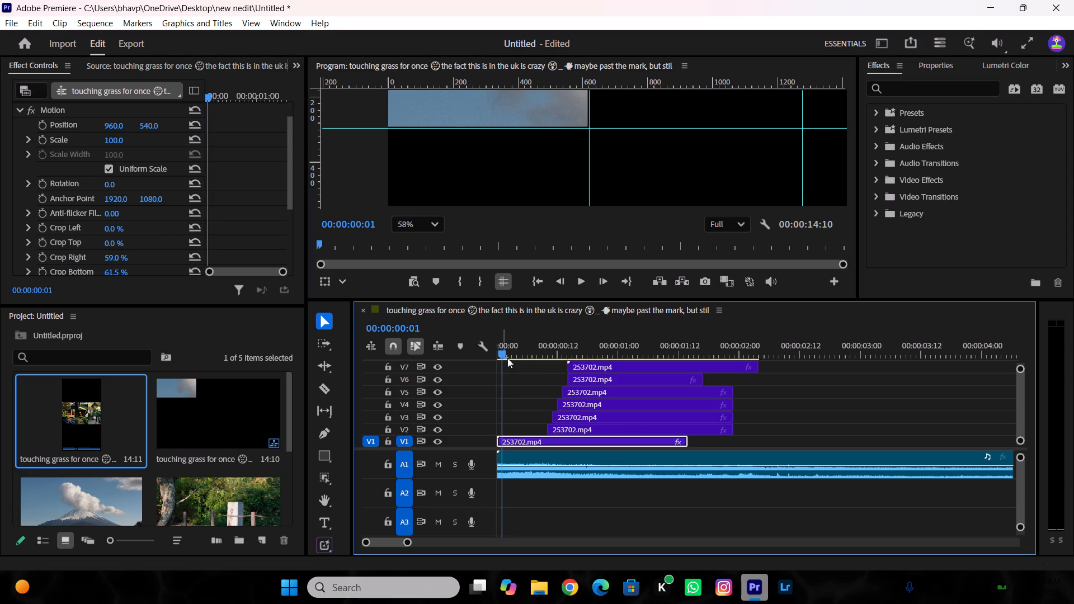
click(596, 430)
drag(596, 430, 555, 431)
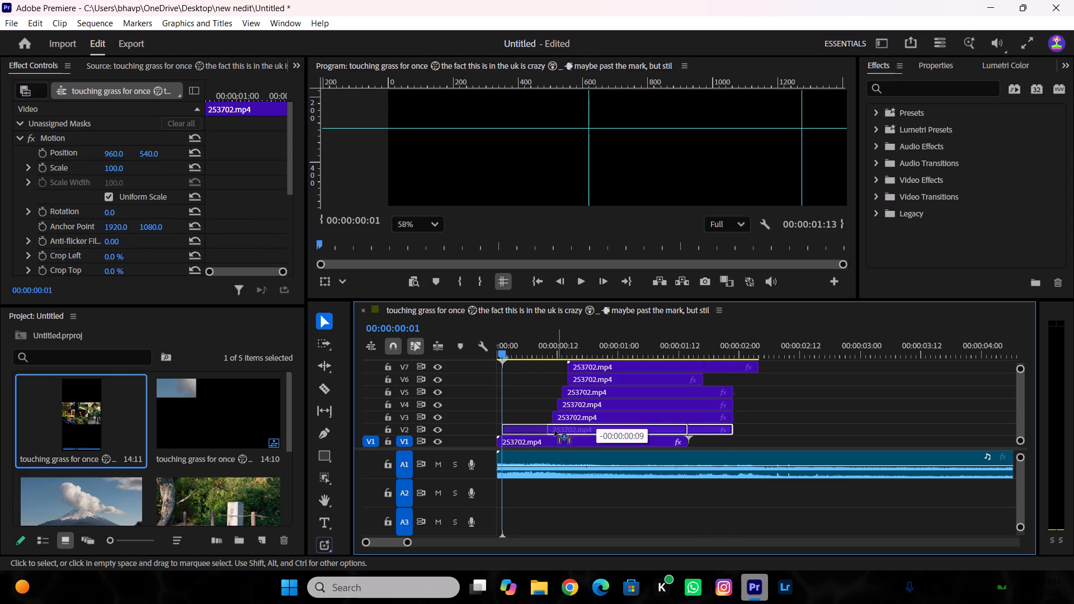
drag(555, 431, 550, 432)
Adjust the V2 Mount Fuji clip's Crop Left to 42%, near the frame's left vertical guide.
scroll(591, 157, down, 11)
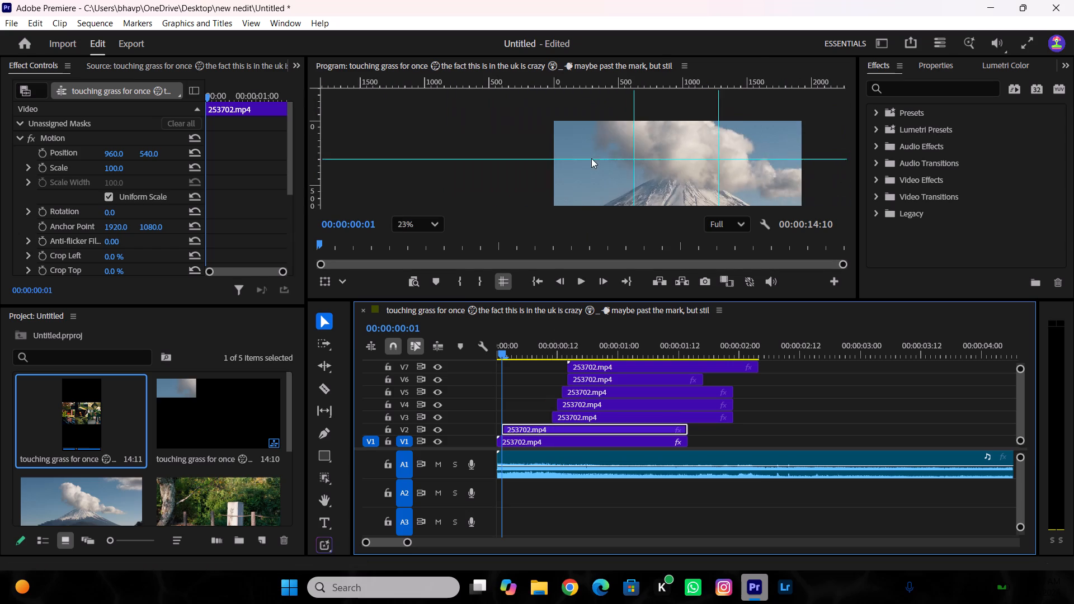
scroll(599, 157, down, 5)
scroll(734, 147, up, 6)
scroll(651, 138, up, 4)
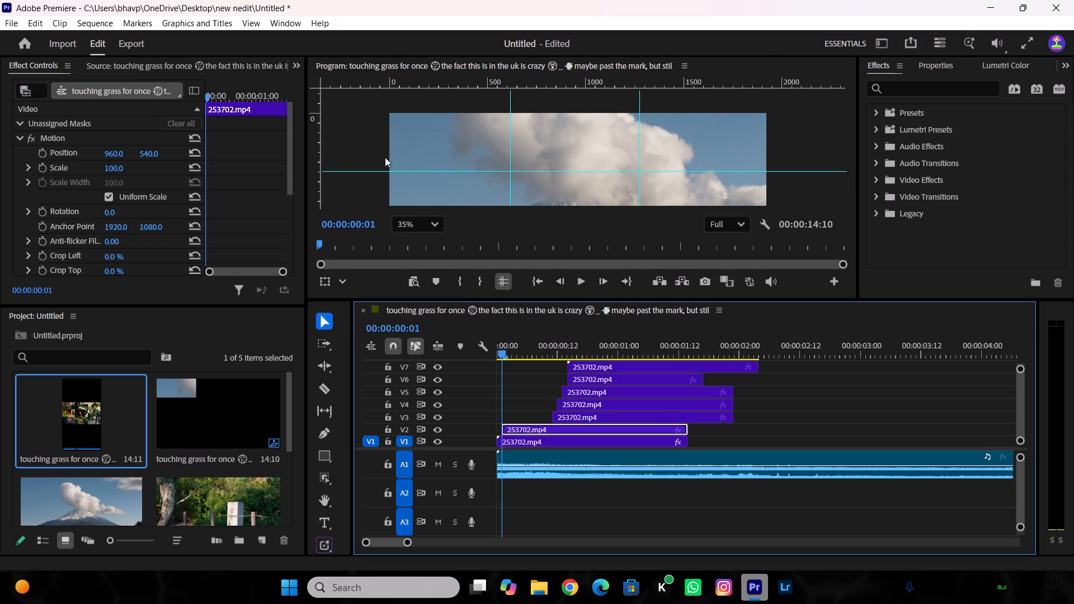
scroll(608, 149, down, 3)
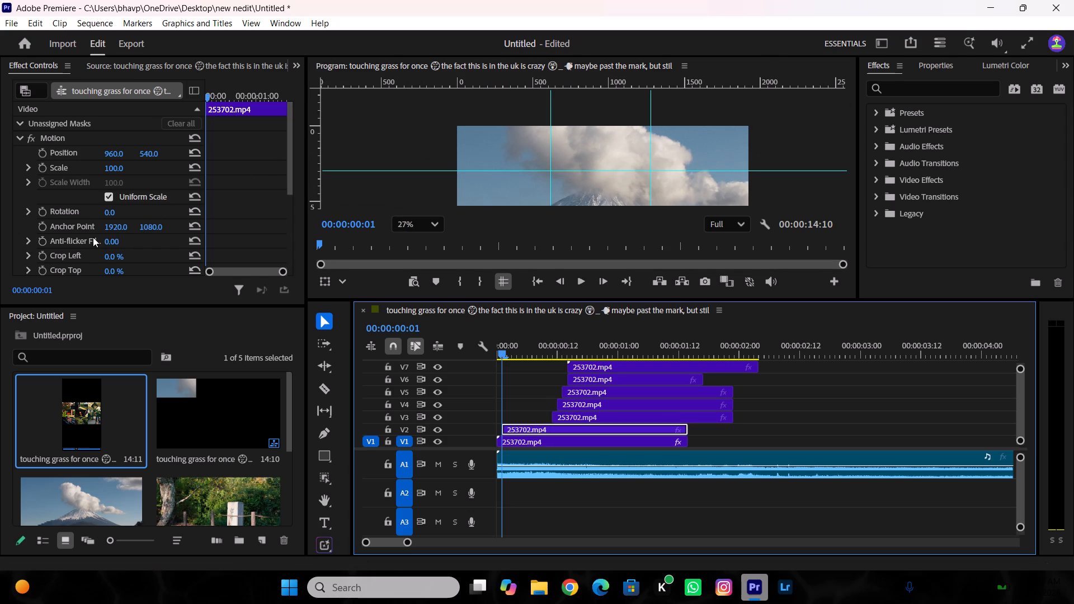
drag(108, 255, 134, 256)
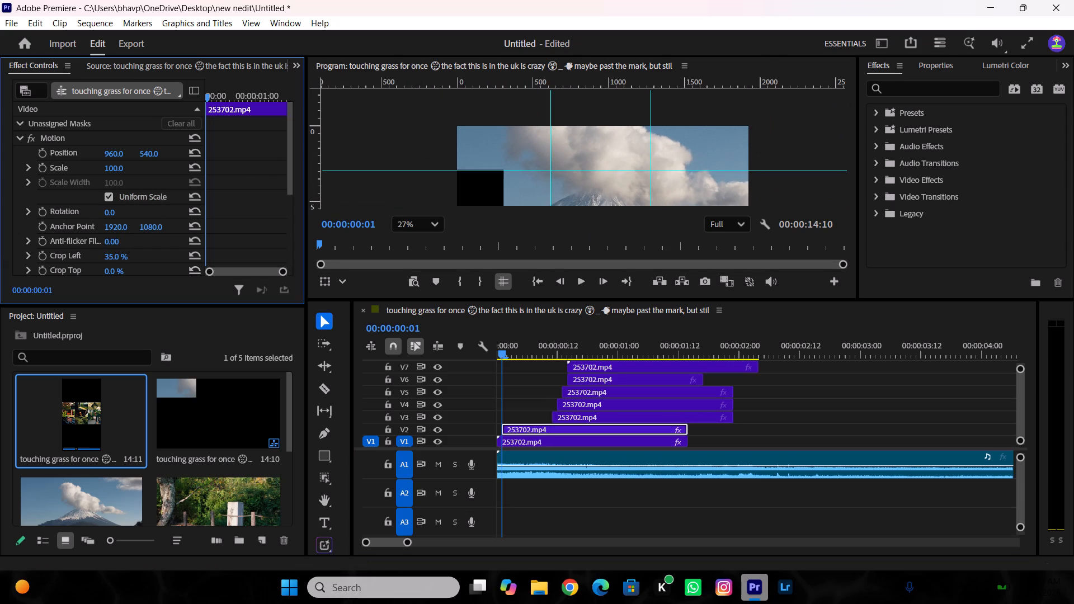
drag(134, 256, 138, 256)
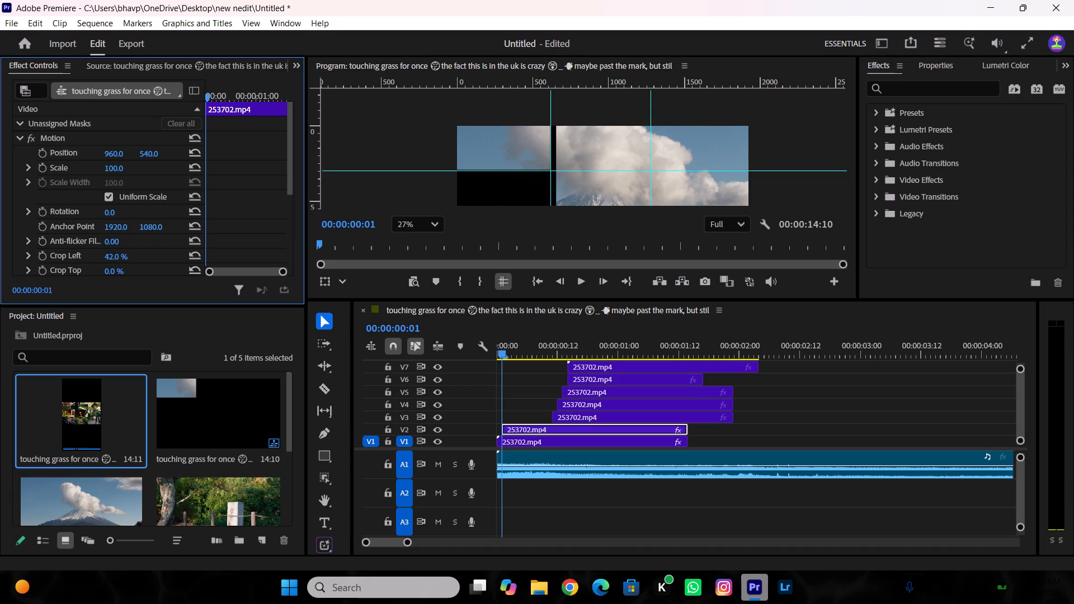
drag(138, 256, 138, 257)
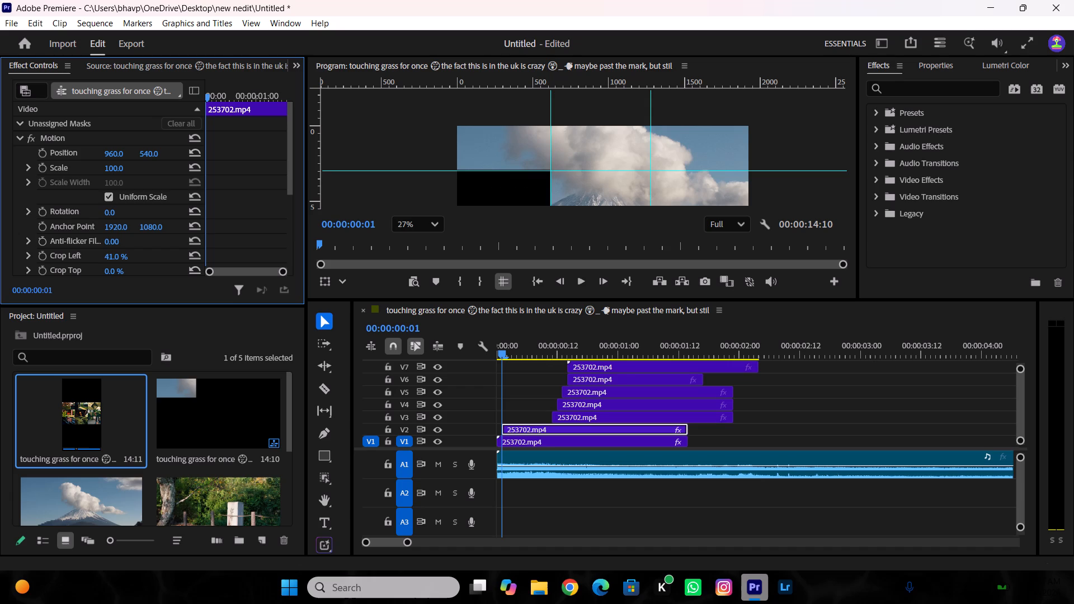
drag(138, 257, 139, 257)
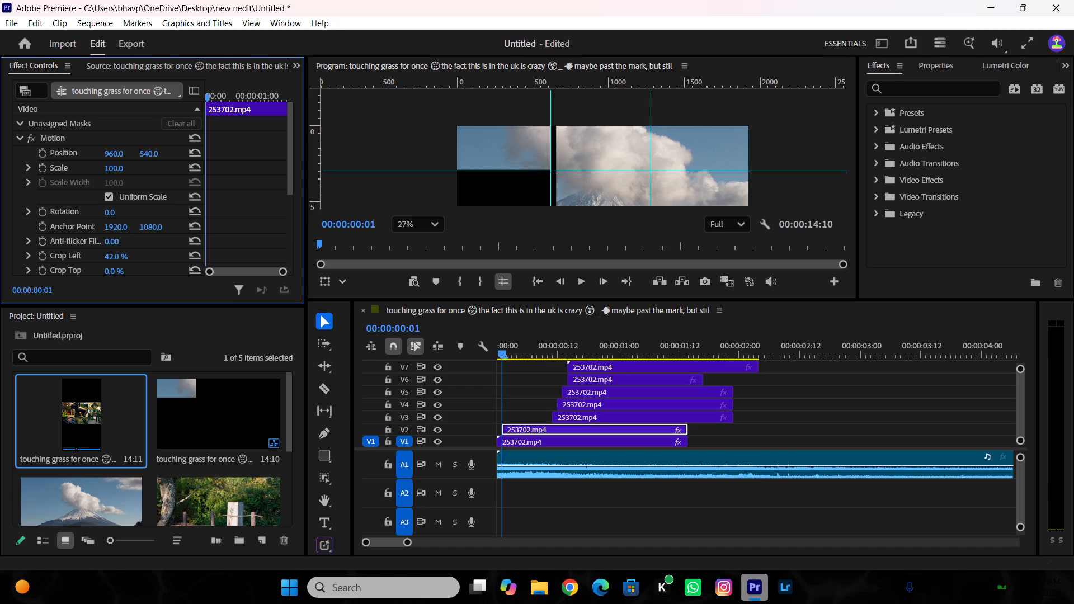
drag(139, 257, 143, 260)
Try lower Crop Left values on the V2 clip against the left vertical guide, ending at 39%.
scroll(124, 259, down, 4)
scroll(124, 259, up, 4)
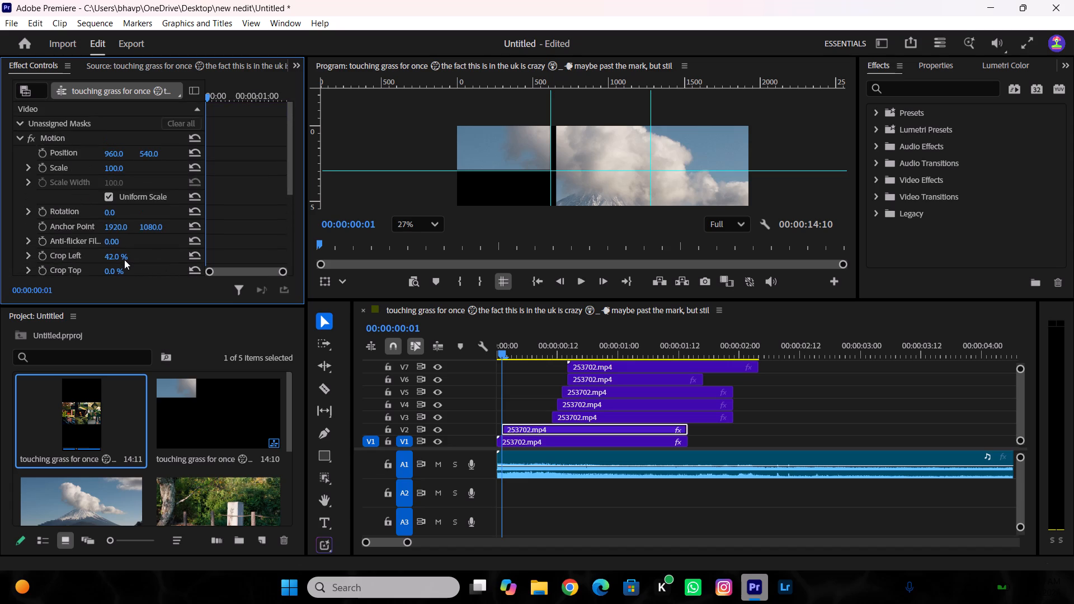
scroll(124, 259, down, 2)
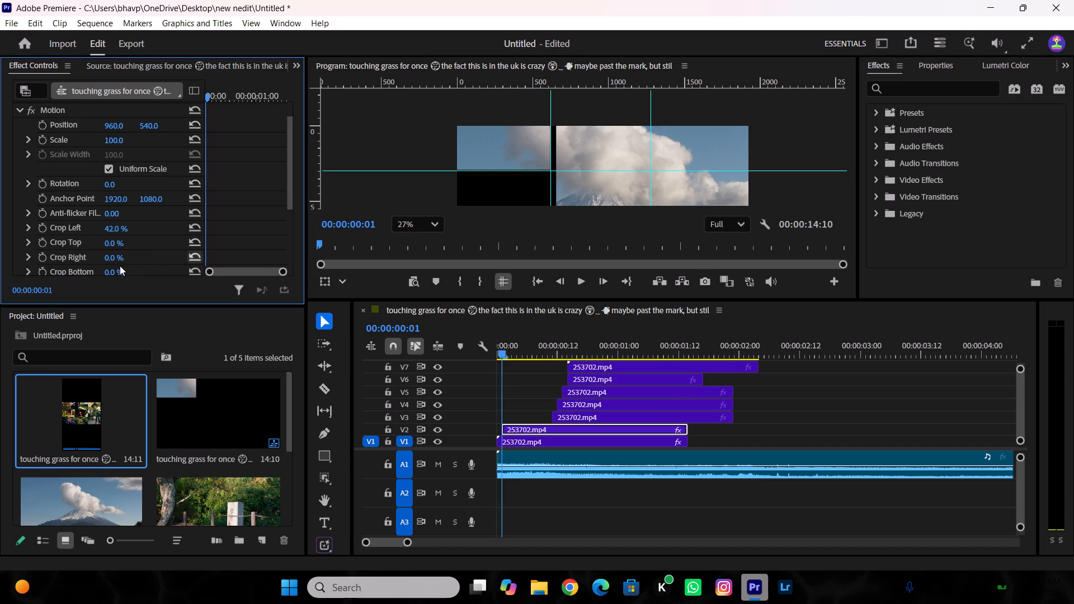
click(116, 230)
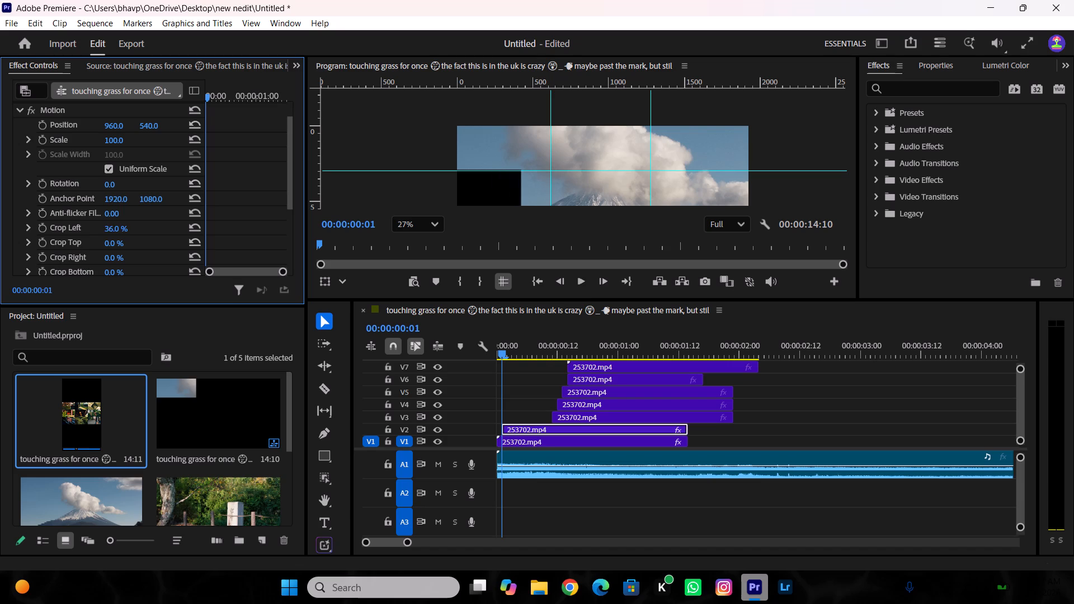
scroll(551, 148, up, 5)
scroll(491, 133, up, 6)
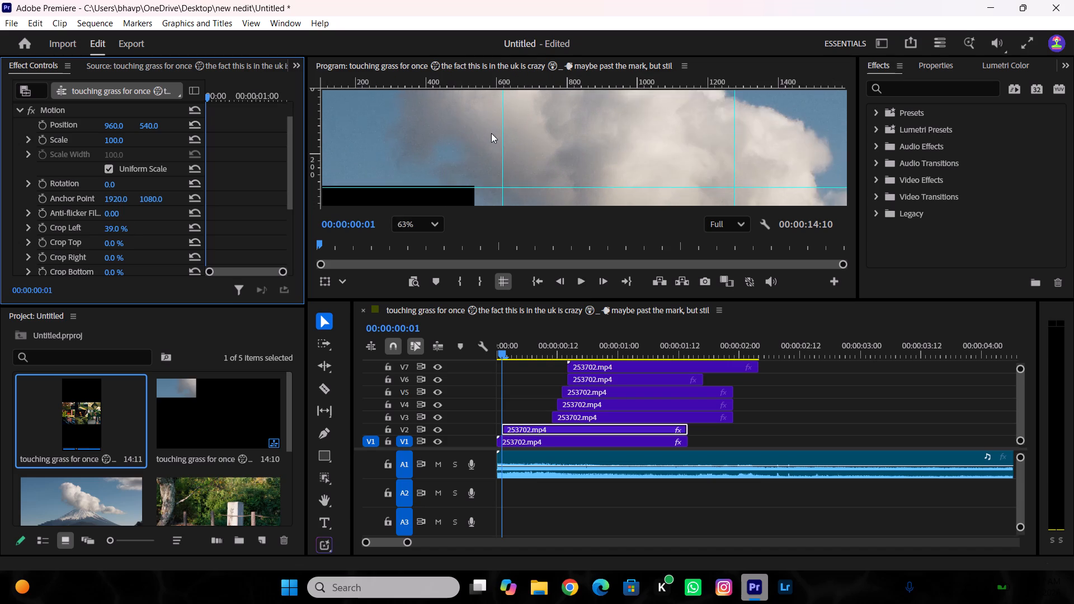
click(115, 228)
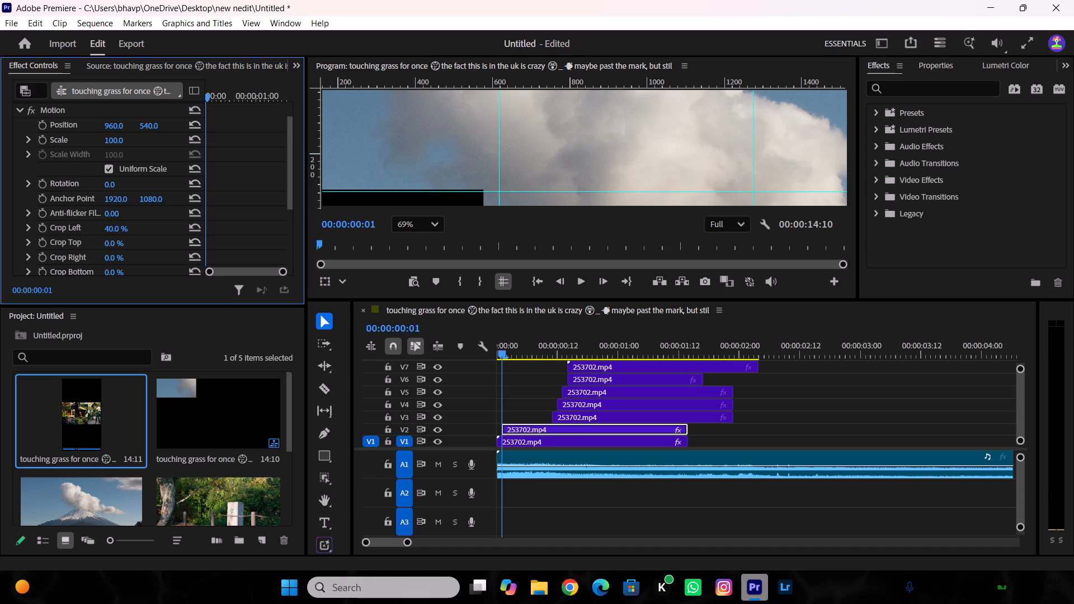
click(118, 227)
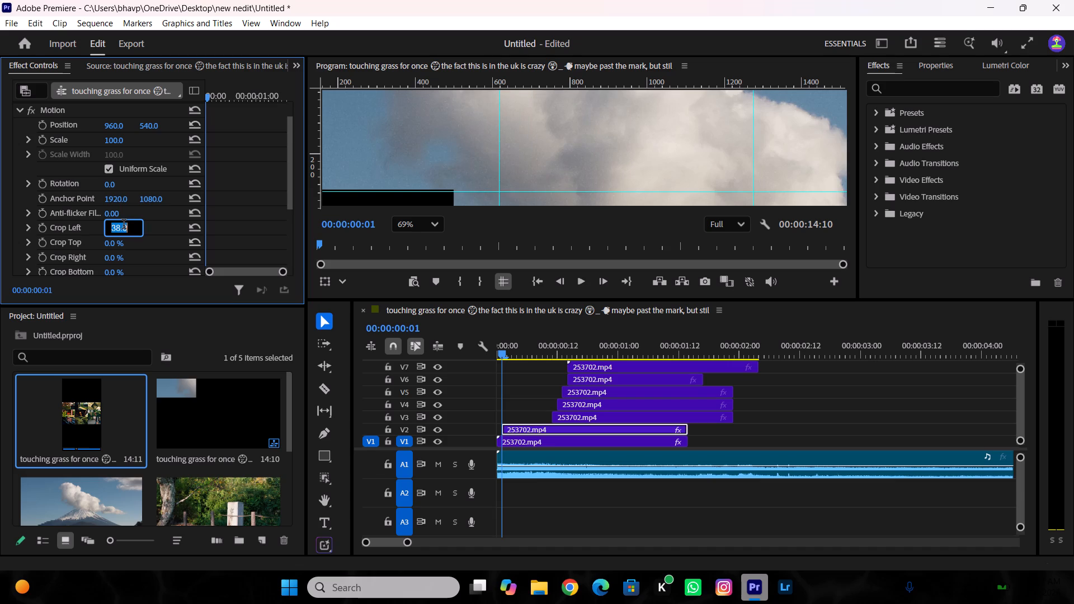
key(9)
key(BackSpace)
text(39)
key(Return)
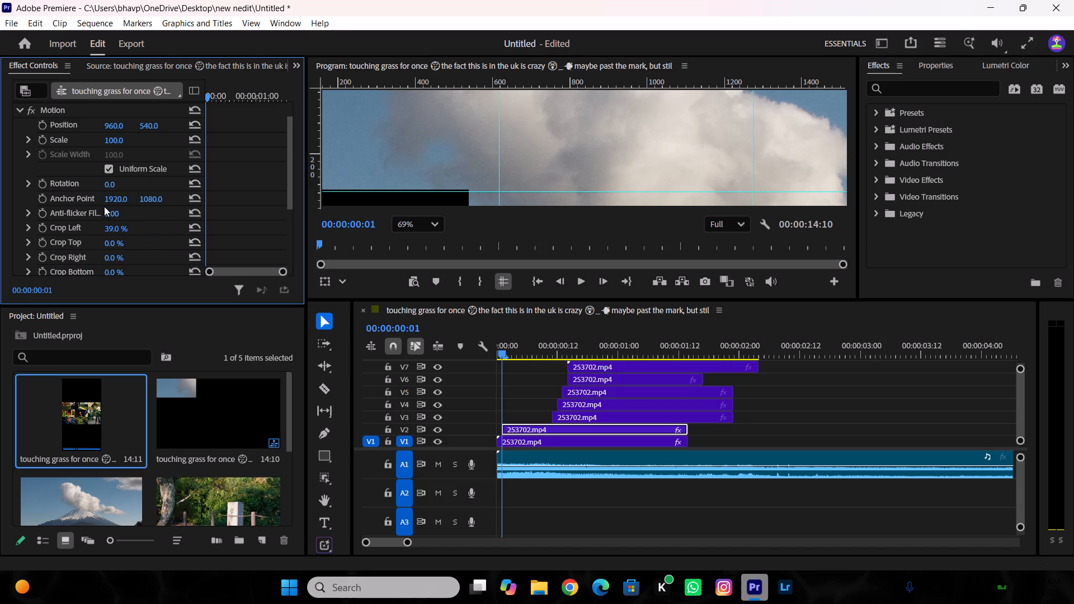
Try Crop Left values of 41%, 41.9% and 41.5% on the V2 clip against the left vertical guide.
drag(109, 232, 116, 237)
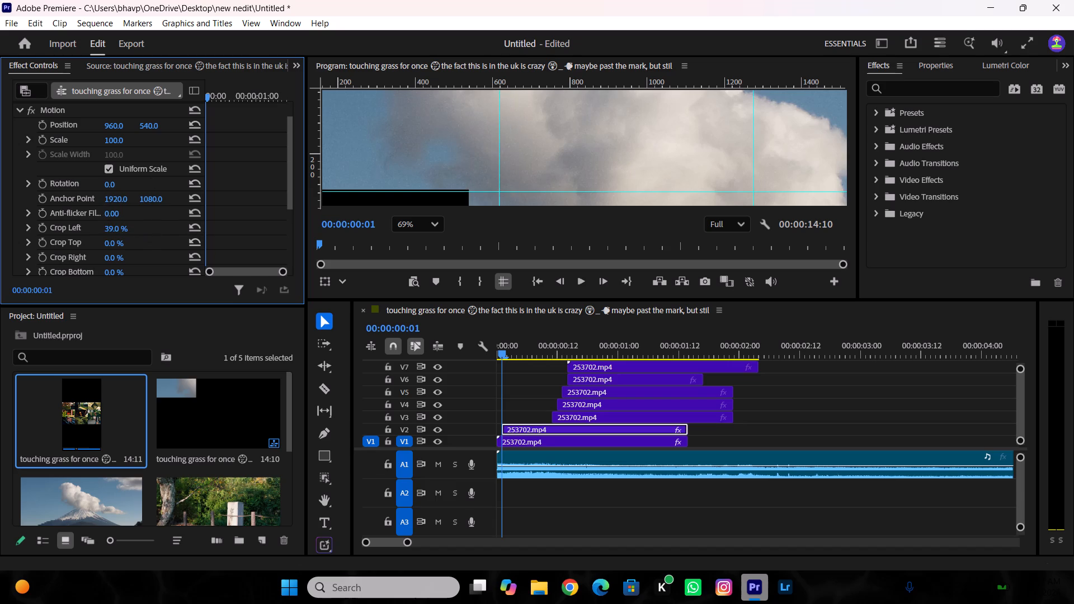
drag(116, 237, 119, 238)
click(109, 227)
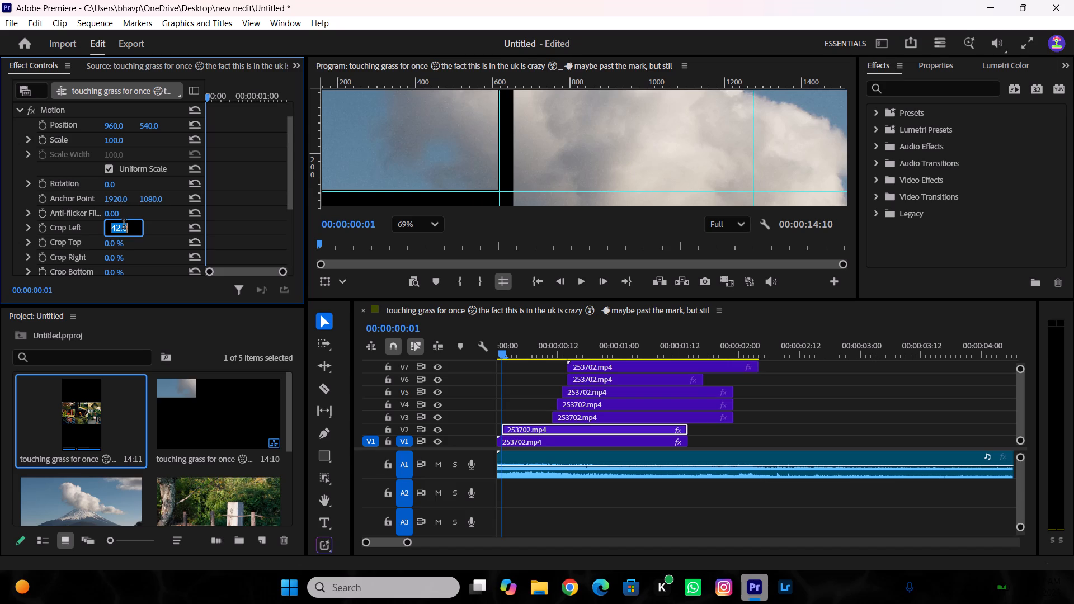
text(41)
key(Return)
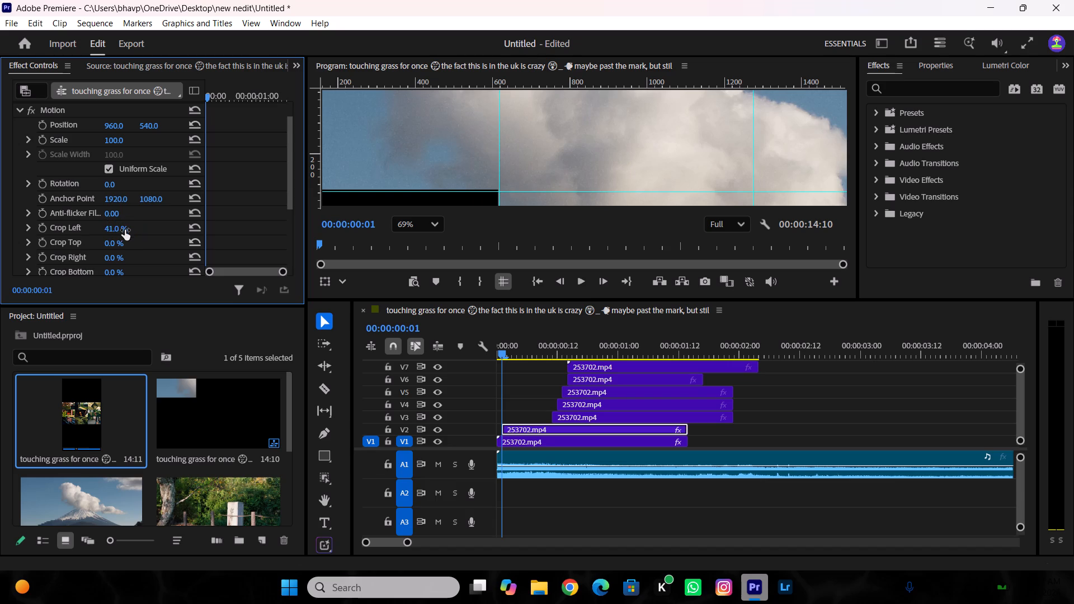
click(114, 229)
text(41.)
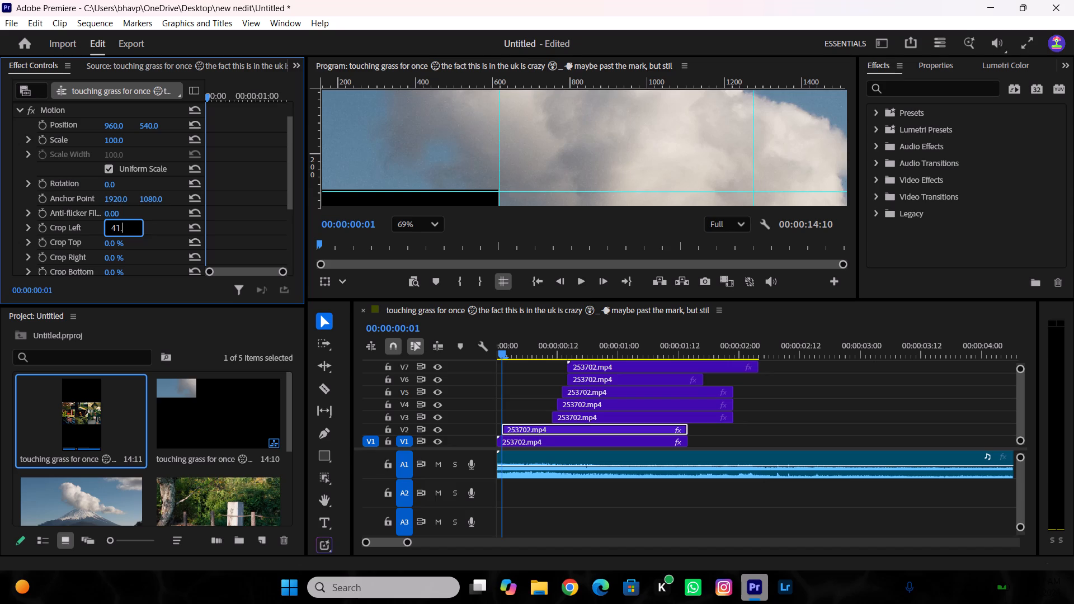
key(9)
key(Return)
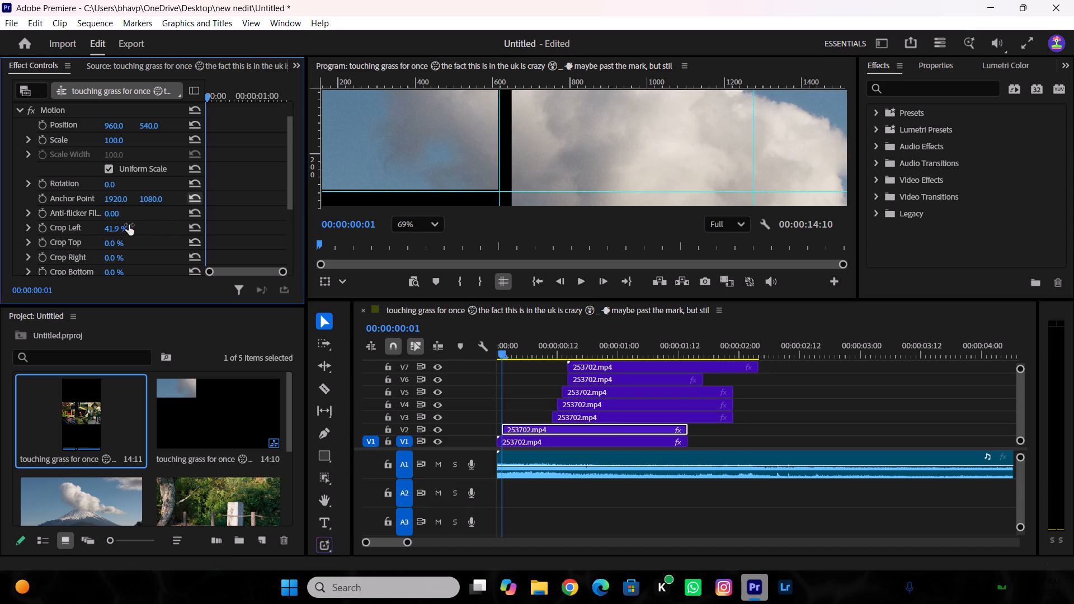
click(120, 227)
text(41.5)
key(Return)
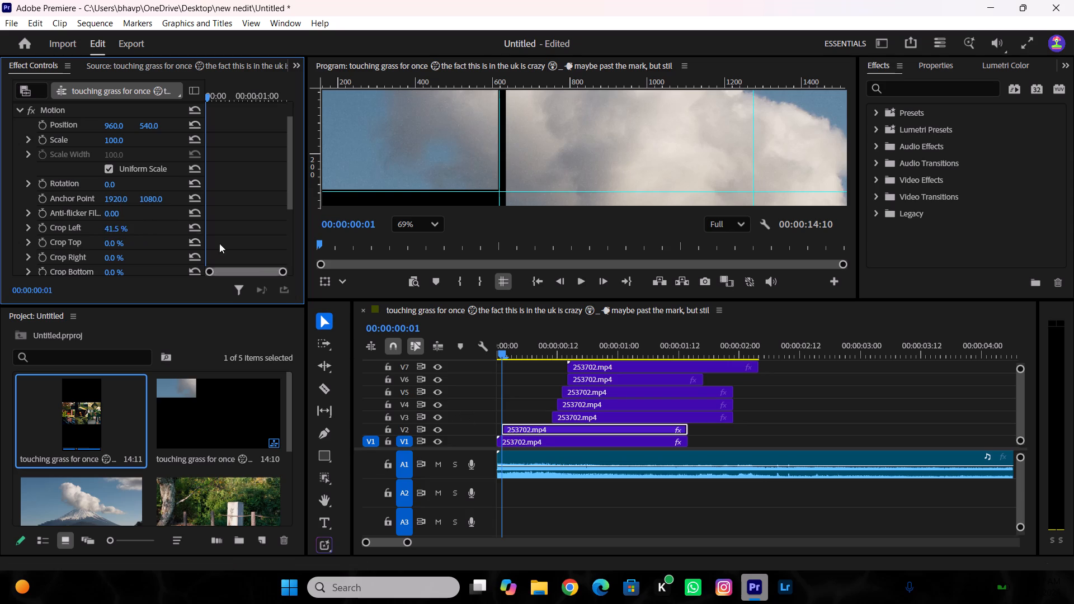
Set the V2 clip's Crop Left to 41.2%.
click(119, 230)
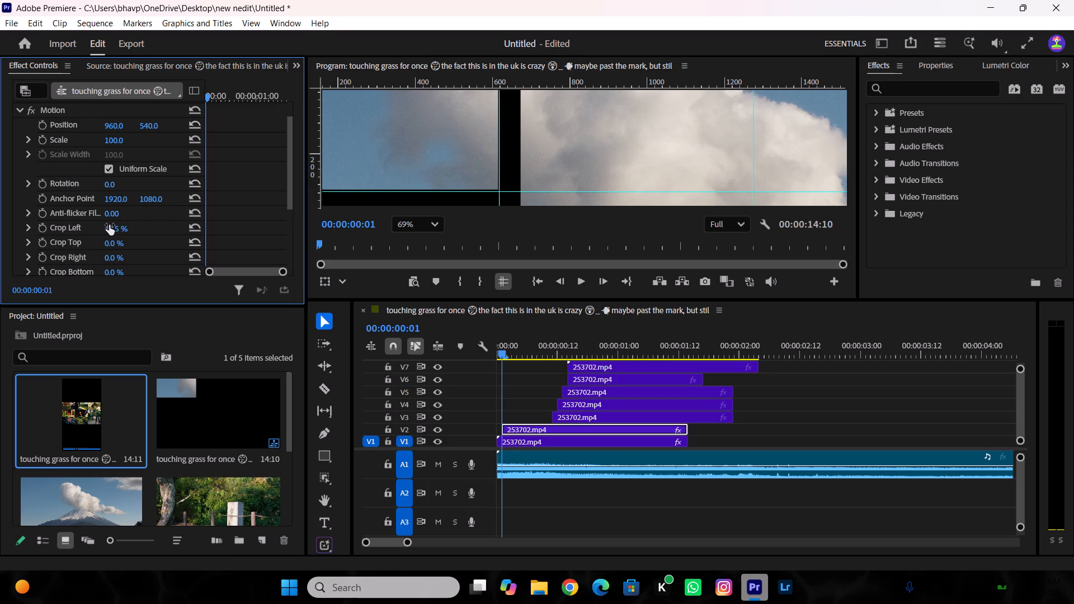
click(109, 225)
text(41.2)
key(Return)
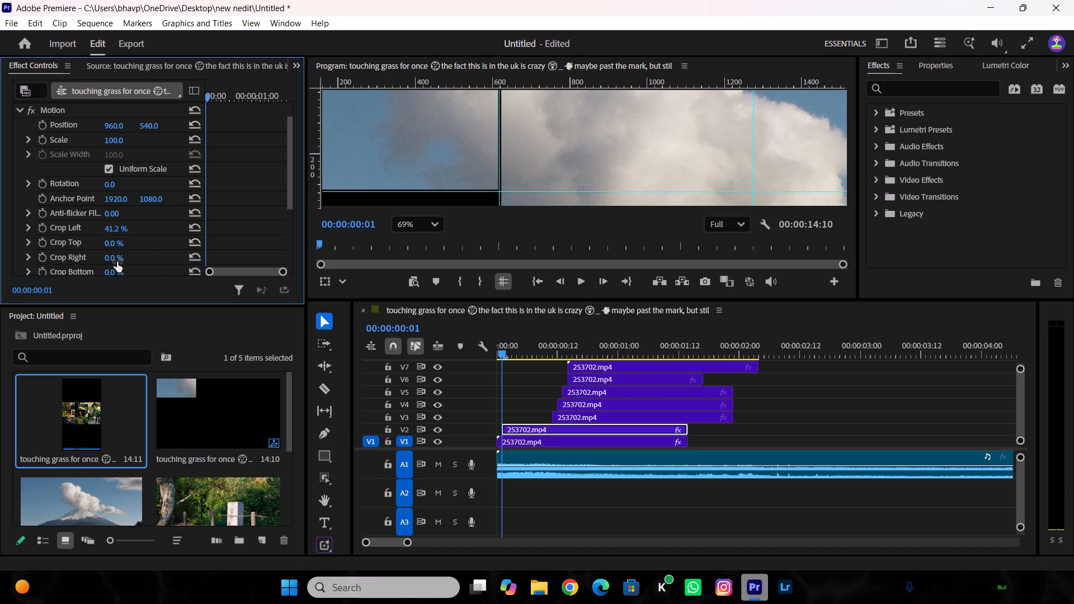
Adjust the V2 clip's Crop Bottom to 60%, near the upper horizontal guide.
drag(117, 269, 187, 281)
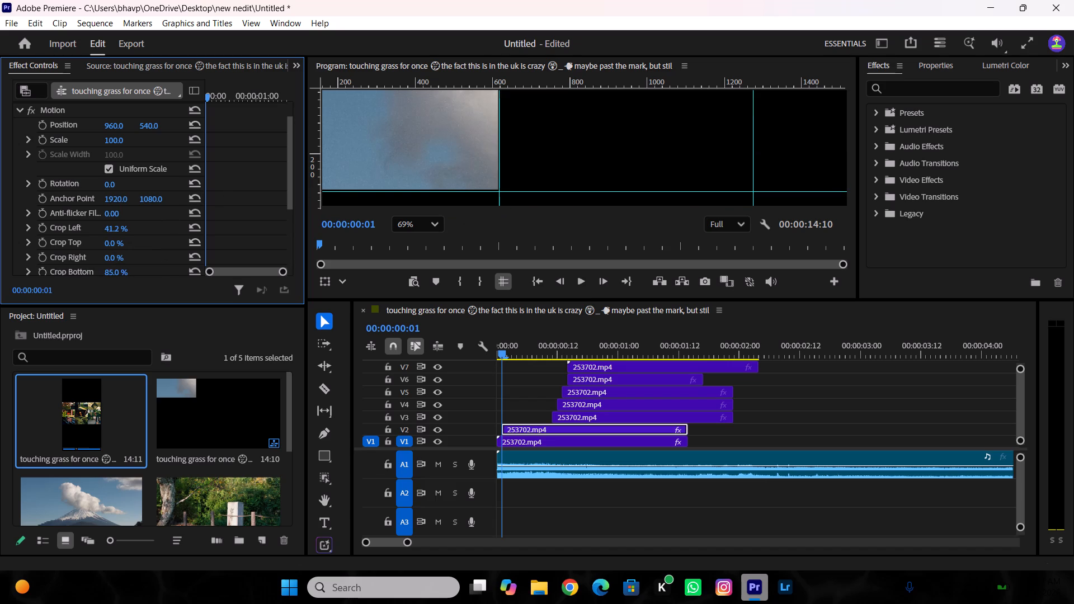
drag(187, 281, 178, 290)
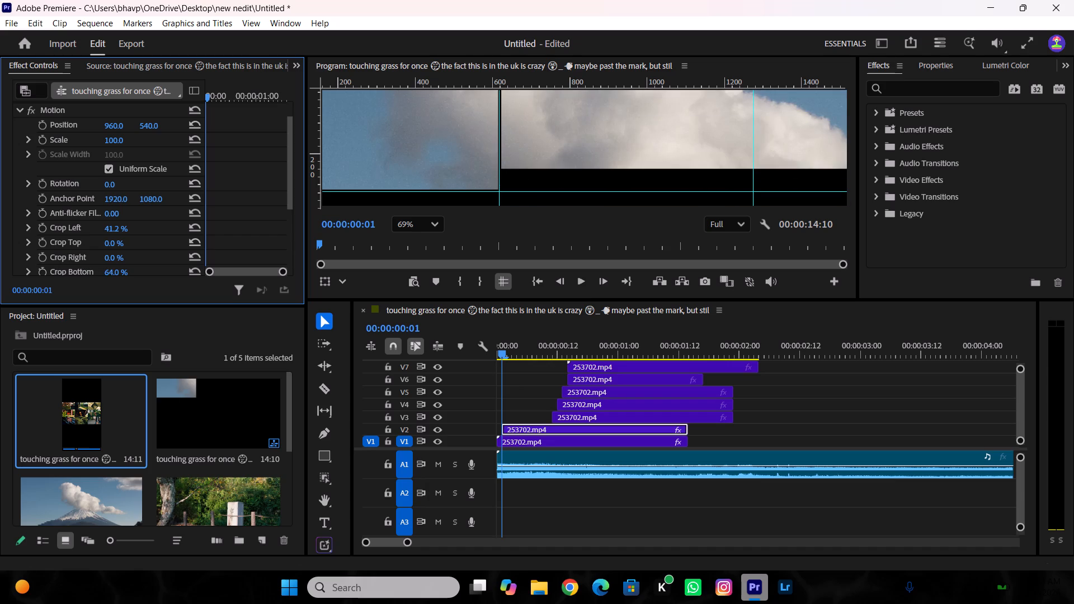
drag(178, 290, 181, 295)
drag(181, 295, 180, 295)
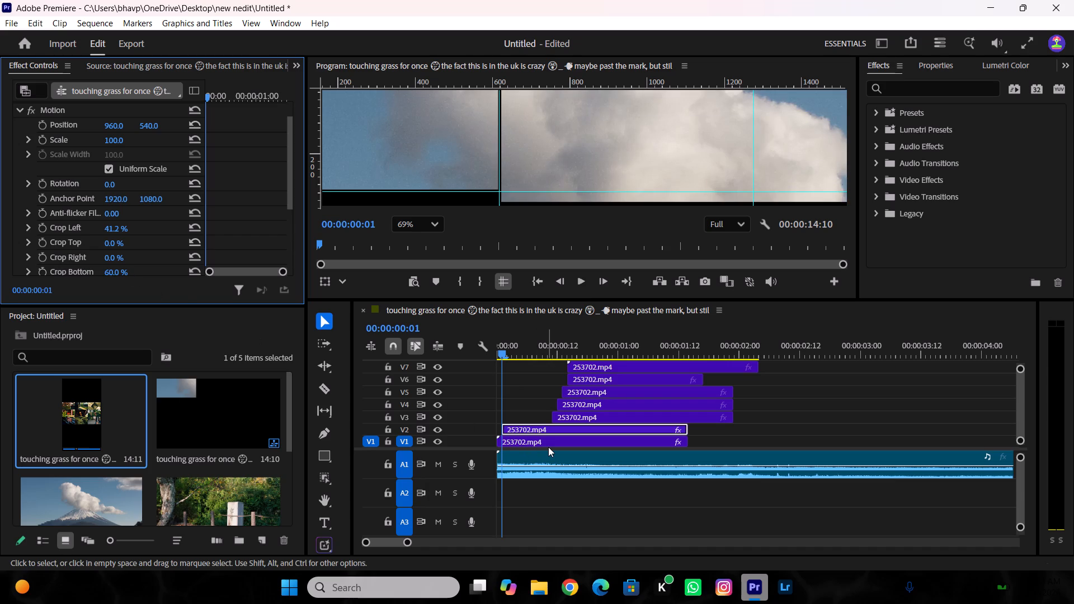
Check the V1 clip's Crop Bottom and set the V2 clip's Crop Bottom to the matching 61.5%.
click(548, 446)
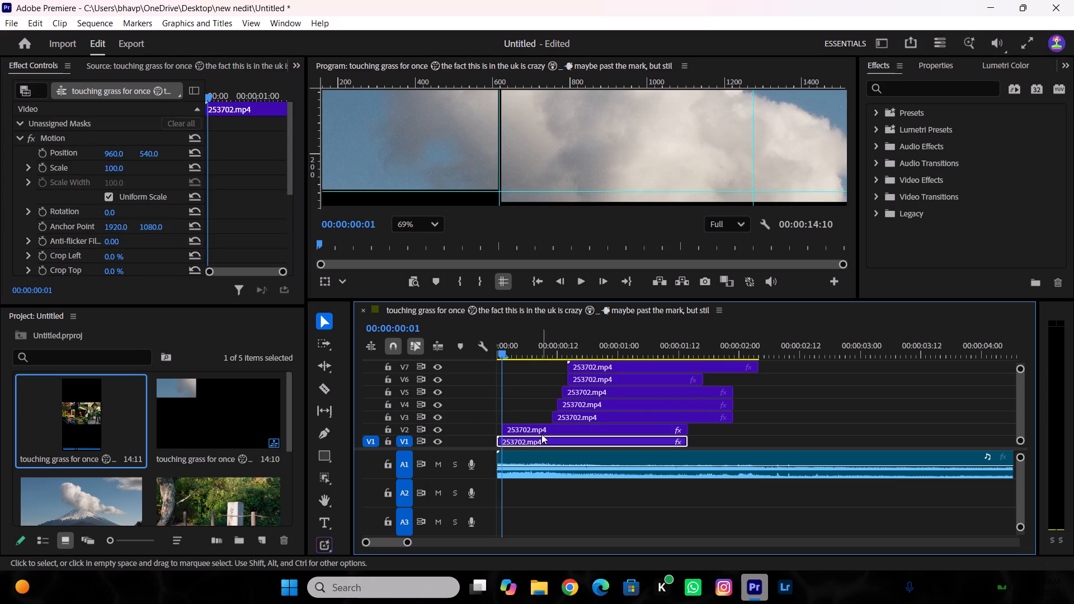
scroll(149, 254, down, 2)
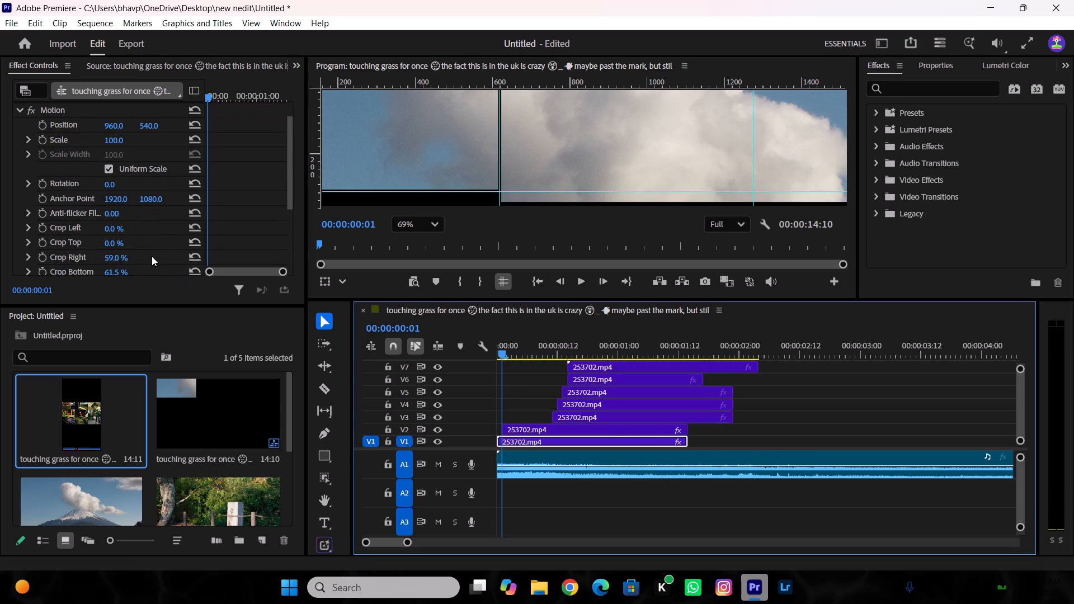
click(596, 426)
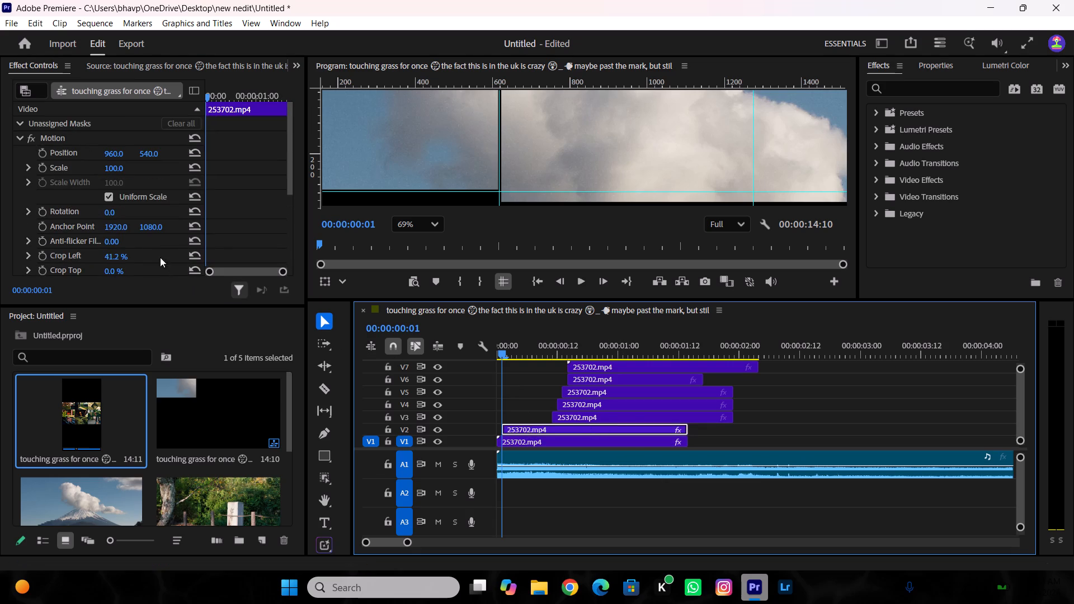
scroll(93, 217, down, 2)
click(116, 271)
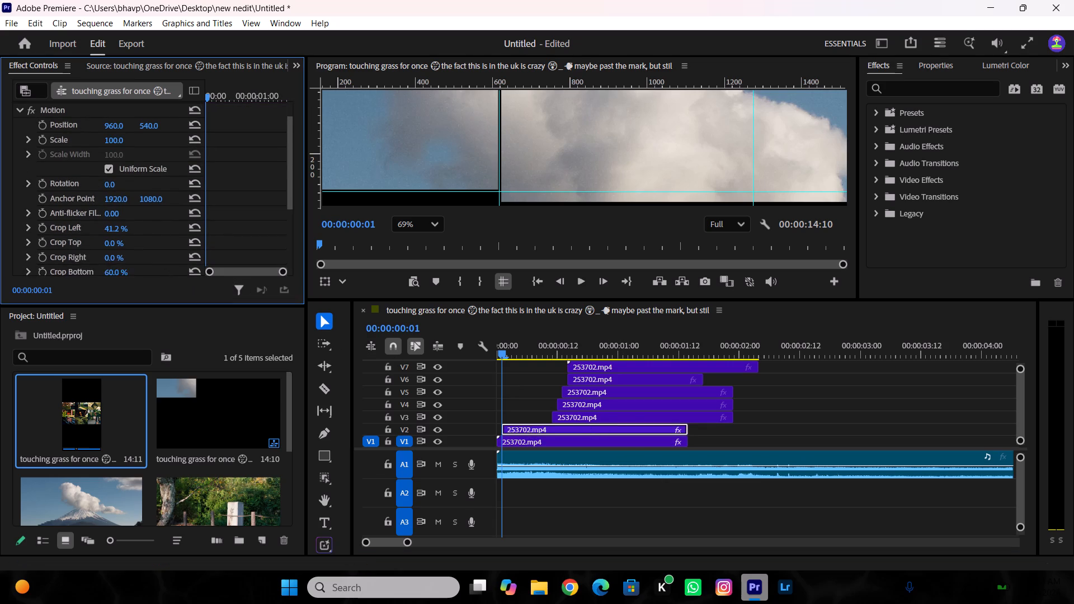
text(61.5)
key(Return)
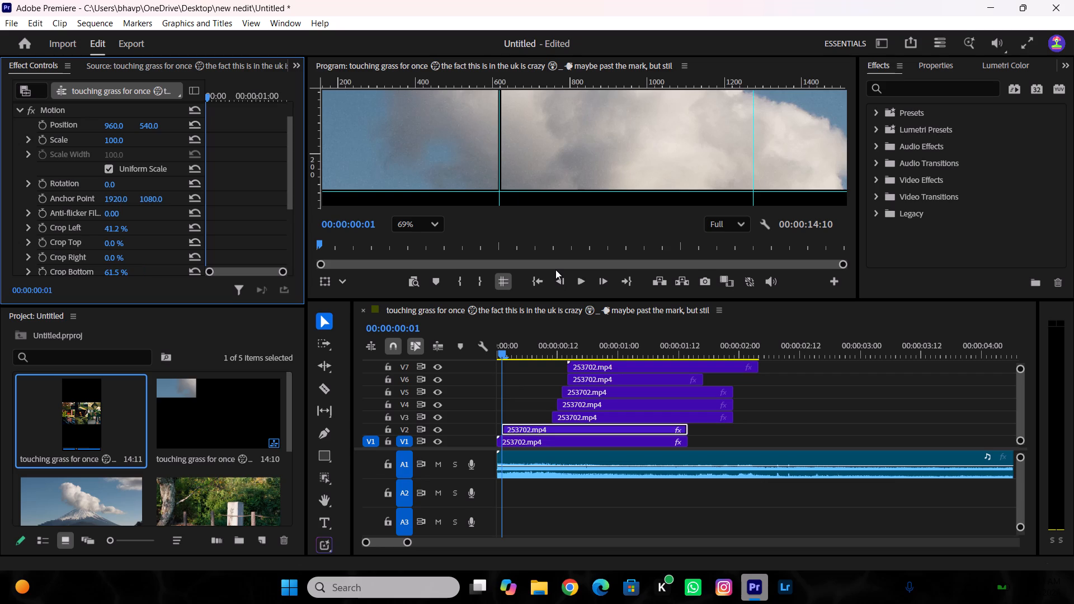
scroll(641, 143, down, 6)
scroll(874, 126, up, 1)
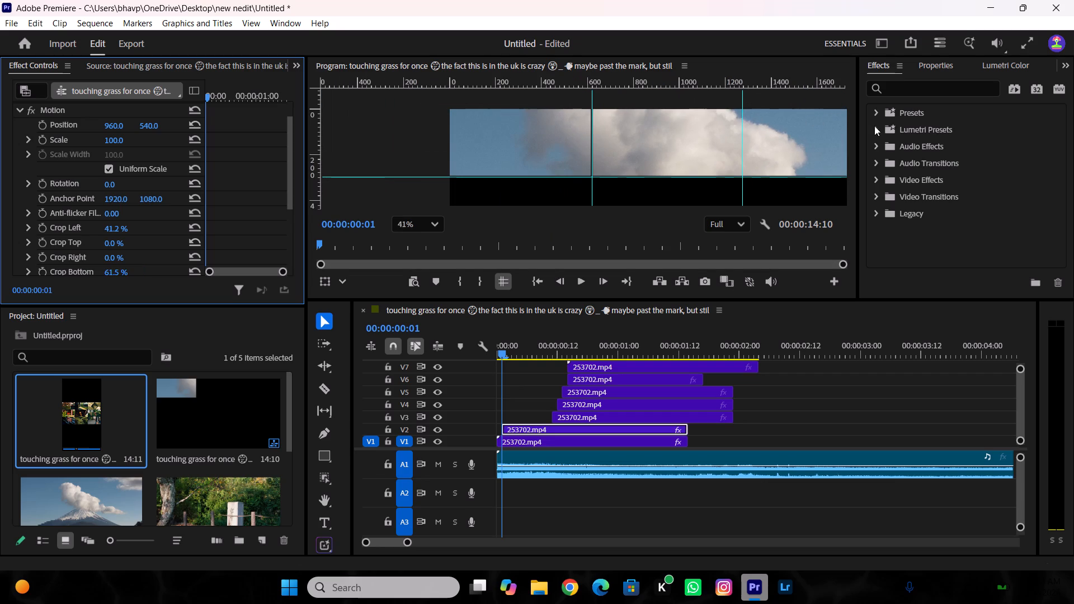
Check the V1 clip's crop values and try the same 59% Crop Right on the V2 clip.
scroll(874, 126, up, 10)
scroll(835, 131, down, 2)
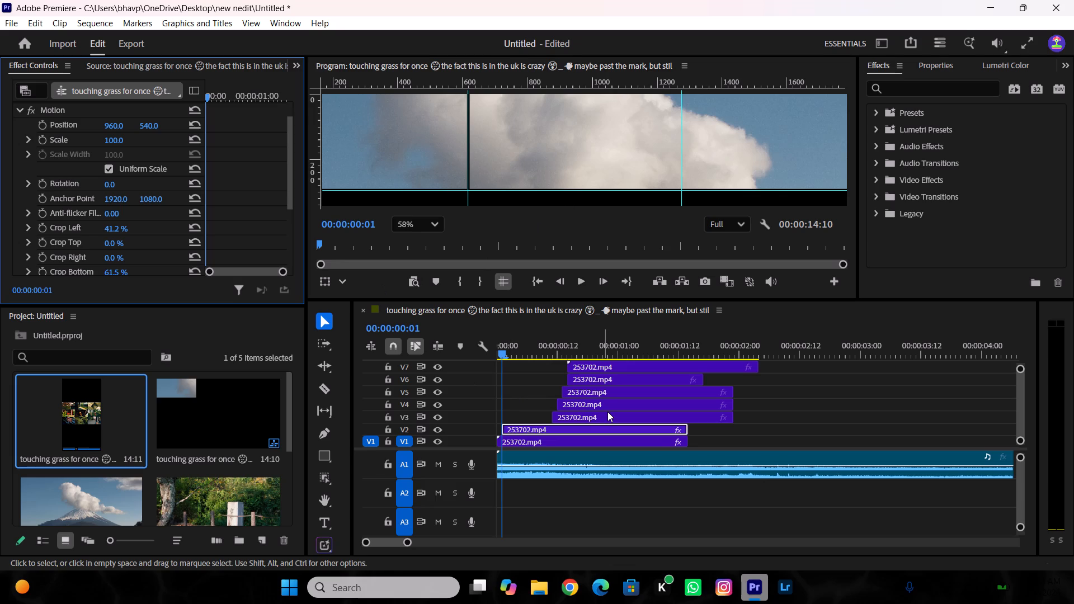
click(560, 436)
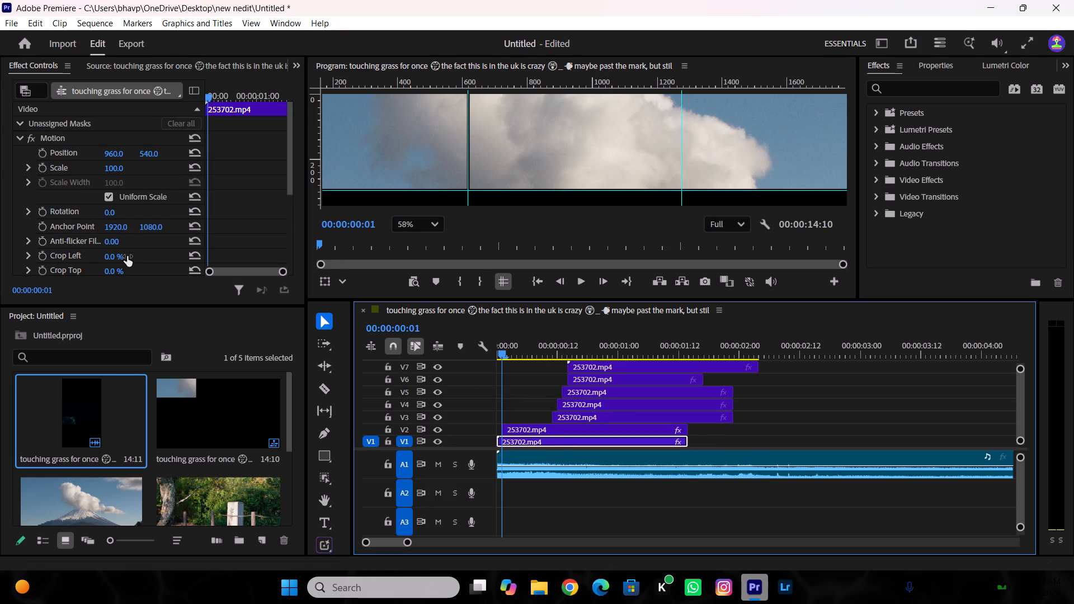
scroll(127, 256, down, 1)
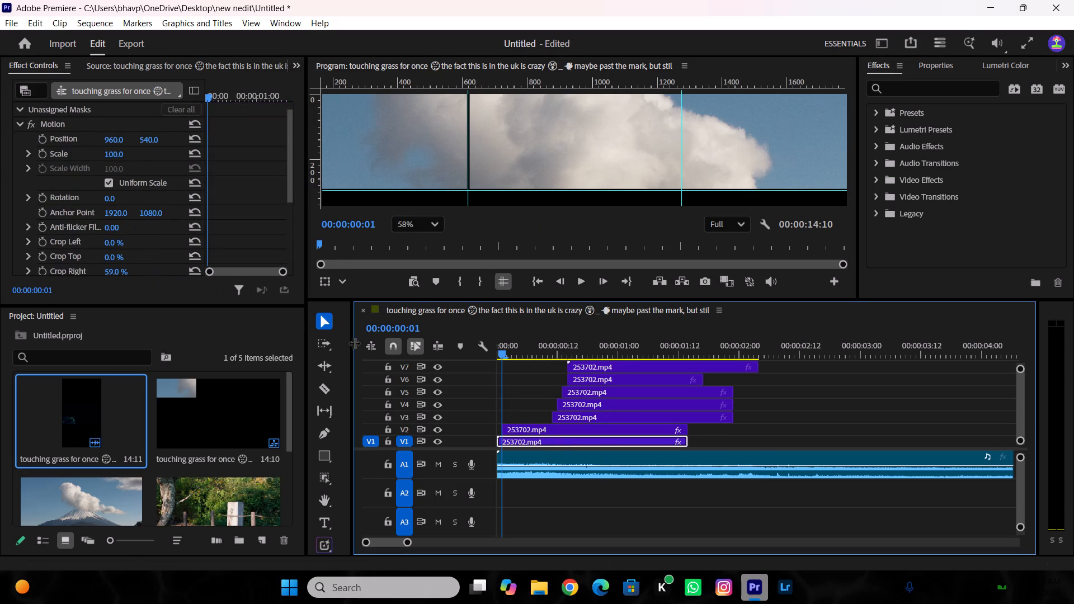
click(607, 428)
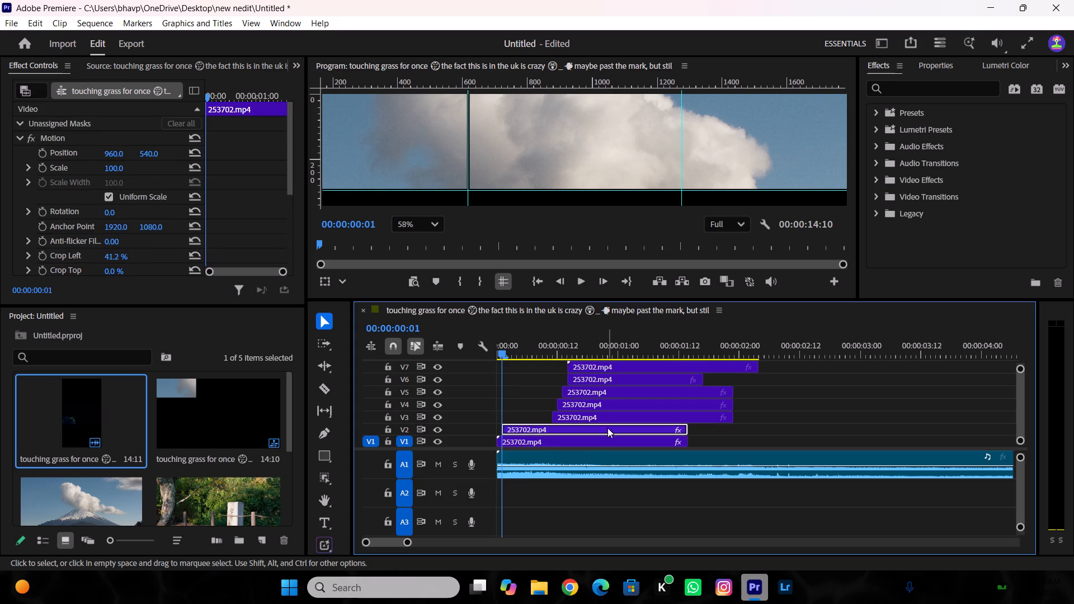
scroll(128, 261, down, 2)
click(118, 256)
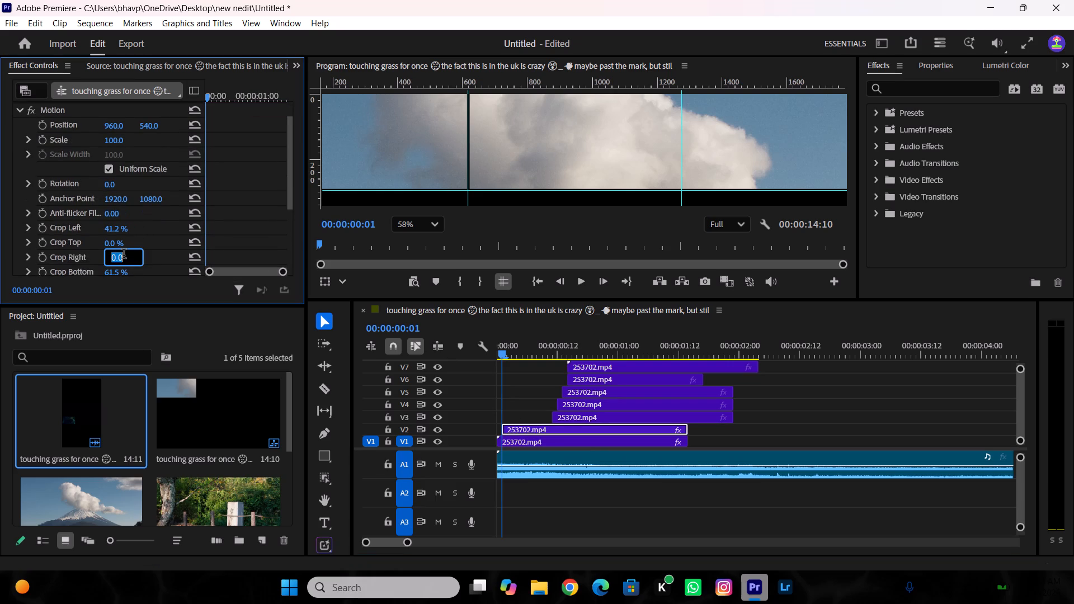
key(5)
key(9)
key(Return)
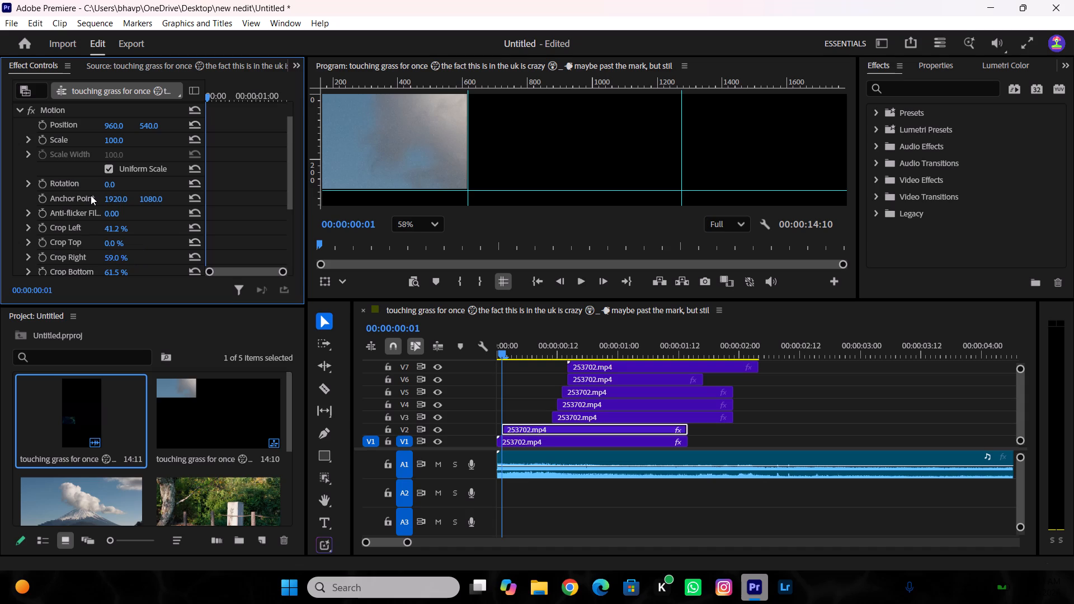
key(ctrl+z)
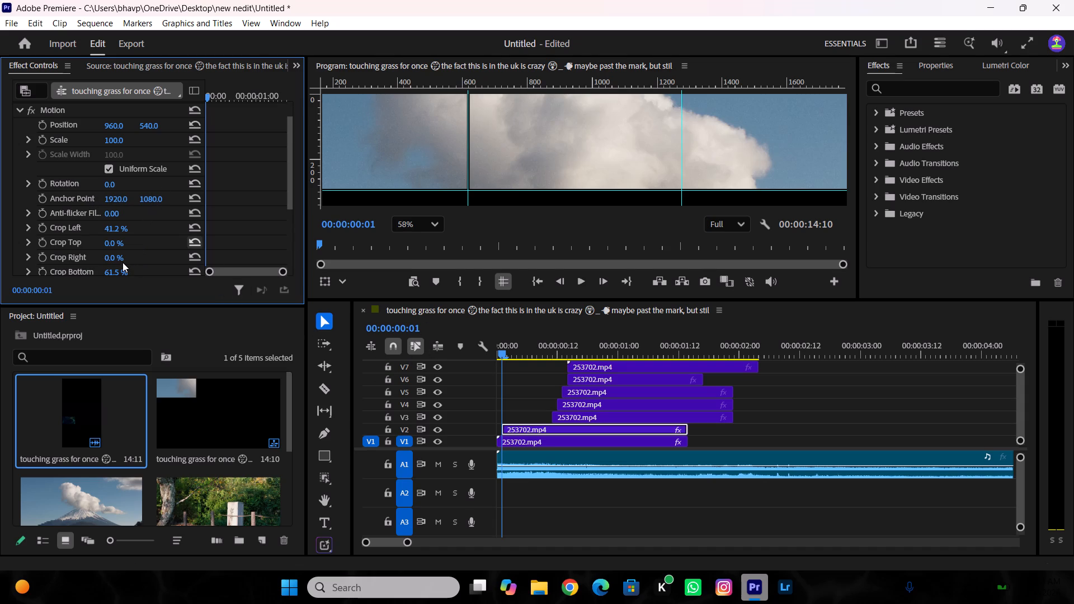
Set the V2 clip's Crop Right to 42% so its edge meets the second vertical guide.
drag(120, 259, 117, 265)
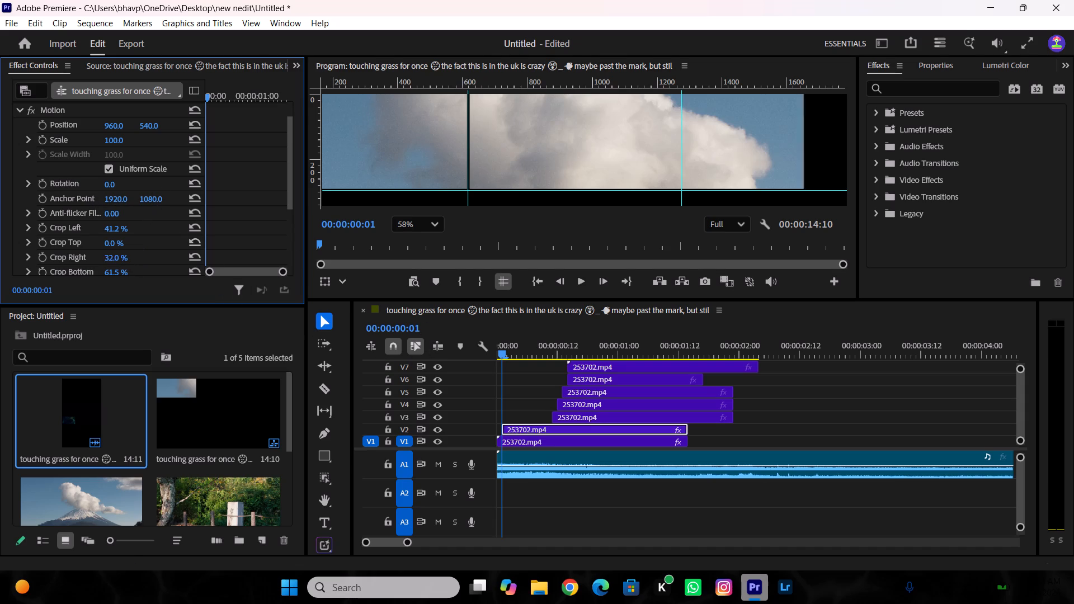
drag(117, 265, 124, 266)
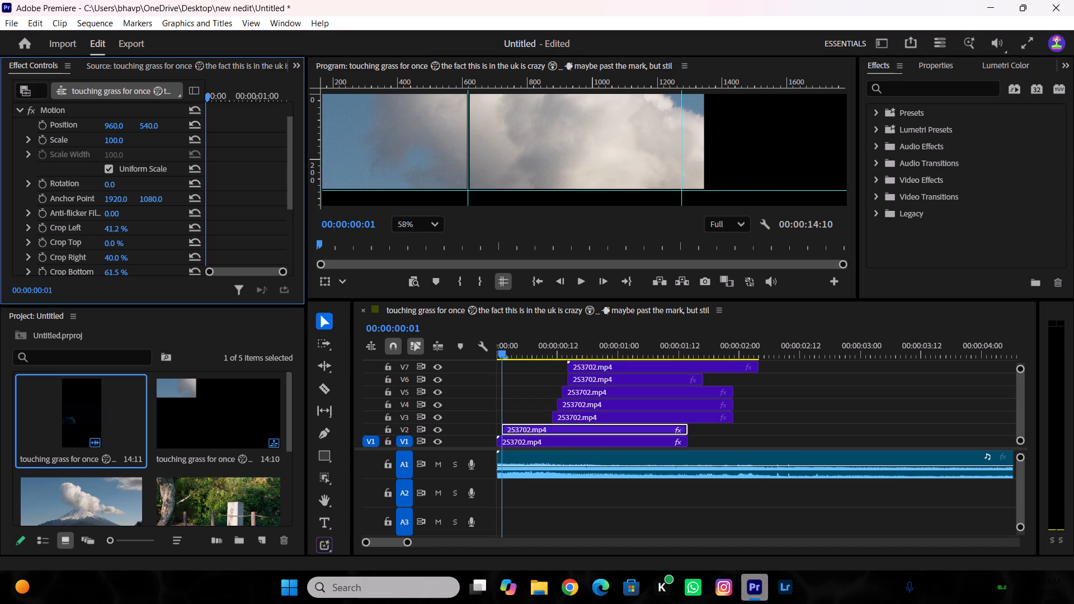
drag(124, 266, 126, 268)
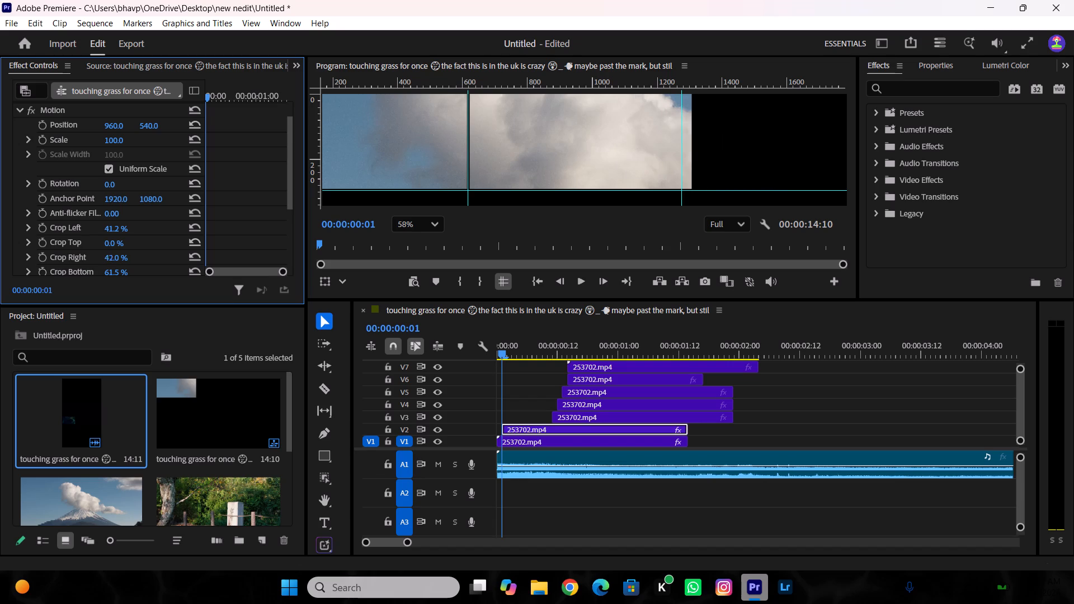
drag(126, 268, 130, 271)
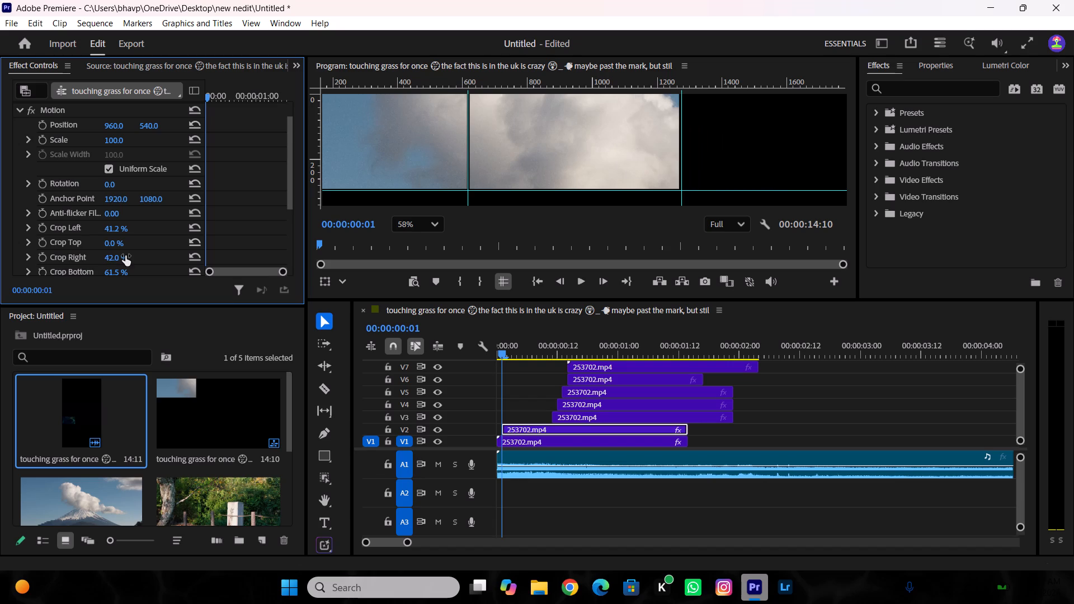
Play the sequence's opening frames from the start, also with the whole frame fitted in view, to check the V1 and V2 crops.
drag(642, 348, 474, 406)
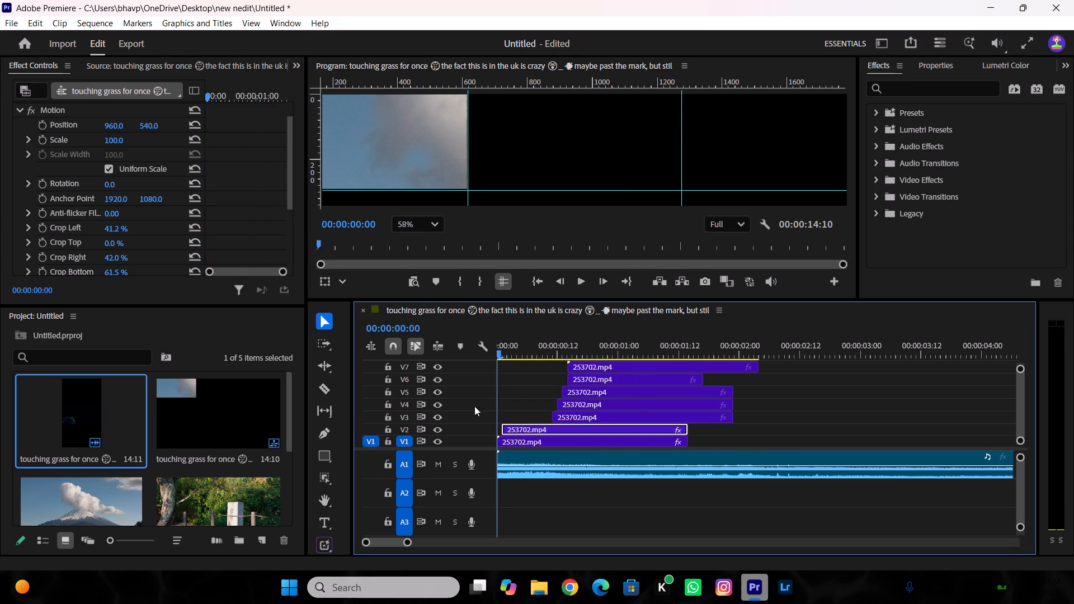
drag(474, 406, 454, 409)
key(space)
key(space)
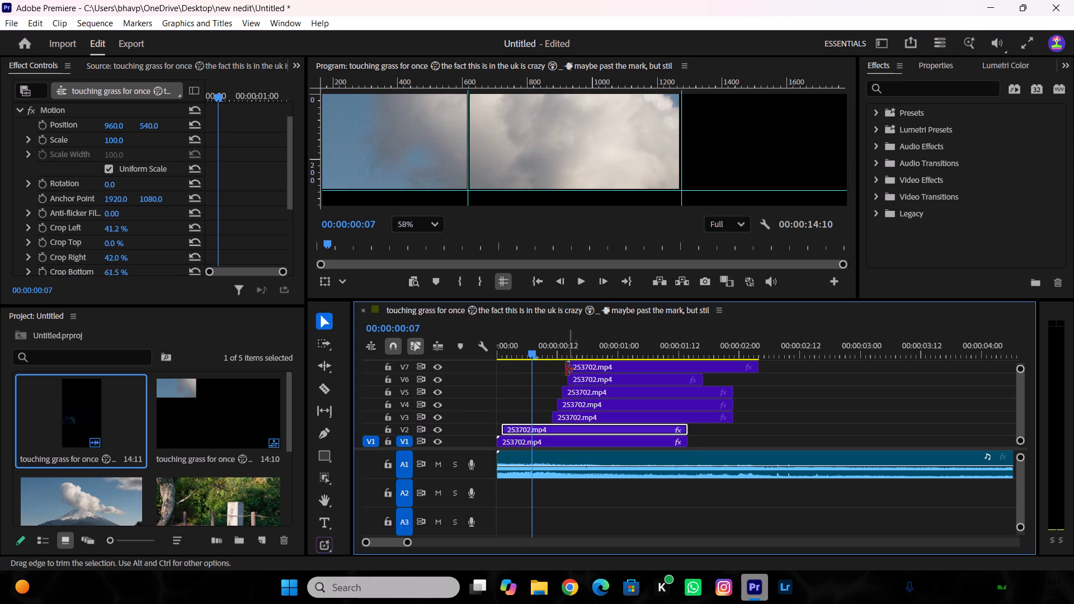
drag(534, 352, 470, 357)
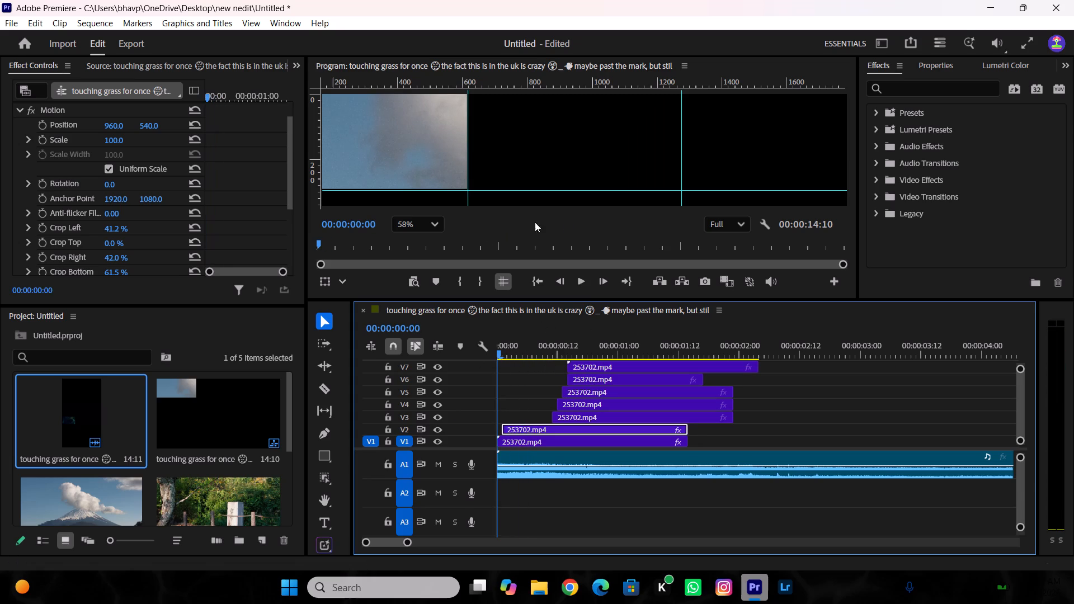
click(439, 231)
click(424, 242)
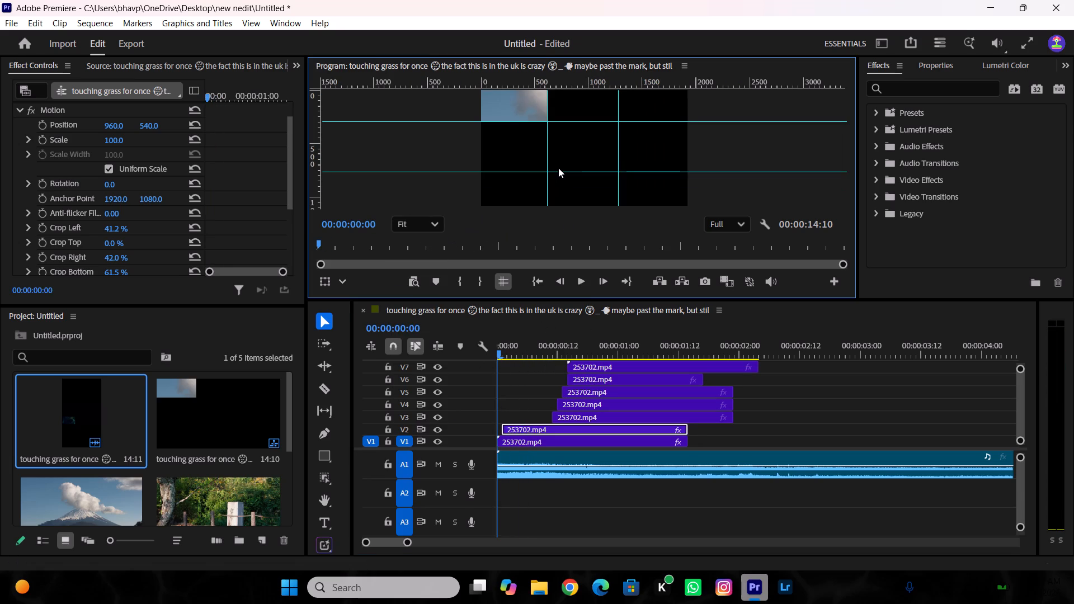
key(space)
key(space)
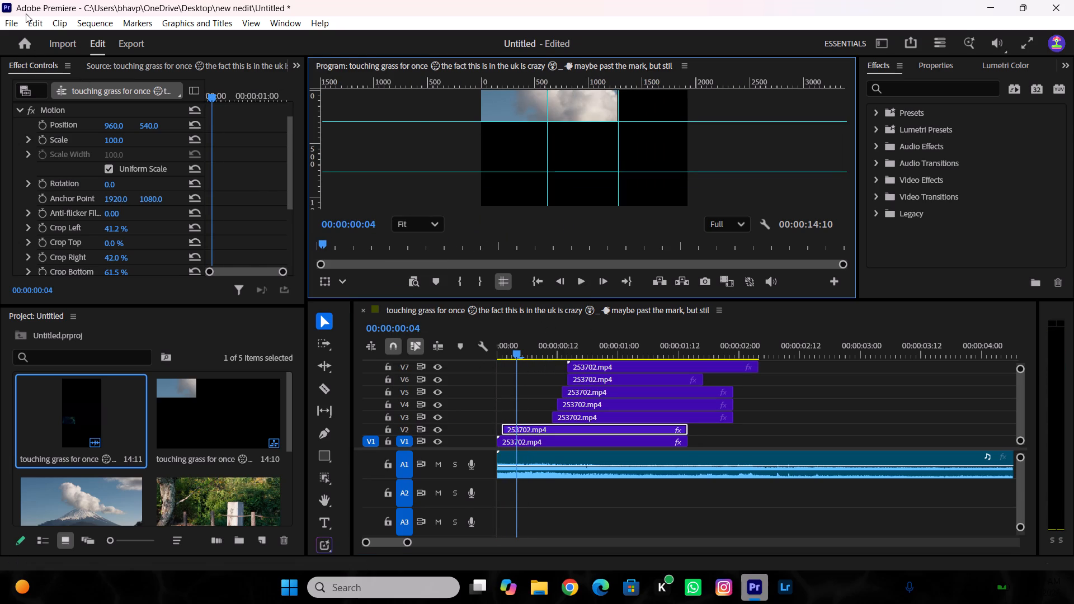
Save the project as "japan grid effect" in the new nedit folder.
click(10, 18)
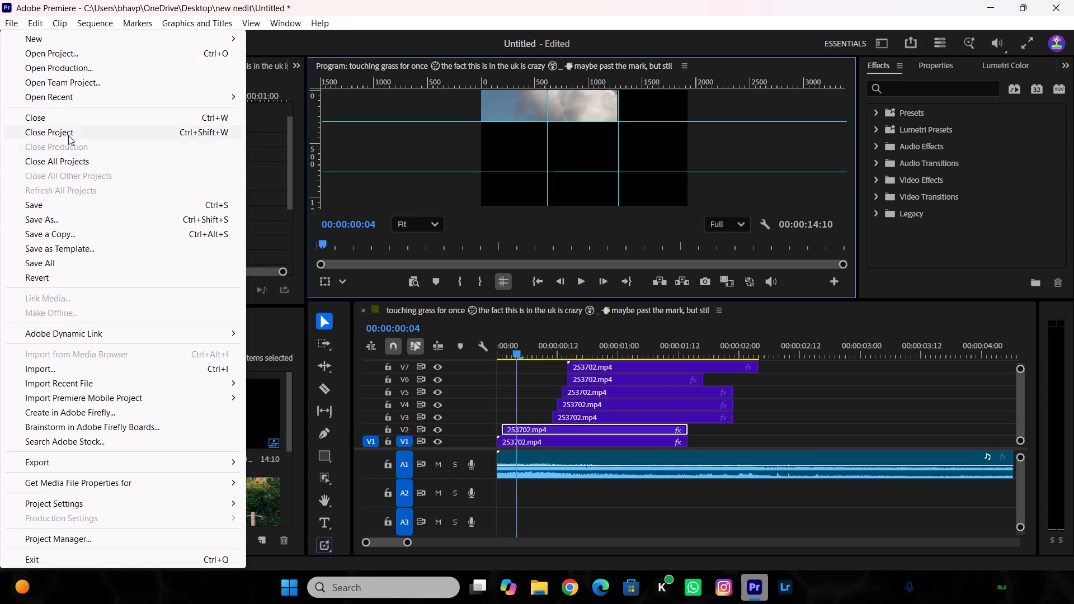
click(69, 219)
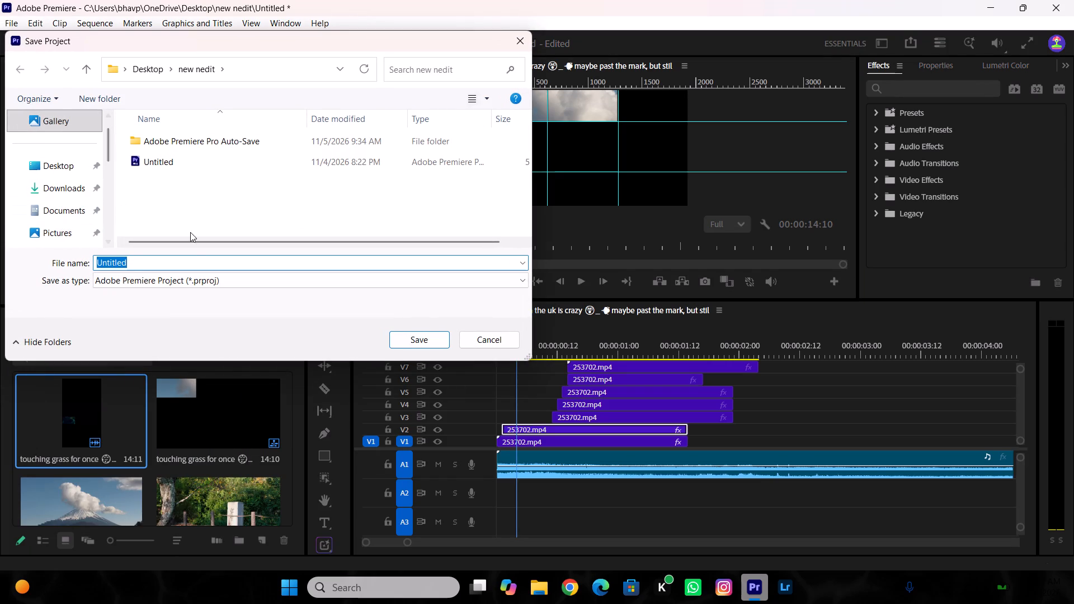
drag(178, 258, 54, 257)
text(japan static)
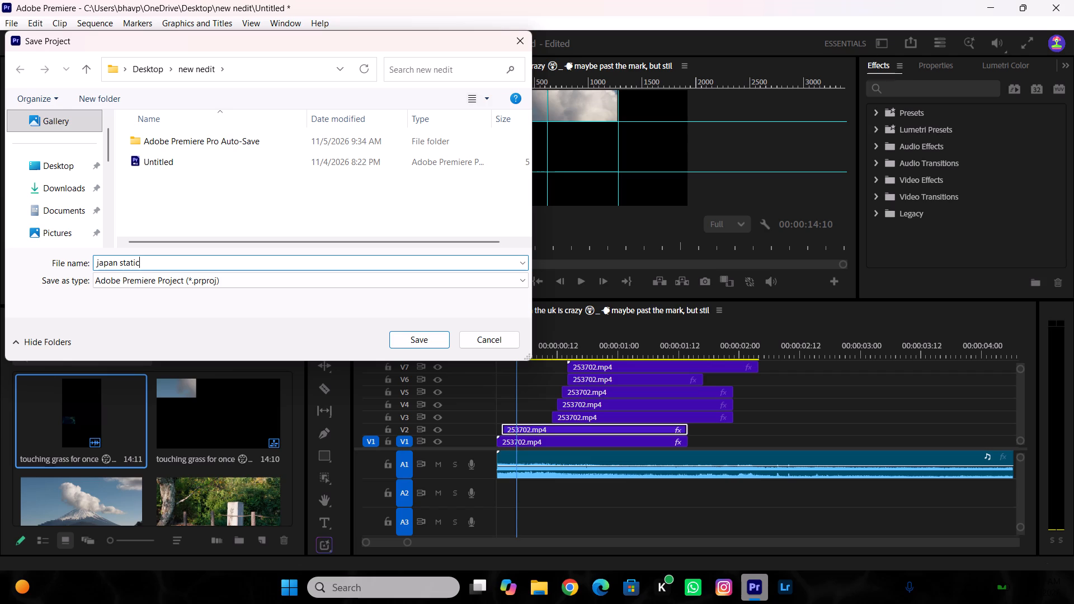
key(space)
key(BackSpace)
key(BackSpace)
key(BackSpace)
key(BackSpace)
key(BackSpace)
key(BackSpace)
key(BackSpace)
text(grid)
key(space)
text(effect)
key(Return)
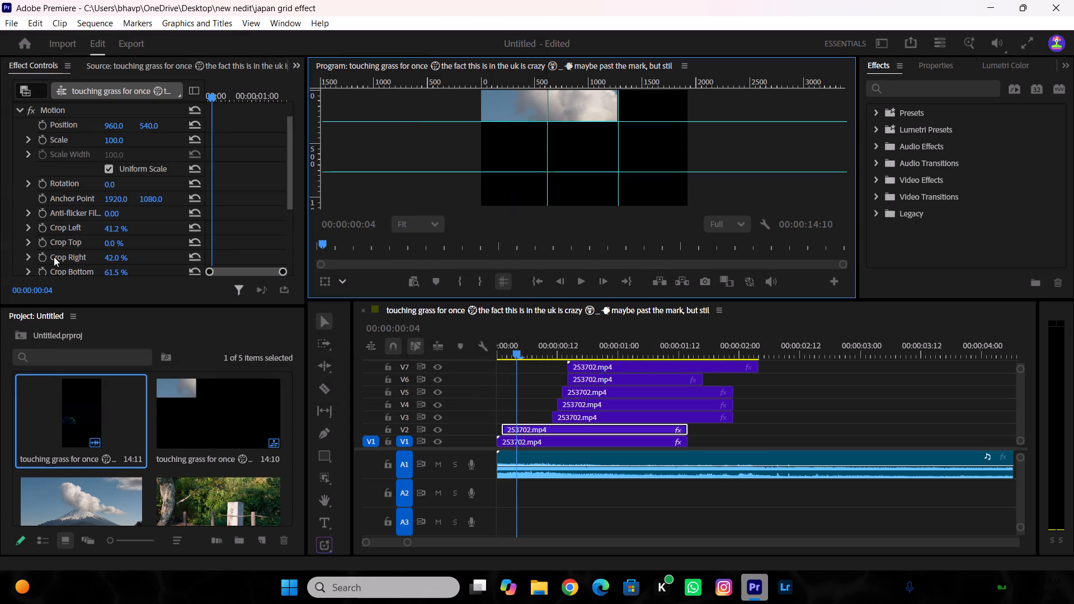
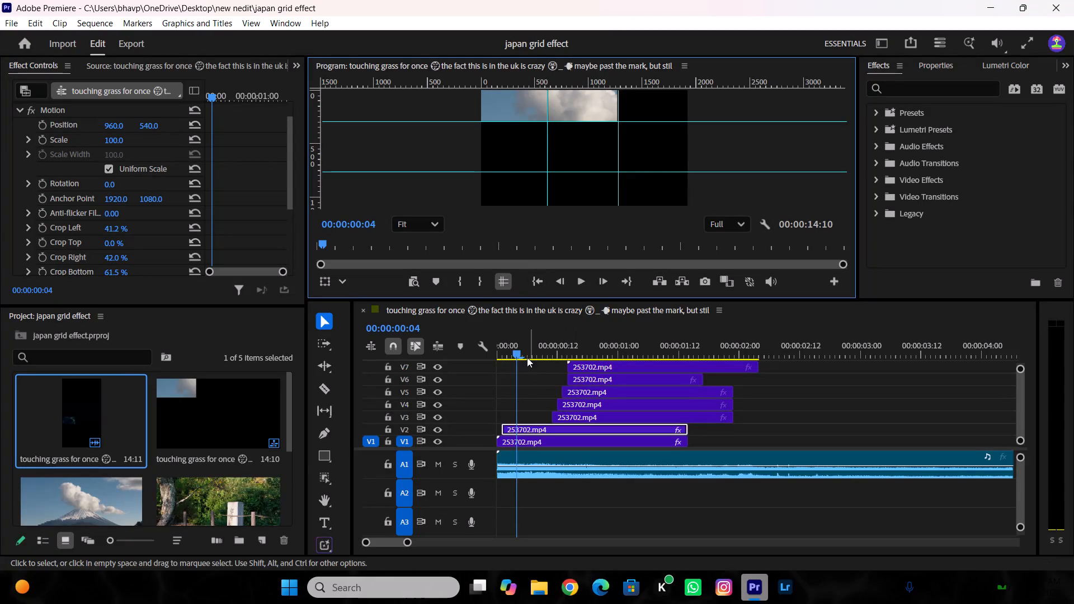
Move the Mount Fuji clip on V3 earlier so it starts at 00:00:00:02, one frame after the V2 clip.
drag(518, 356, 511, 362)
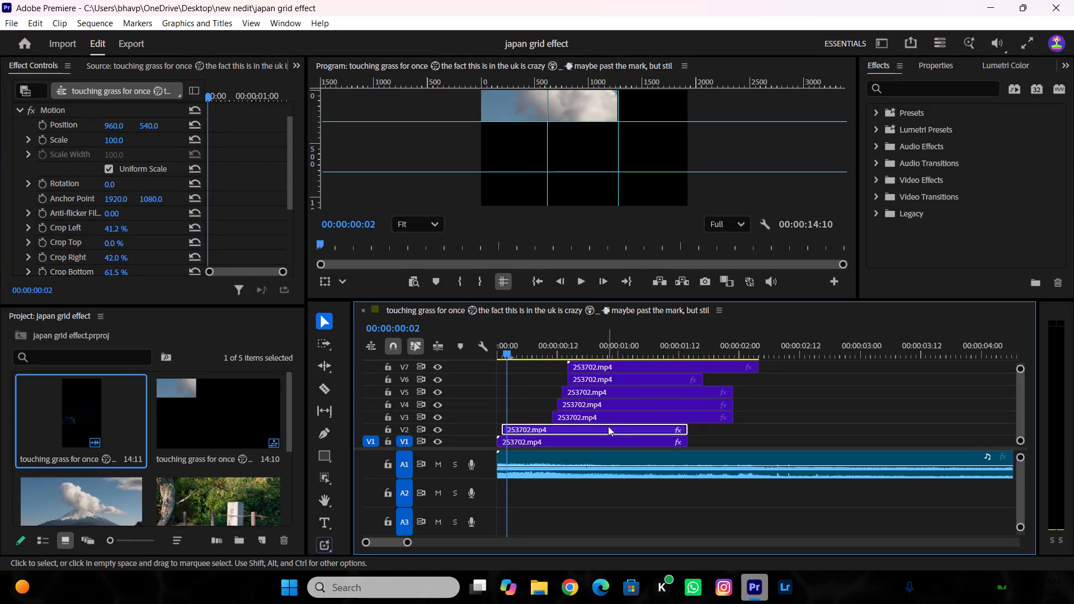
drag(505, 352, 500, 356)
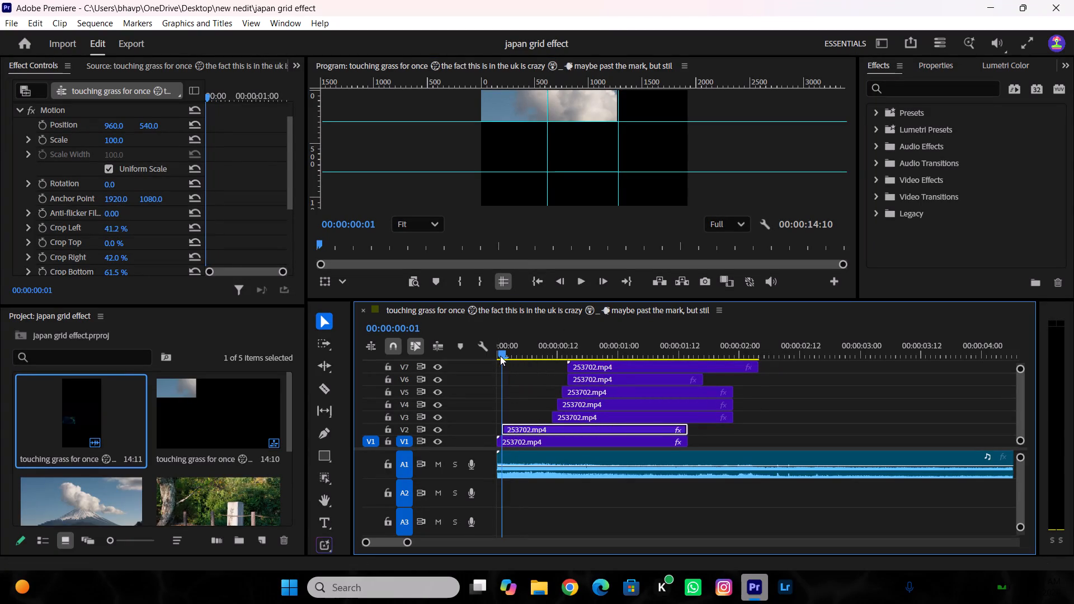
drag(500, 356, 500, 364)
drag(500, 364, 504, 367)
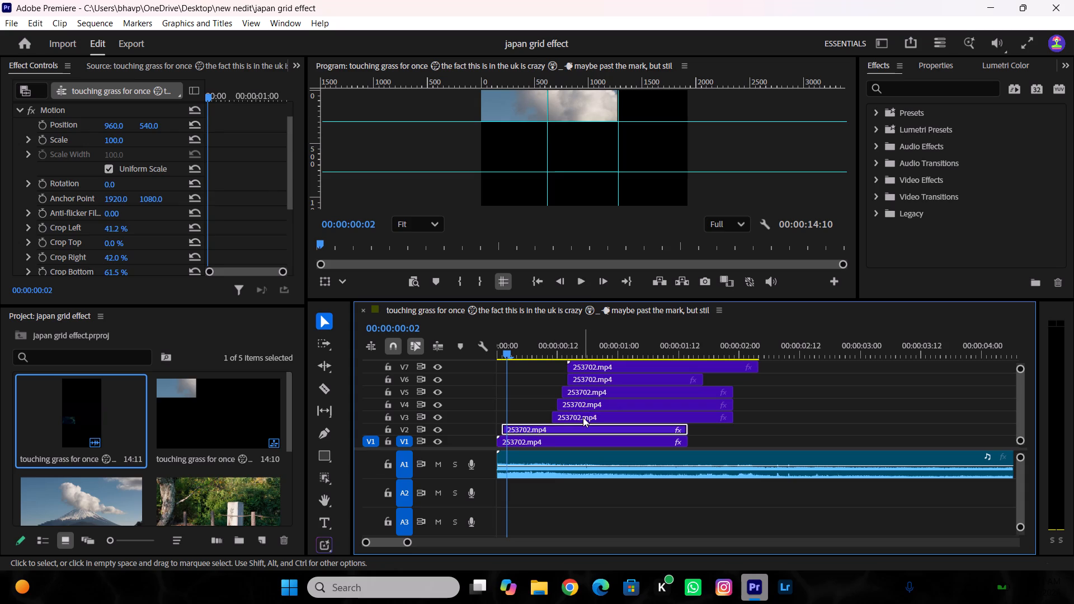
drag(583, 417, 541, 418)
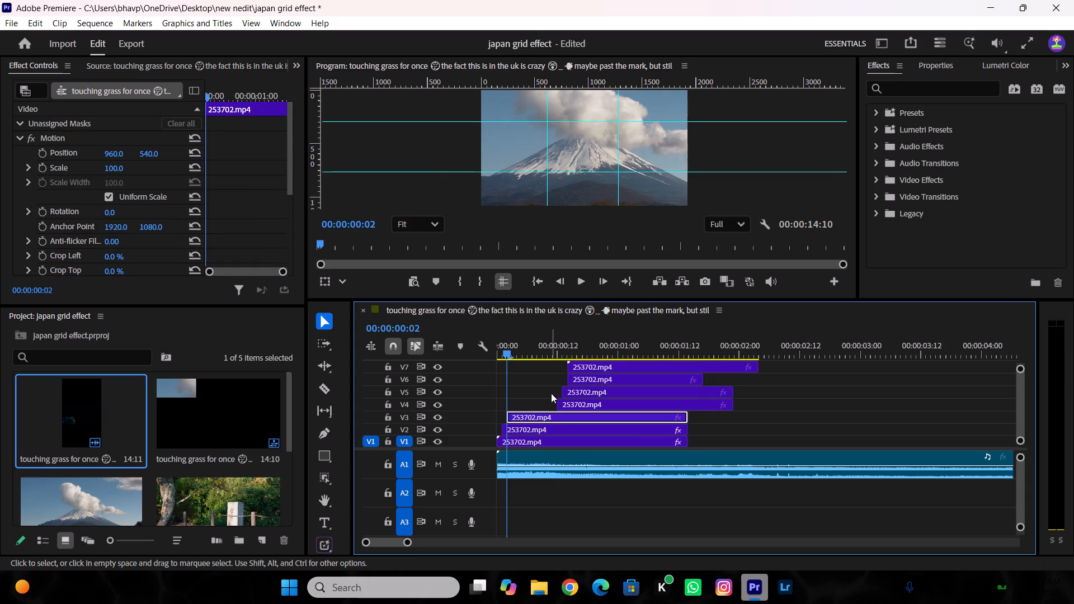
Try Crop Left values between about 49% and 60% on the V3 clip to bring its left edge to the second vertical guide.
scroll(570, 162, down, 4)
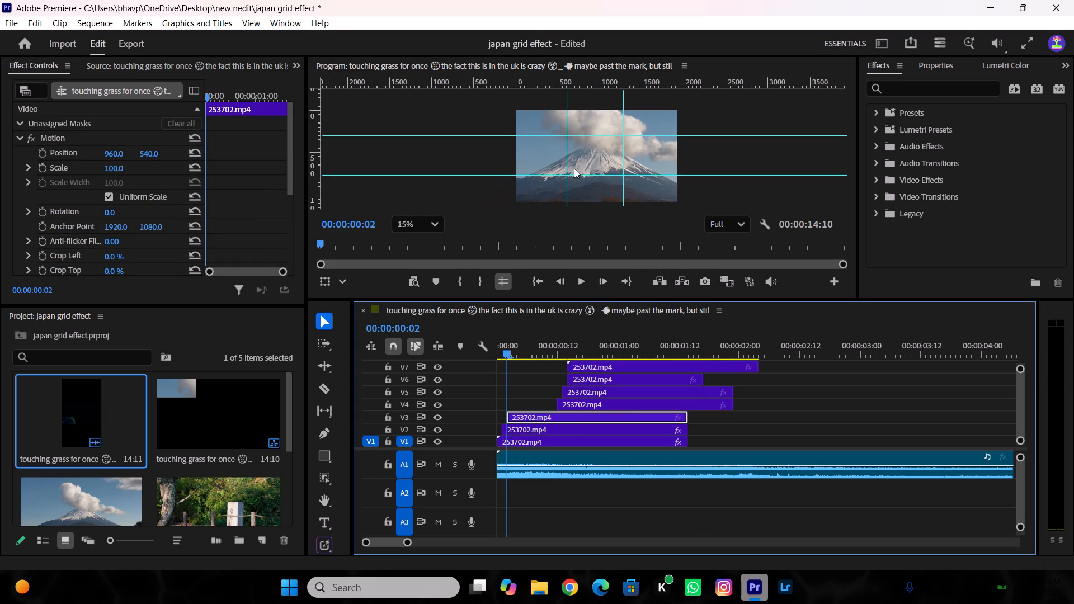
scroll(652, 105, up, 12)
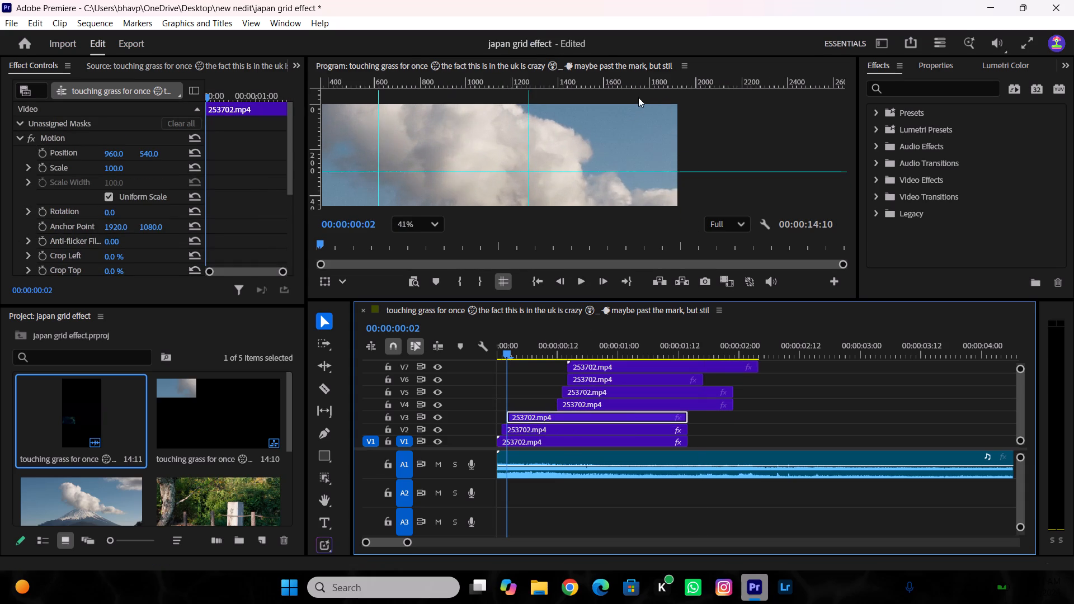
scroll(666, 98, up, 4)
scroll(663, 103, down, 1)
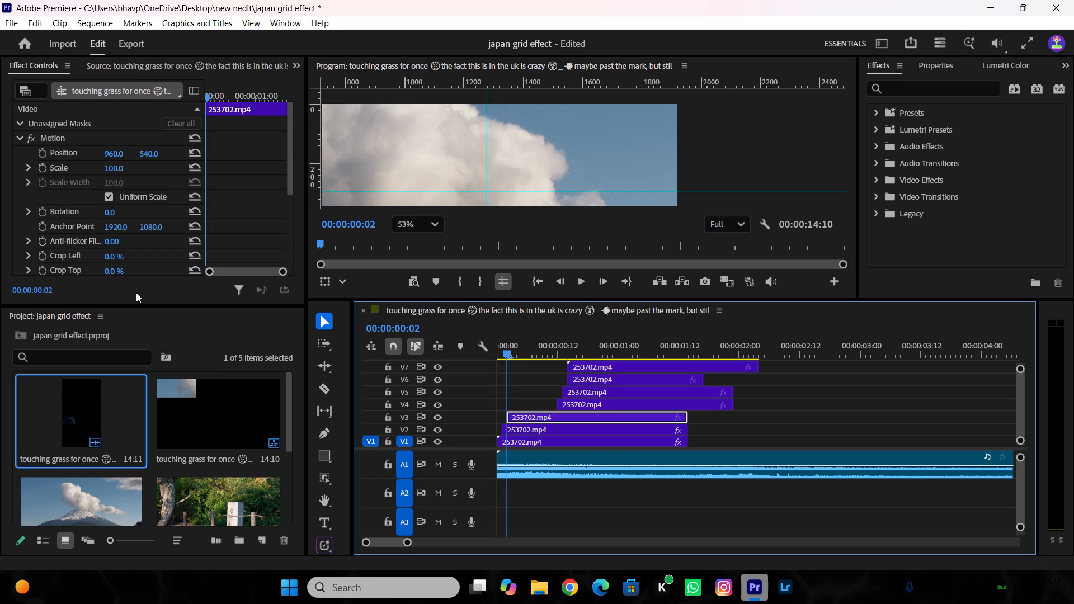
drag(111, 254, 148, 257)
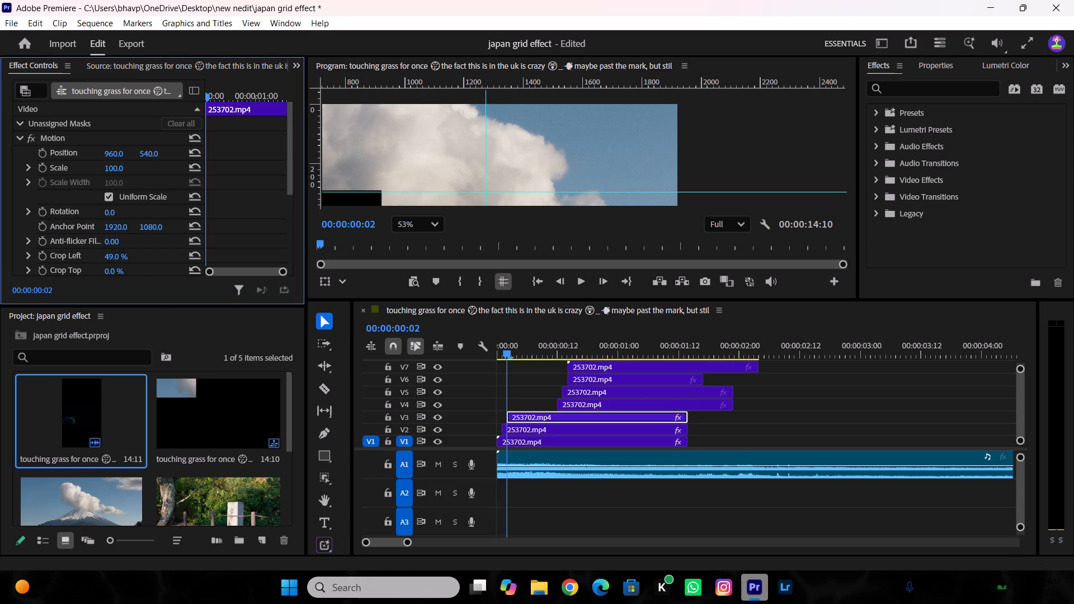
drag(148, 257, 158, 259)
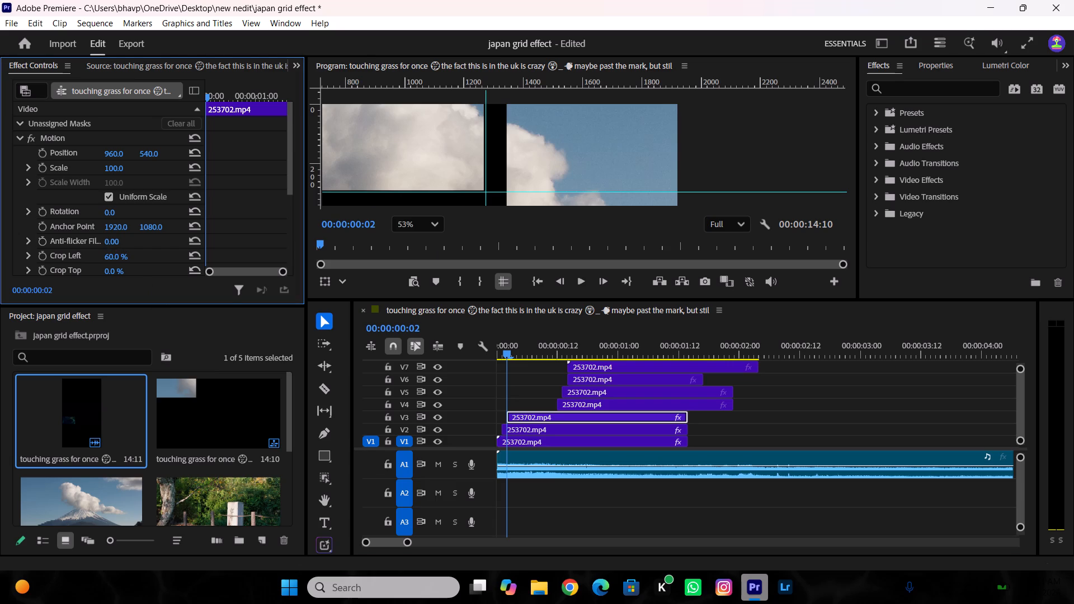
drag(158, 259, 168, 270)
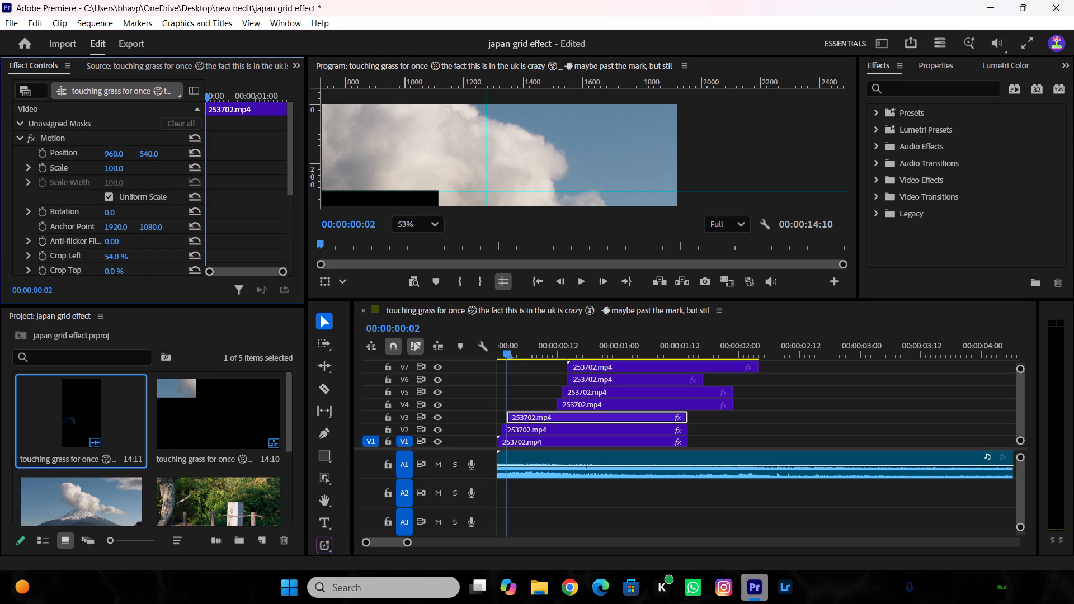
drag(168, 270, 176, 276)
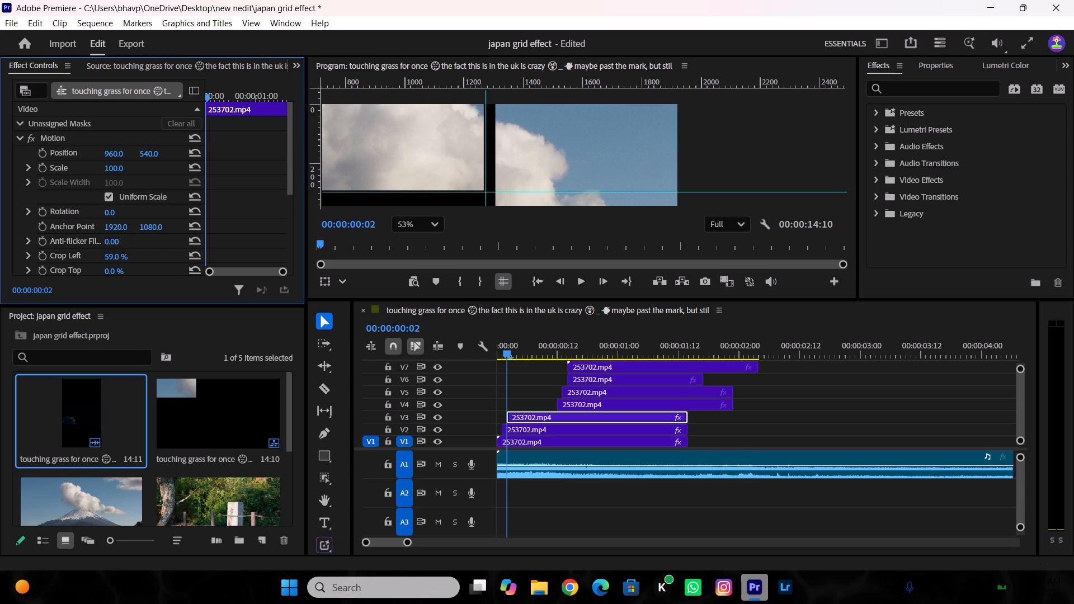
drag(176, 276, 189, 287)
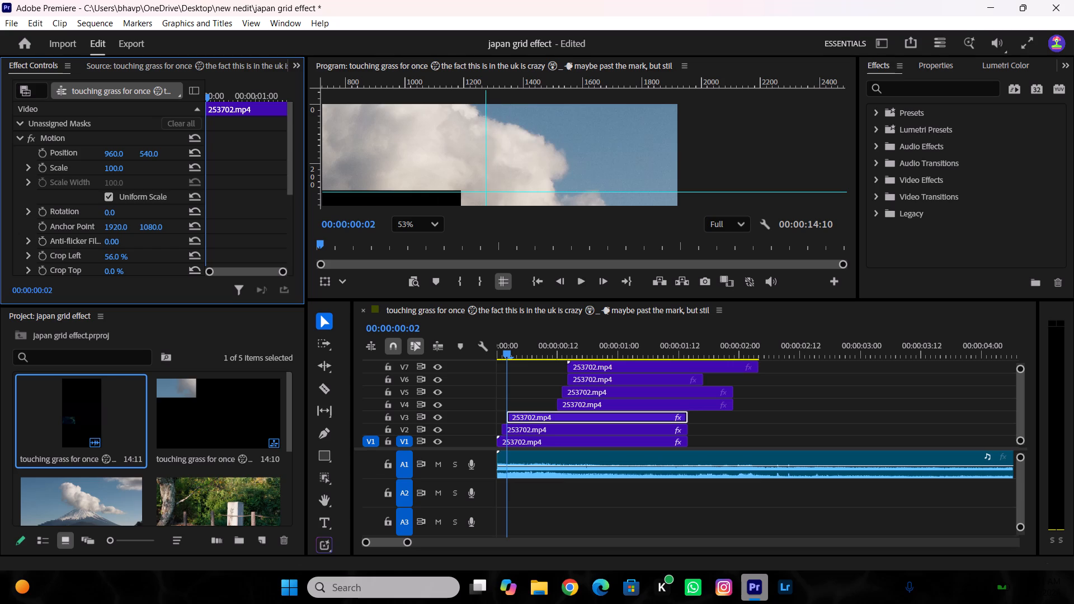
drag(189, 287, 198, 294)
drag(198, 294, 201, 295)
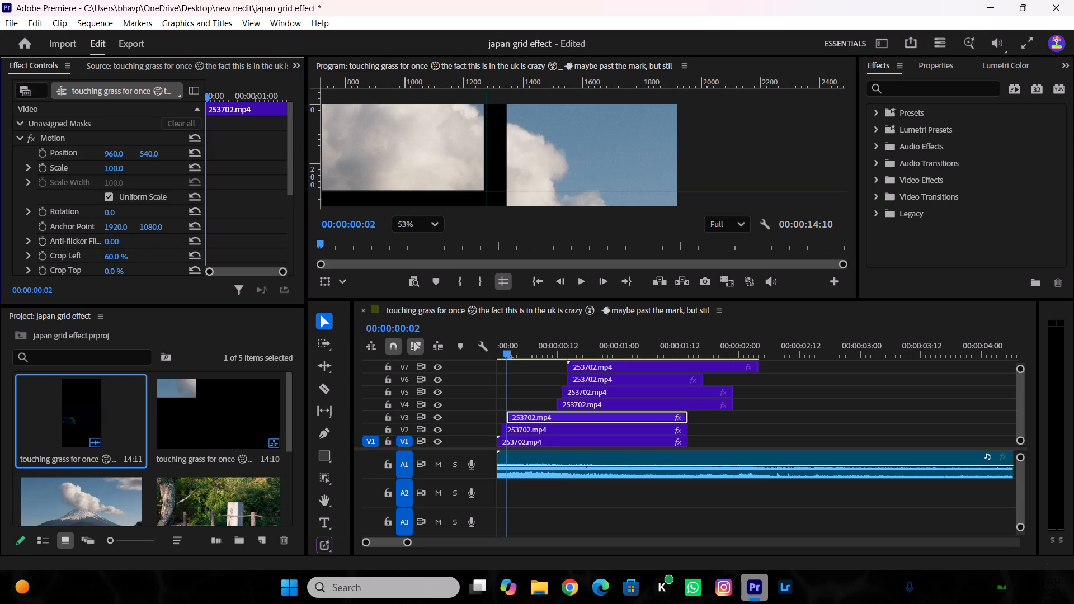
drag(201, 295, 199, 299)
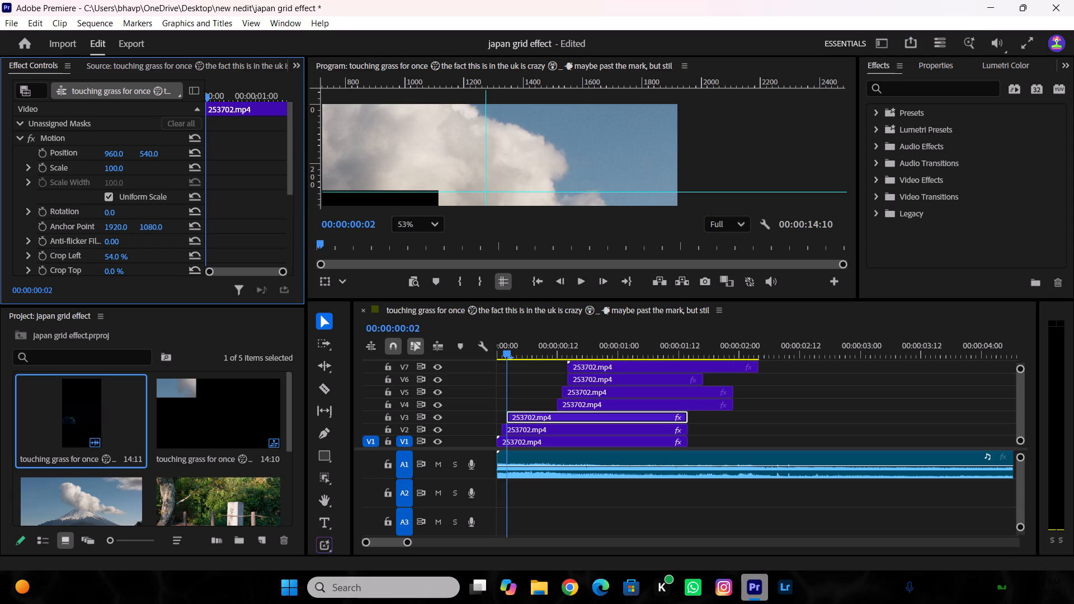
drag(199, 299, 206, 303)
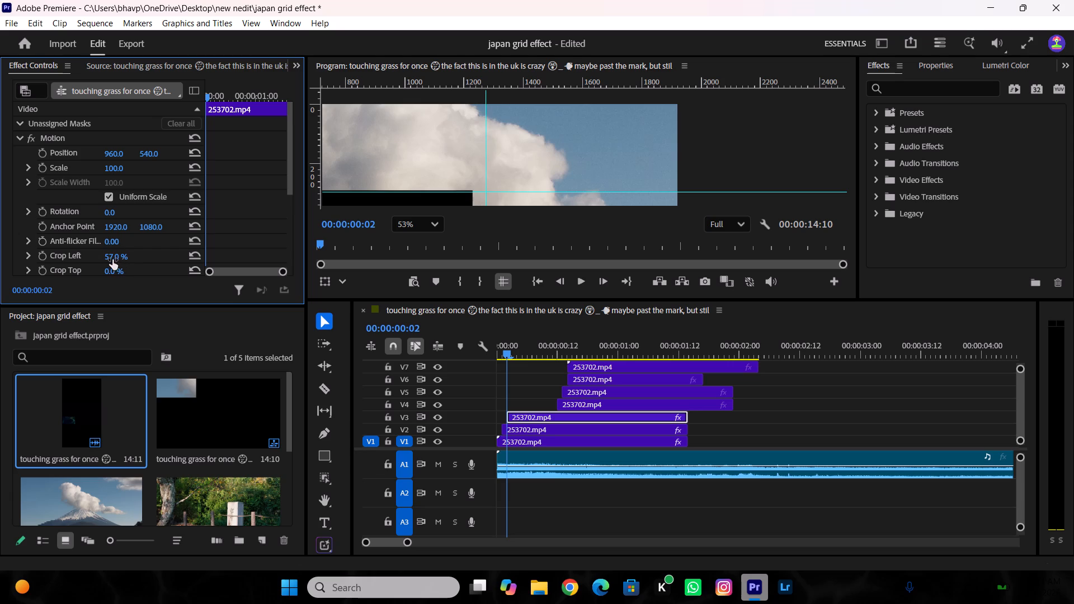
Fine-tune the V3 clip's Crop Left near the second vertical guide, trying 59%, 58.5% and 58.2% before setting 58.4%.
click(112, 259)
text(59)
key(Return)
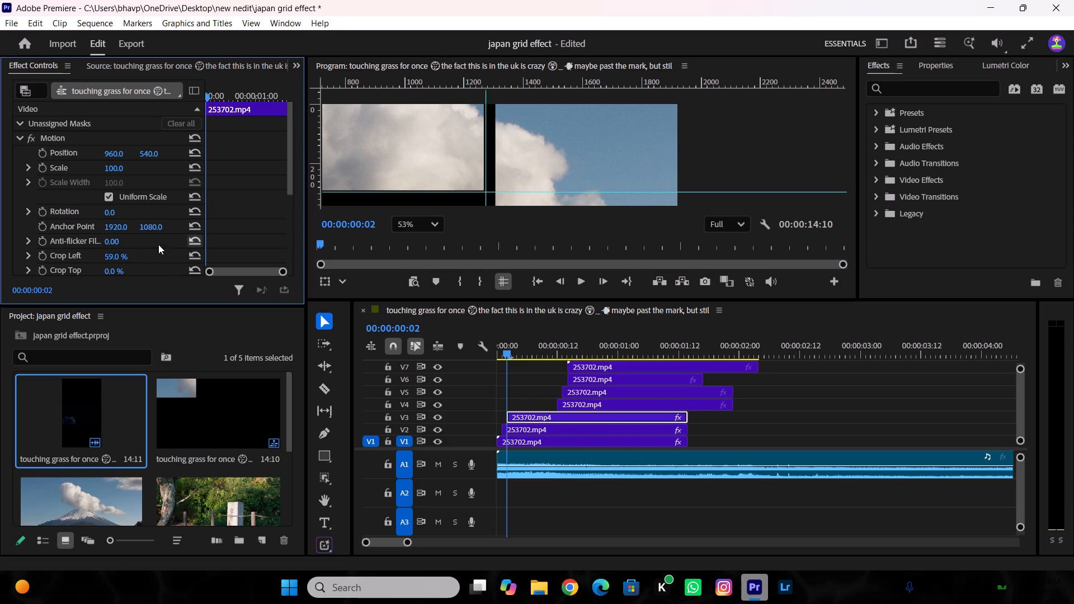
click(110, 257)
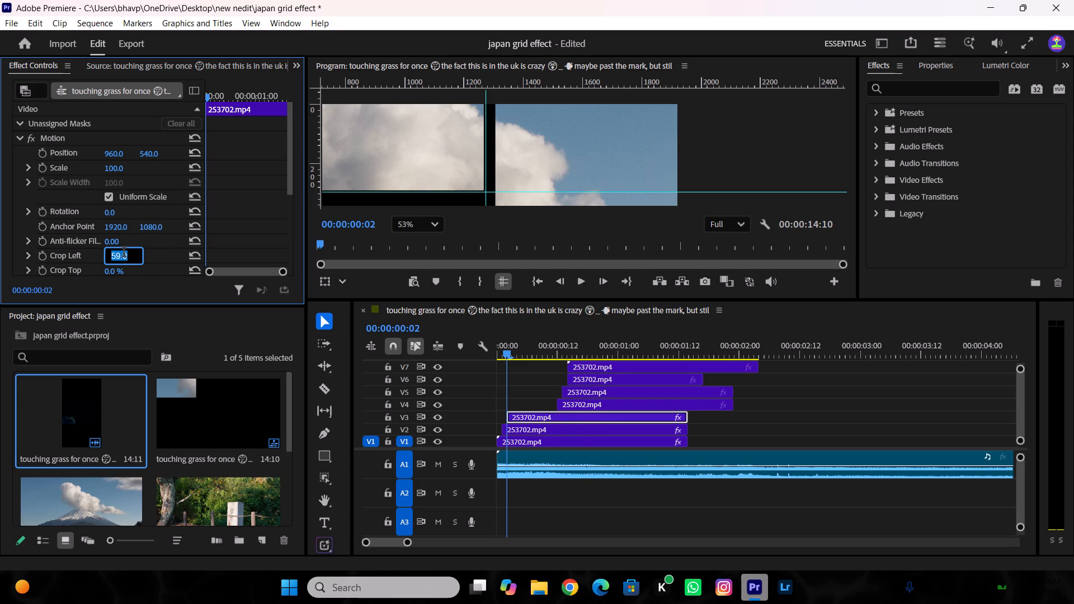
text(58.5)
key(Return)
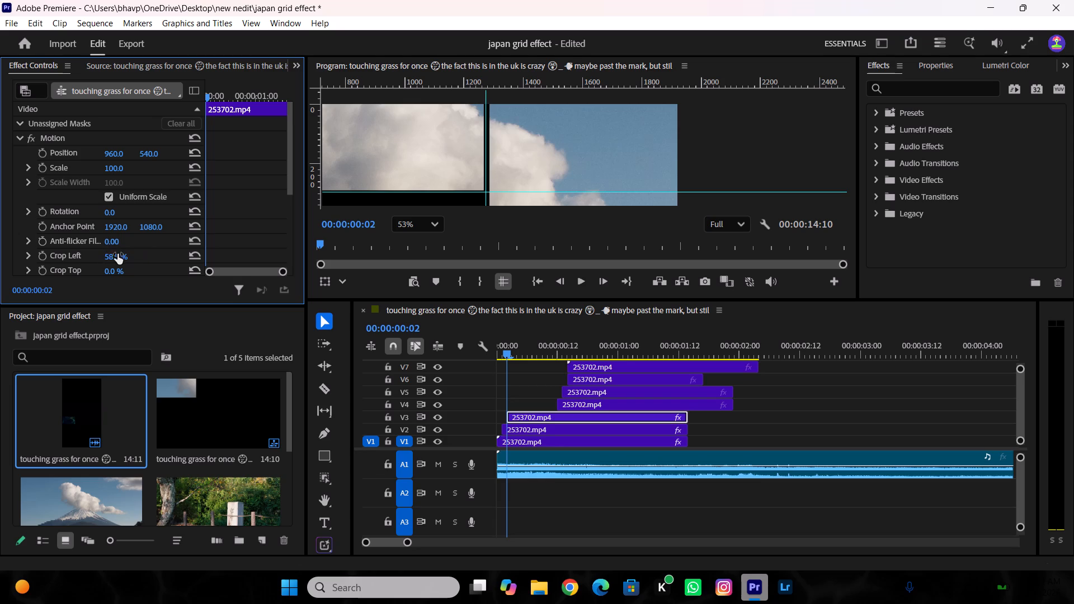
click(116, 254)
key(5)
key(8)
text(.2)
key(Return)
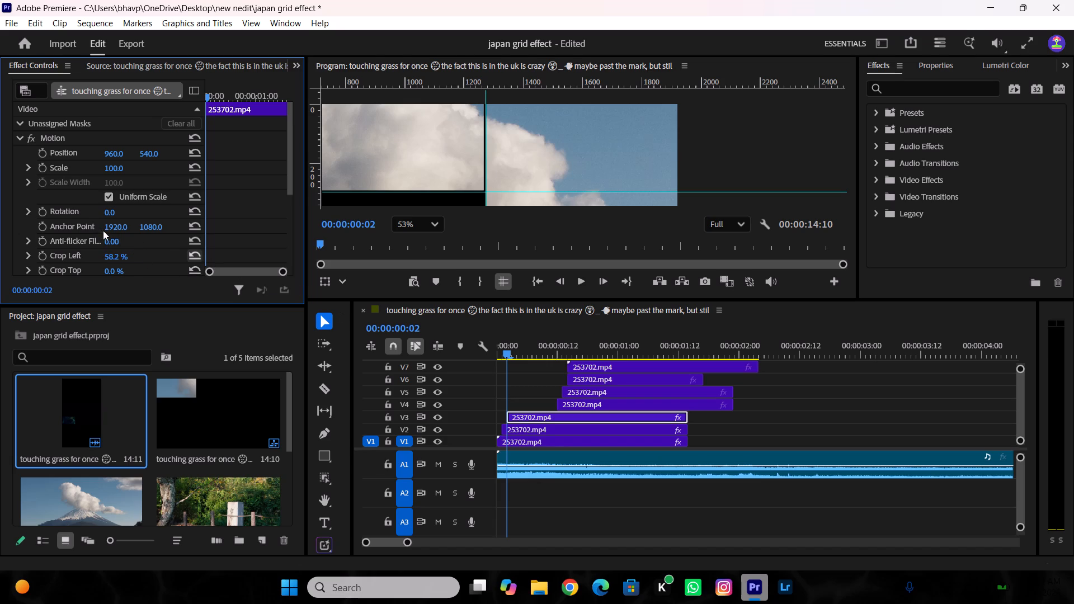
click(121, 252)
text(58.4)
key(Return)
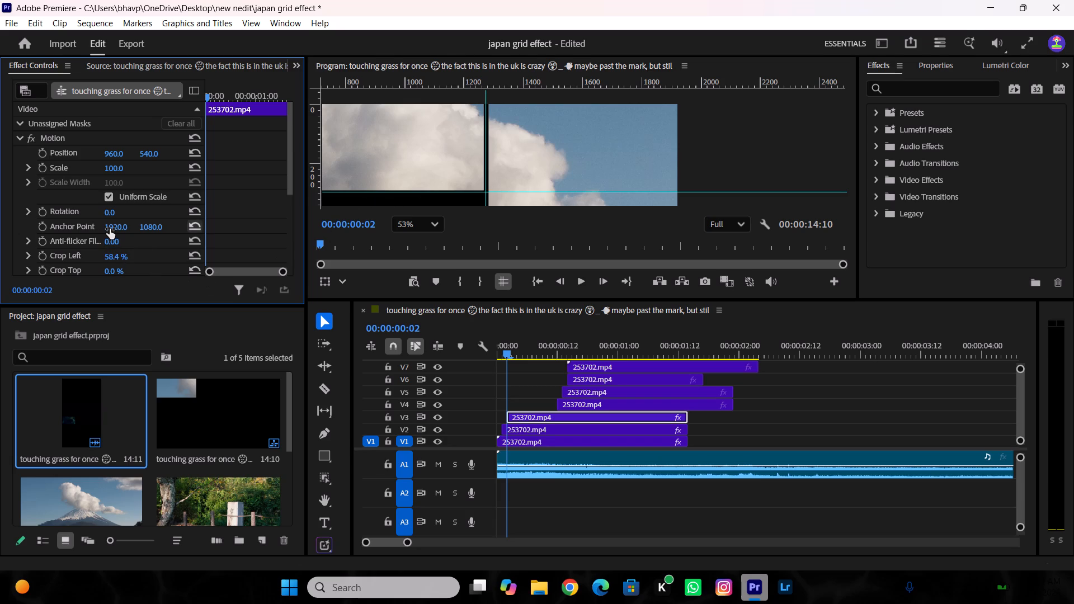
Check the V2 clip's crop values and set the V3 clip's Crop Bottom to the same 61.5%.
click(516, 428)
scroll(163, 253, down, 3)
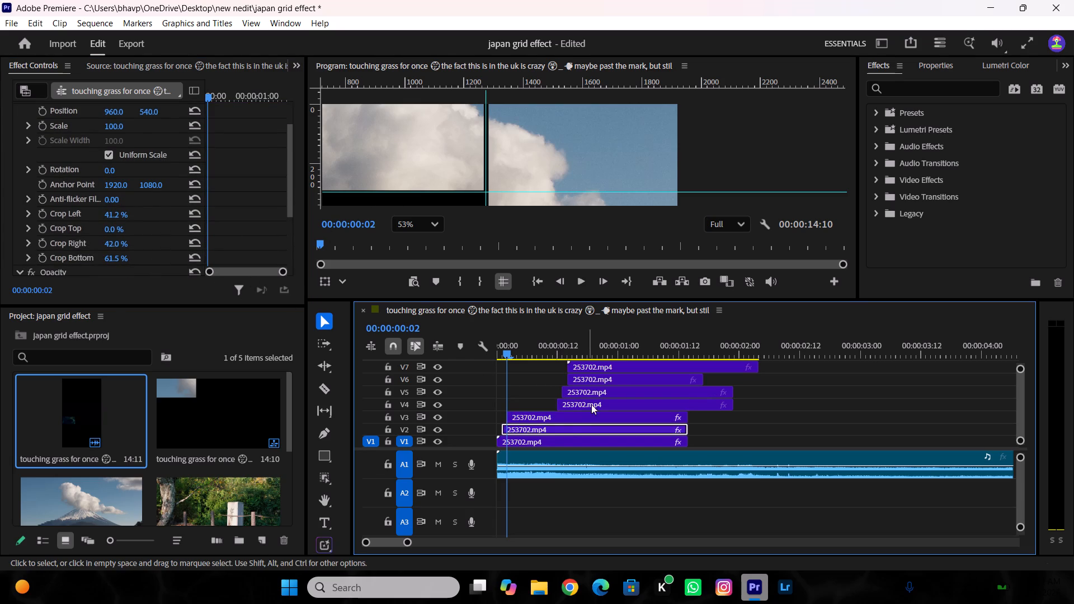
click(561, 413)
scroll(157, 223, down, 5)
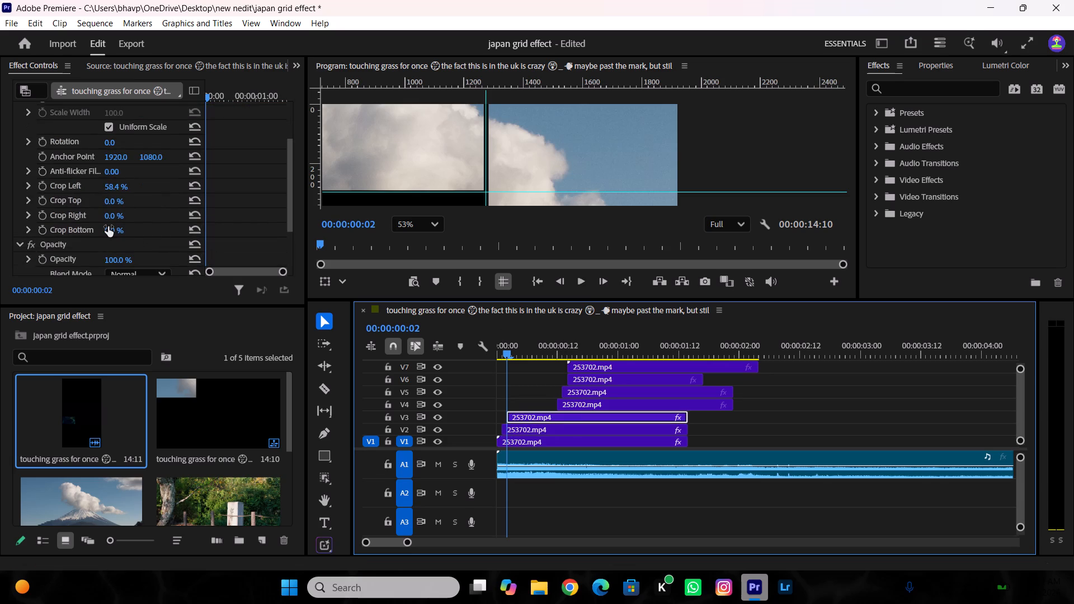
click(107, 230)
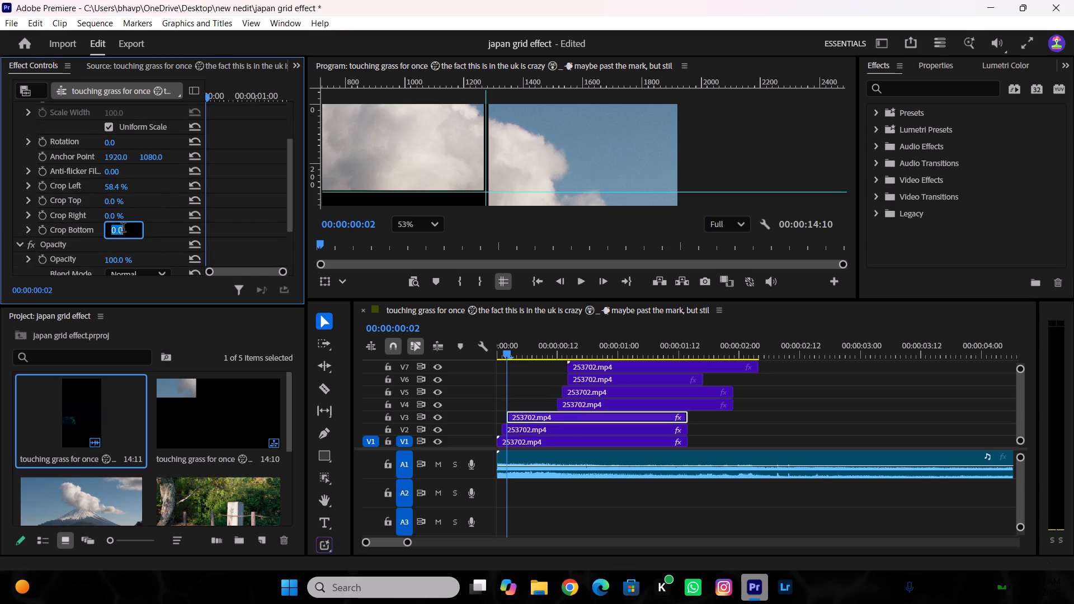
text(61.5)
key(Return)
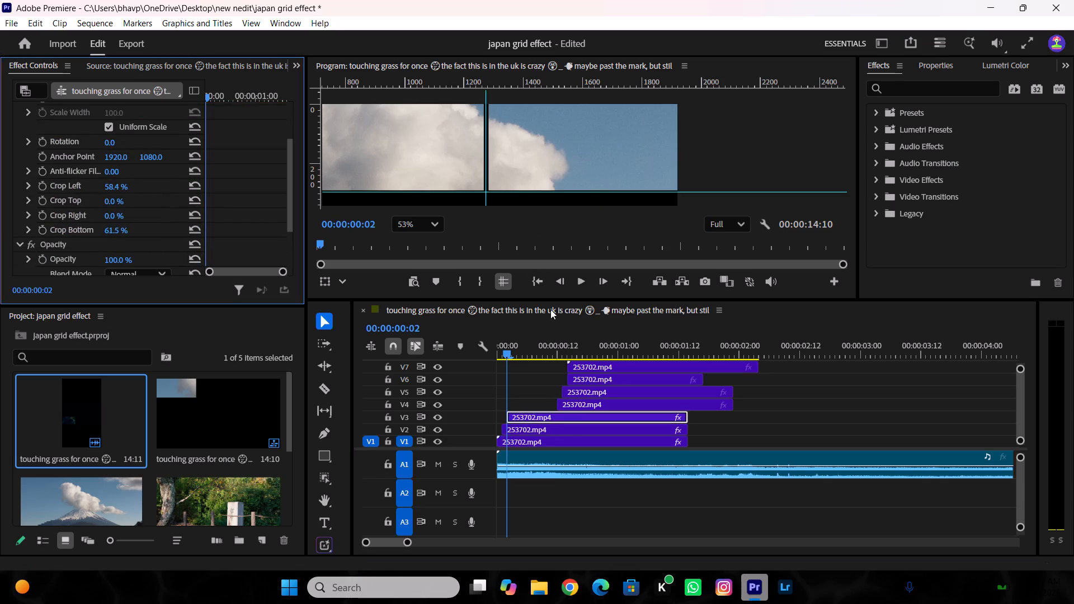
Play the opening frames from the start with the whole frame fitted in view, and return to 00:00:00:02 to check the top row.
drag(606, 351, 450, 365)
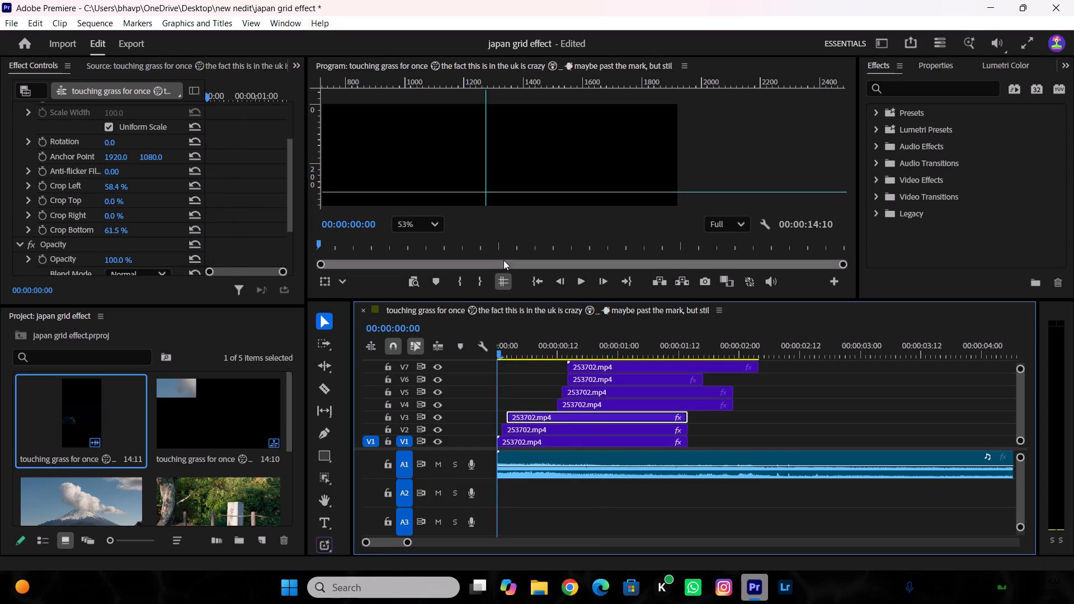
scroll(575, 197, down, 3)
click(411, 226)
click(412, 239)
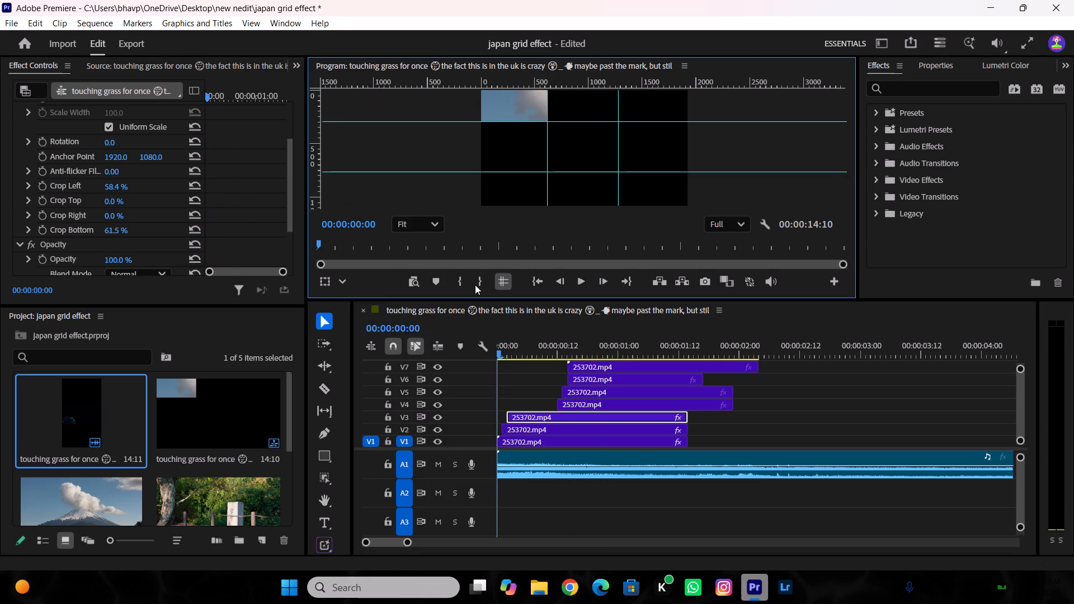
drag(595, 351, 439, 379)
key(space)
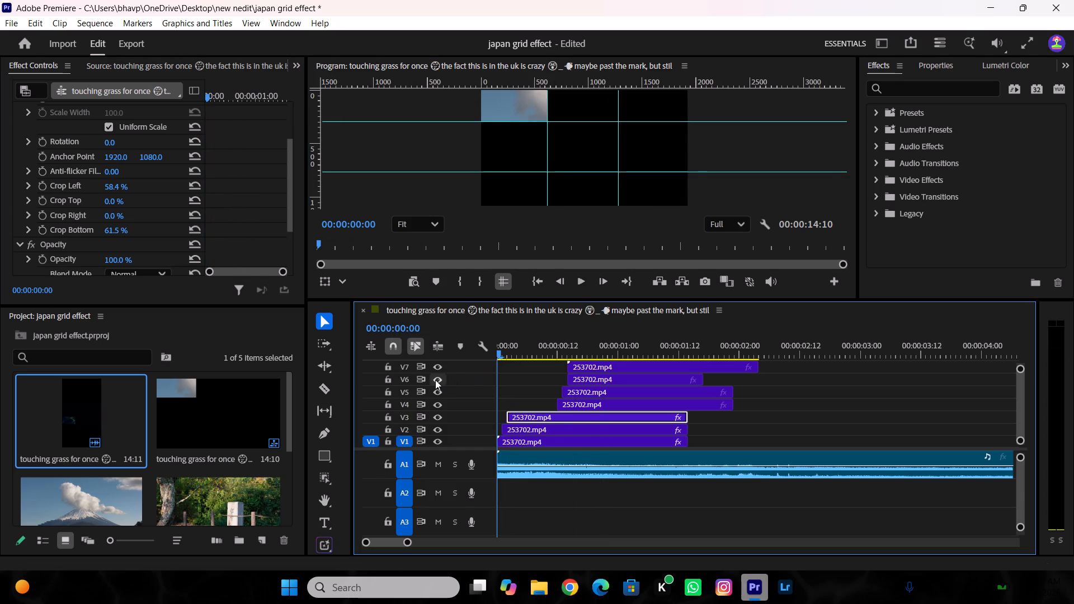
key(space)
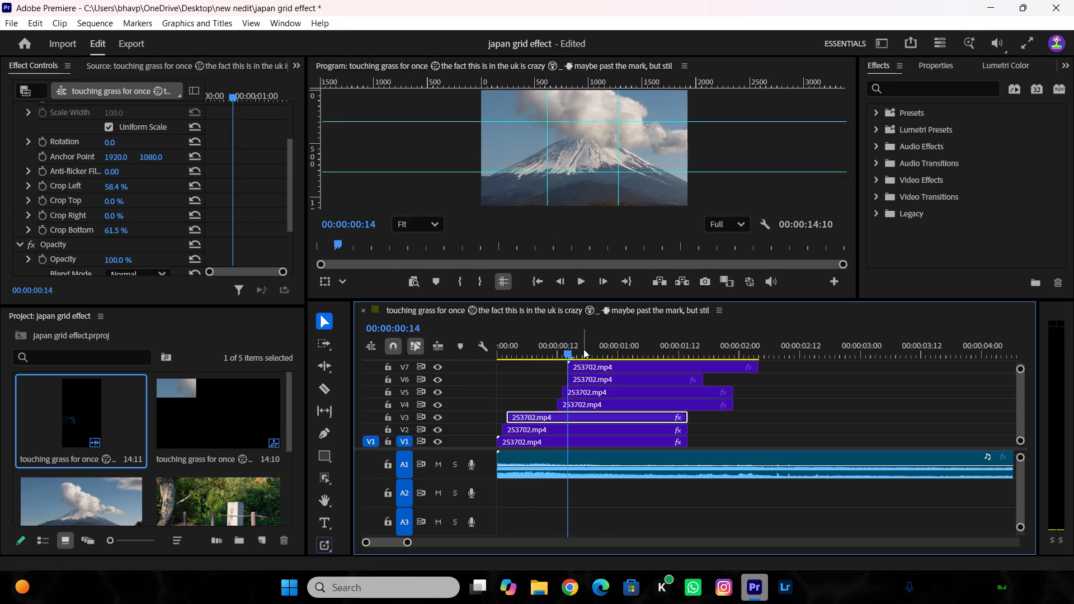
drag(562, 350, 509, 366)
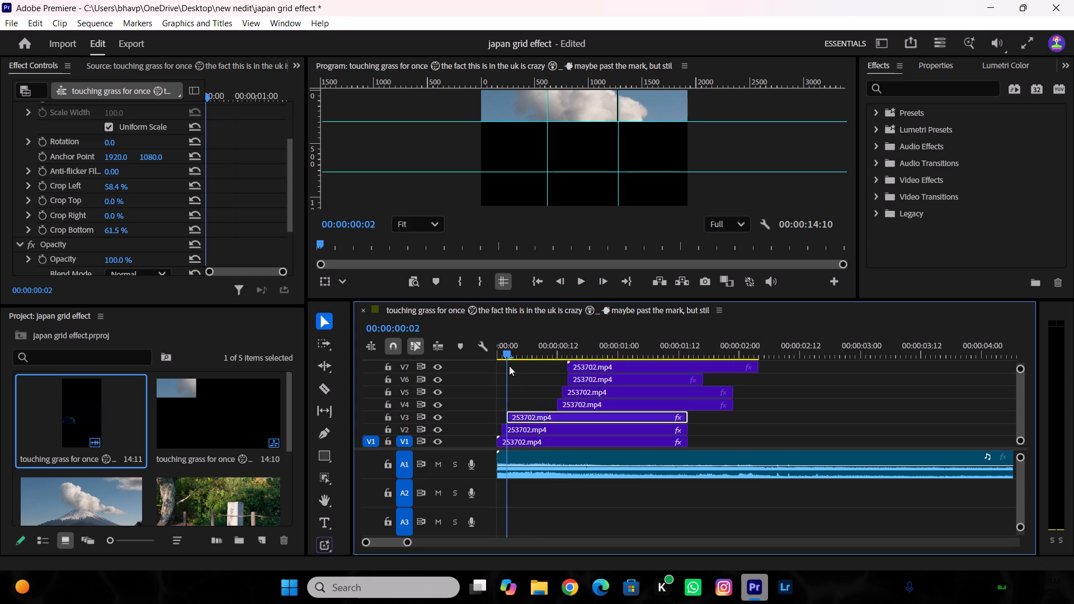
Move the V4 clip earlier on the timeline so that it starts at 00:00:00:03, one frame after the V3 clip.
drag(509, 366, 511, 367)
drag(597, 408, 569, 408)
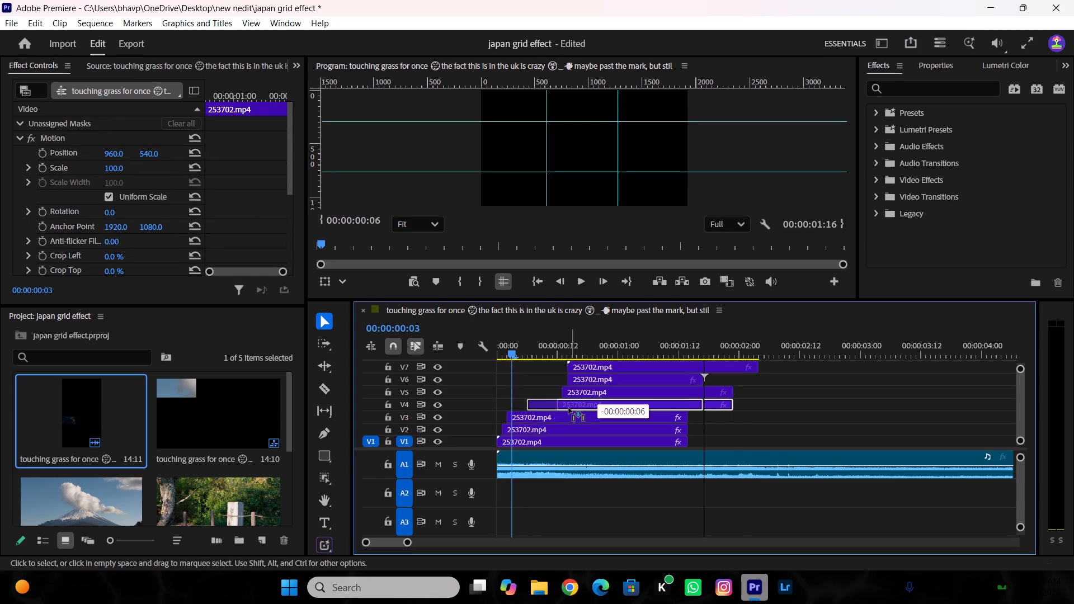
drag(569, 408, 554, 409)
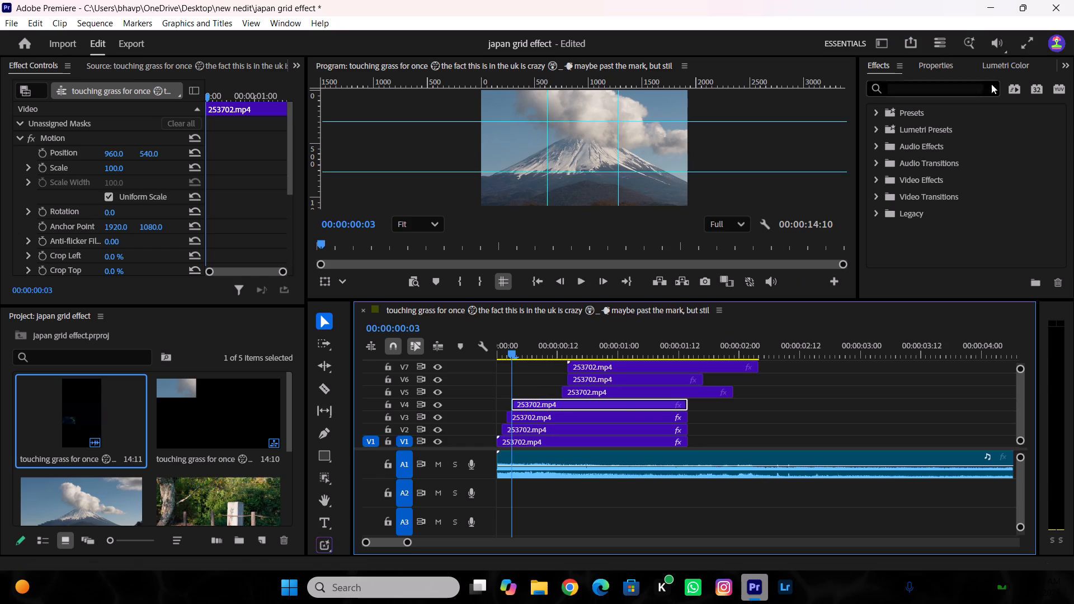
Play the opening from the start in full screen to review the staggered clip timing, and return to the editing workspace.
drag(585, 346, 425, 350)
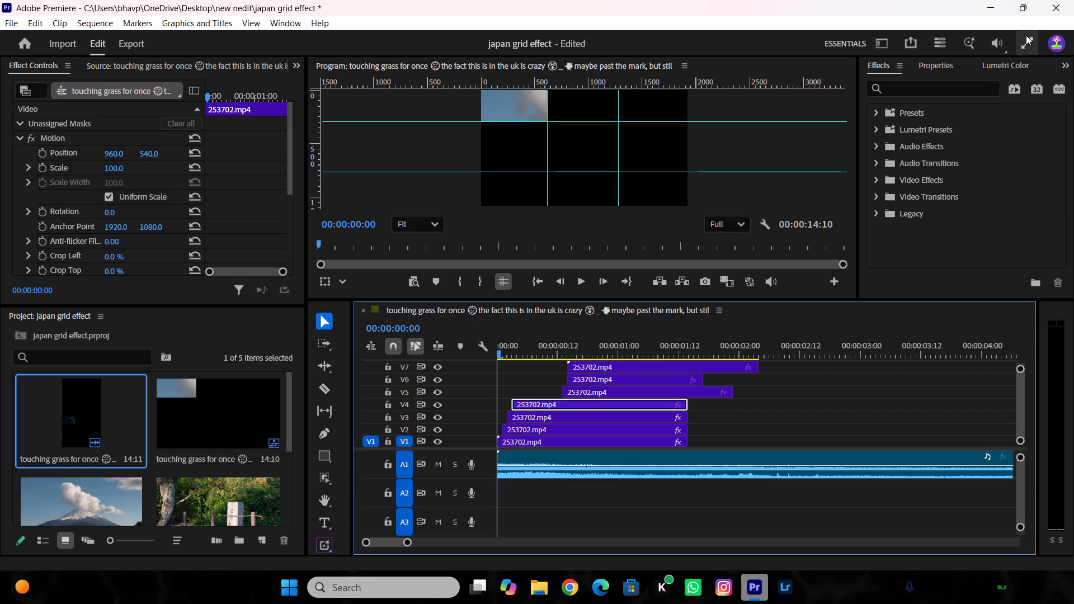
click(1026, 35)
key(space)
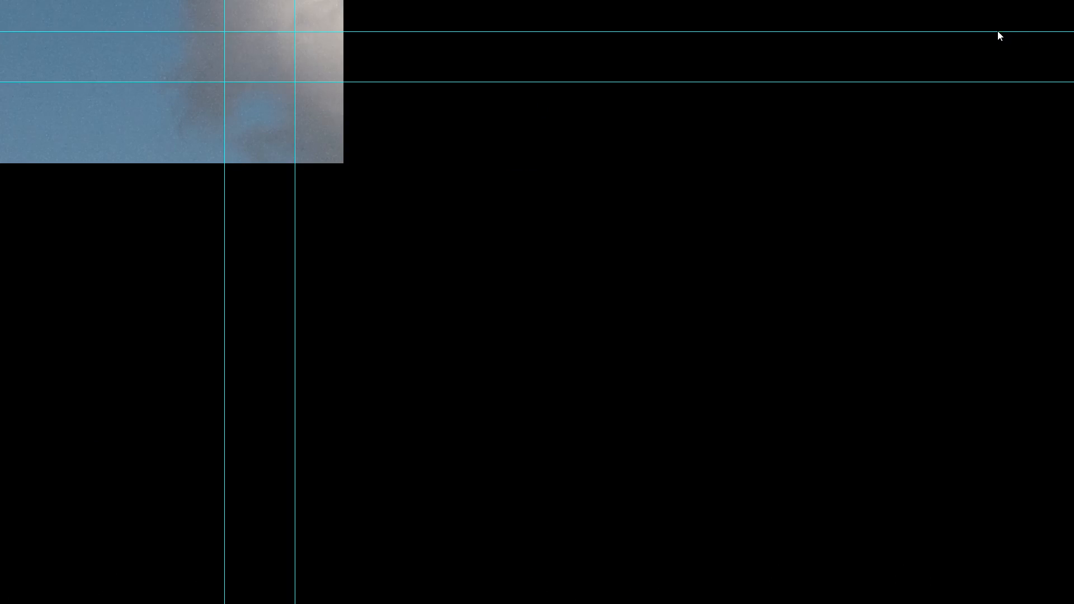
key(space)
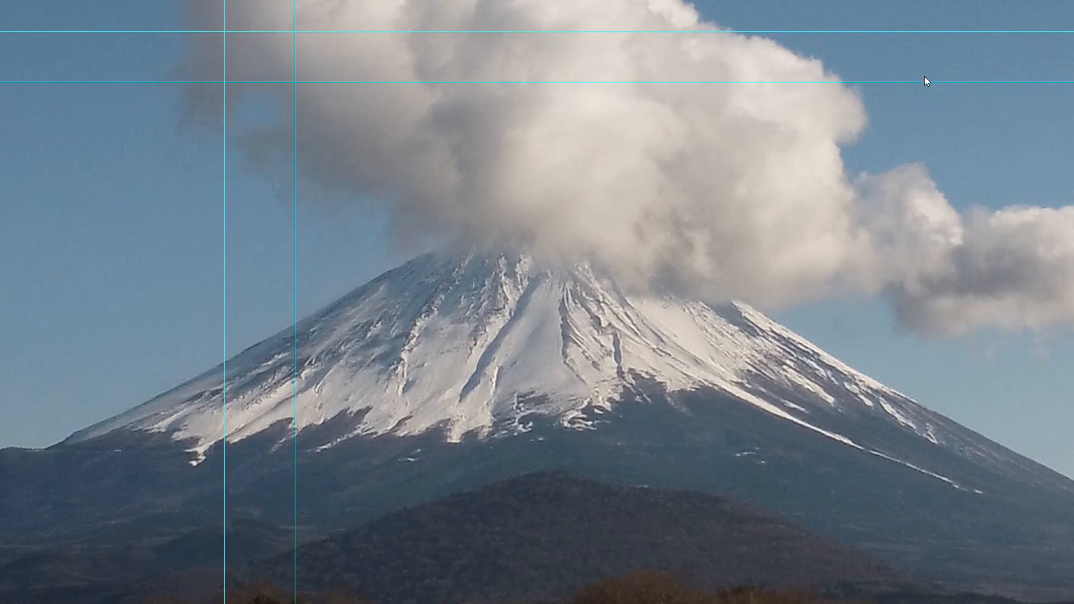
key(Escape)
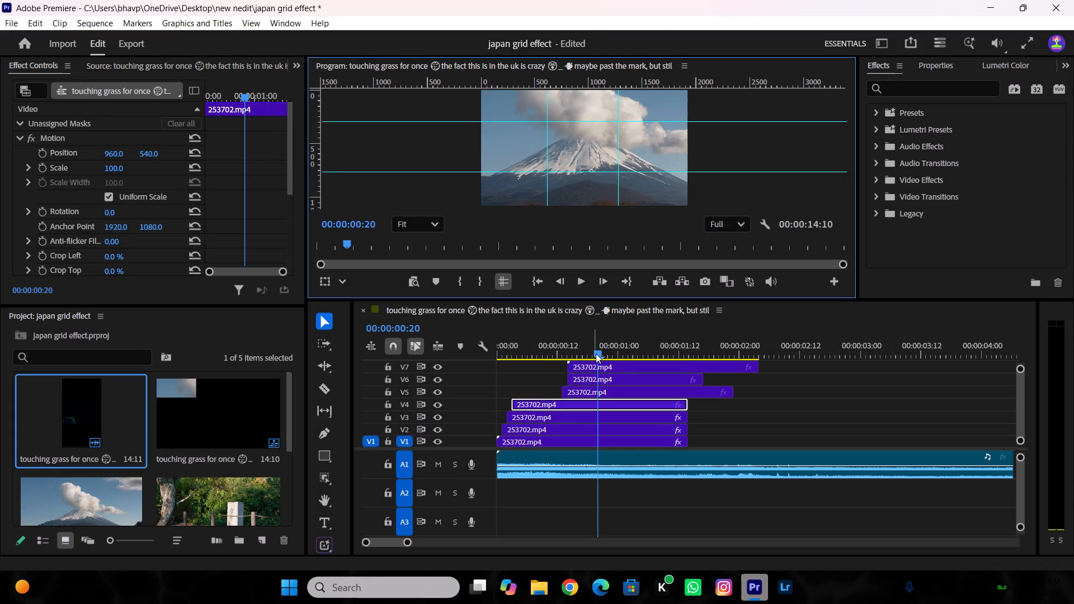
At 00:00:00:05, adjust the V4 clip's Crop Right toward the first vertical guide, trying 62% and 58%.
drag(596, 353, 530, 375)
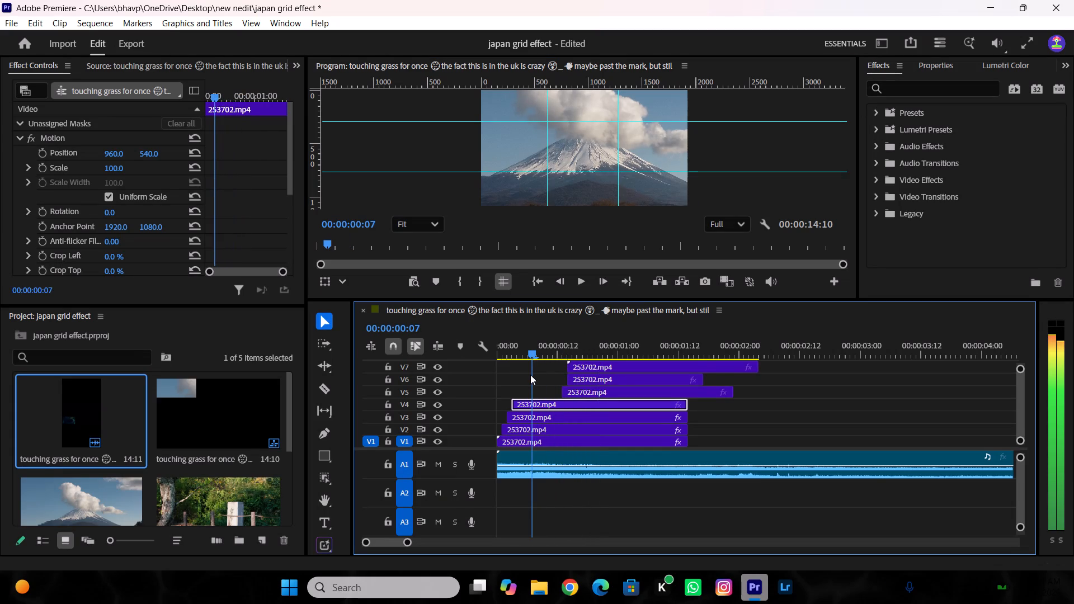
drag(530, 375, 531, 375)
drag(531, 375, 520, 380)
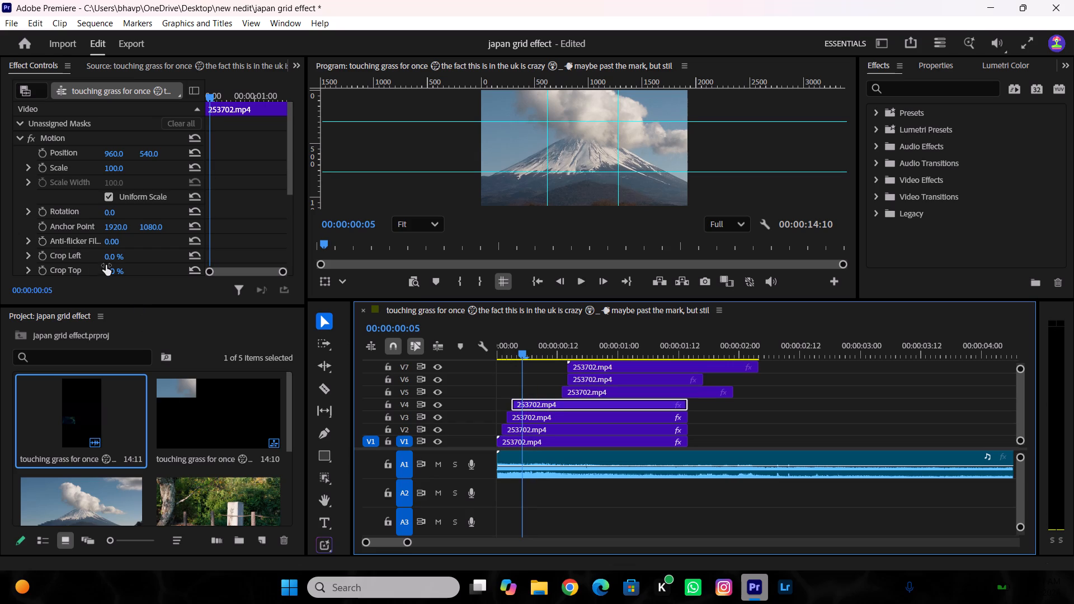
scroll(106, 266, down, 3)
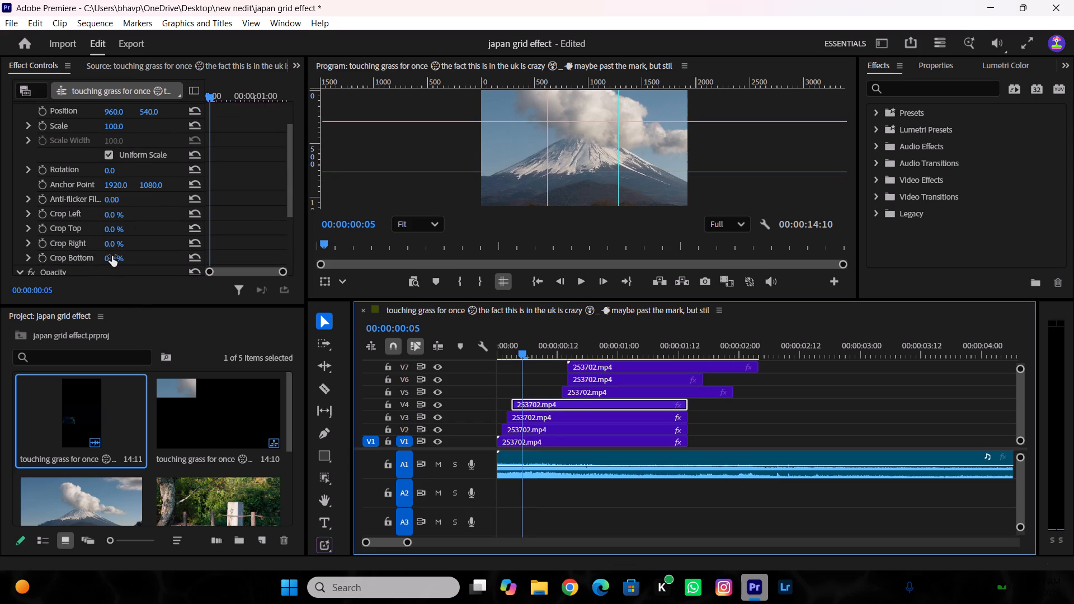
drag(115, 244, 102, 248)
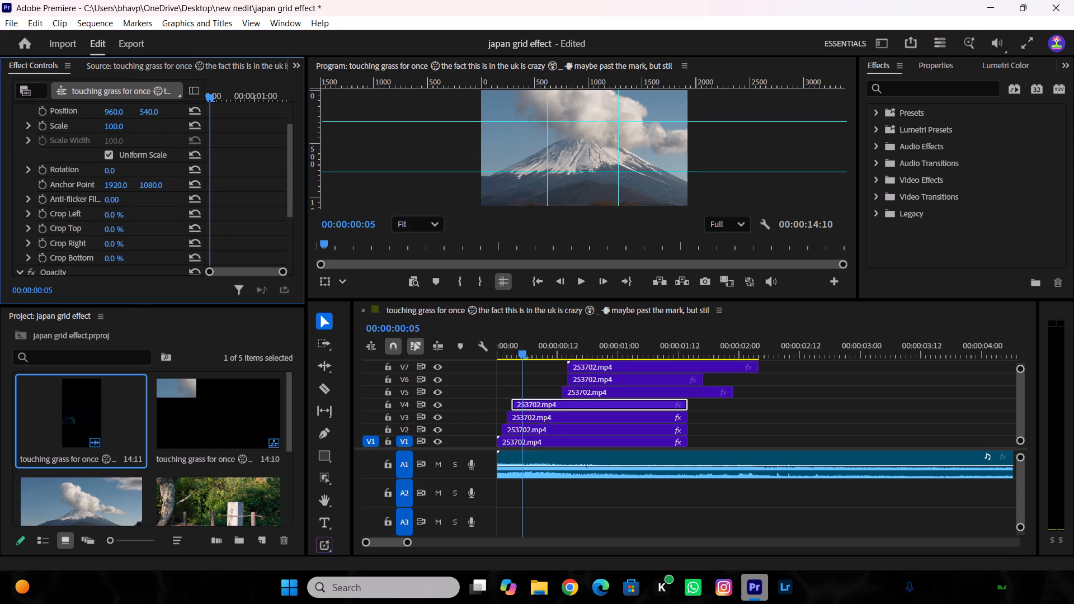
drag(102, 248, 130, 251)
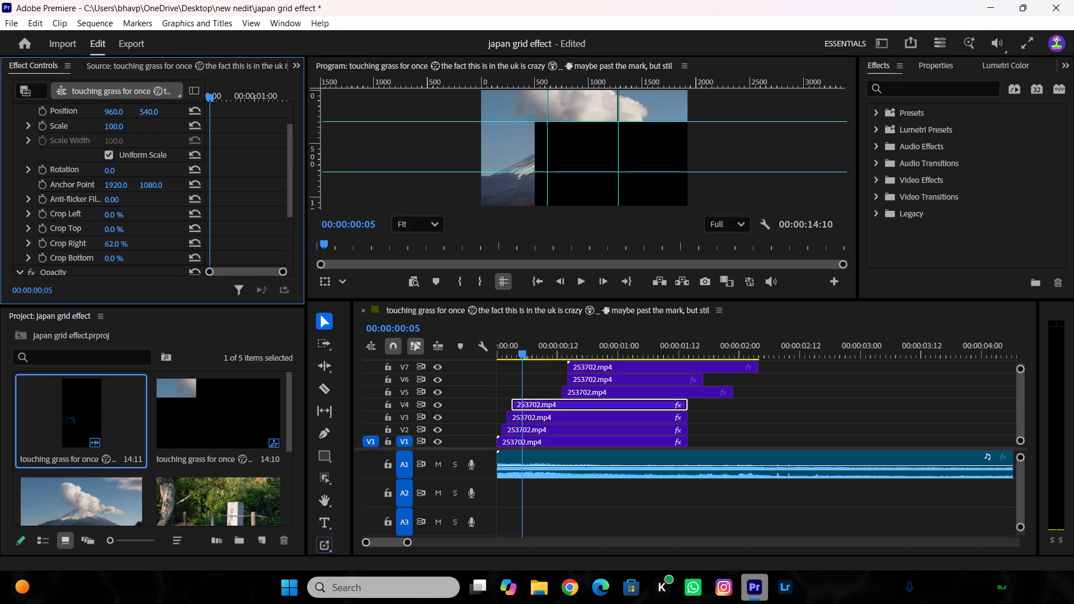
drag(130, 251, 129, 252)
click(124, 241)
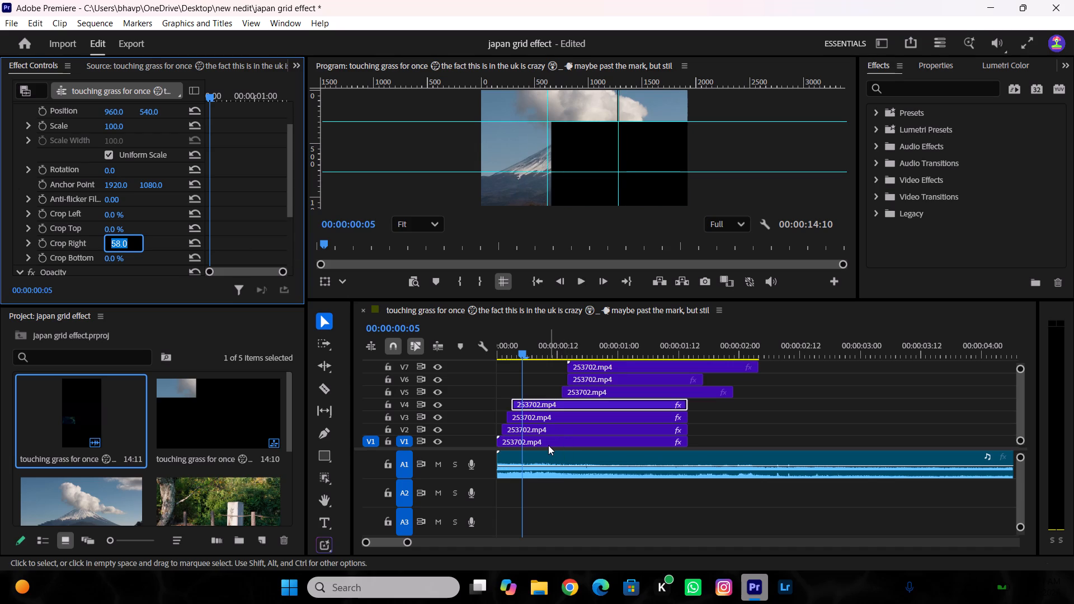
Check the V1 clip's crop values and set the V4 clip's Crop Right to the same 59%.
click(548, 445)
scroll(155, 276, down, 3)
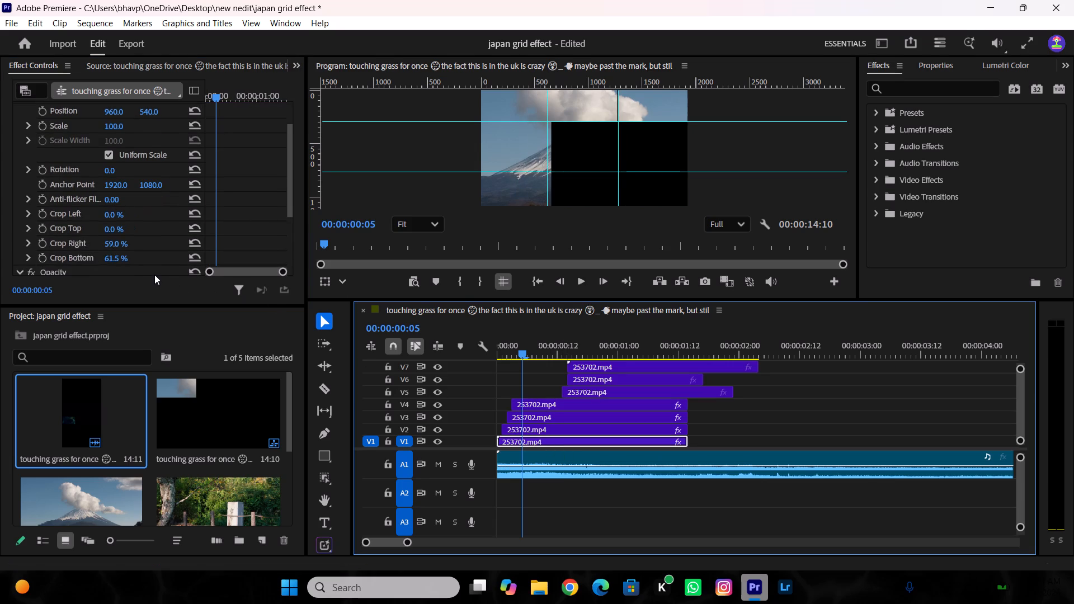
click(568, 404)
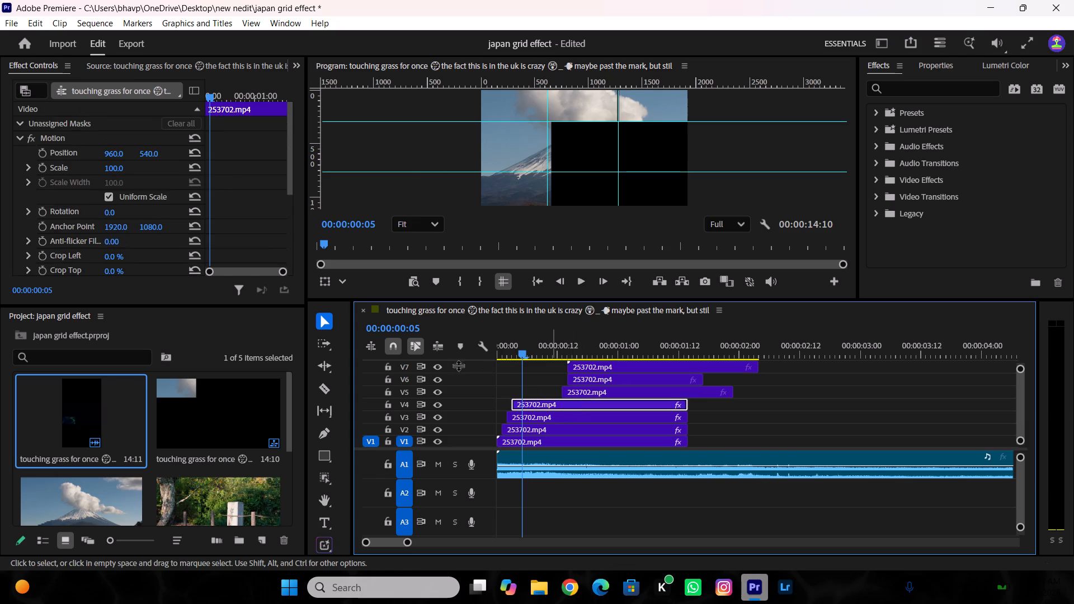
scroll(93, 240, down, 2)
click(120, 259)
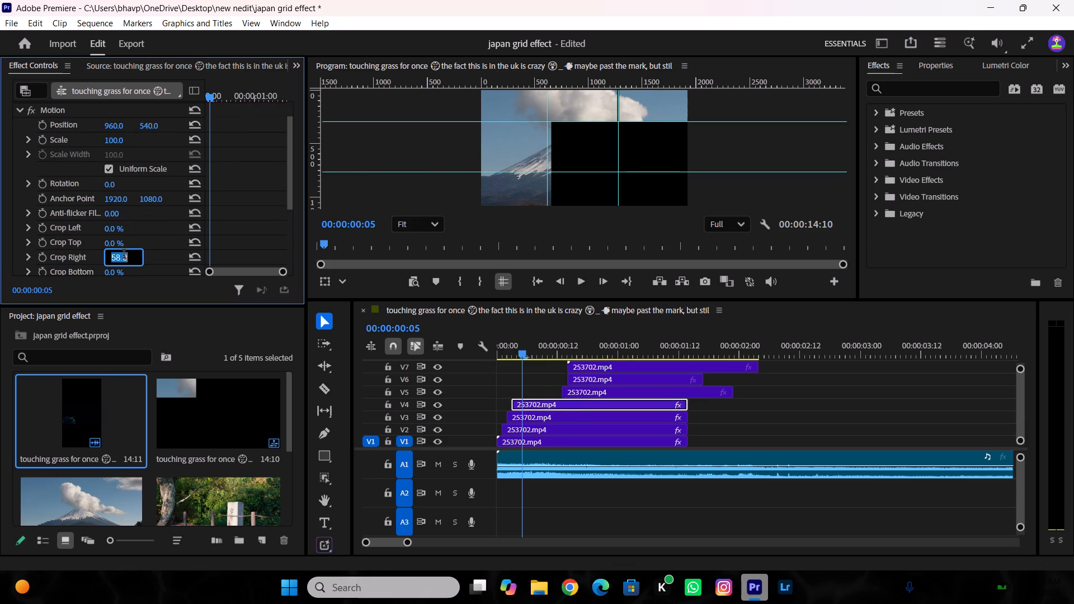
text(59)
key(Return)
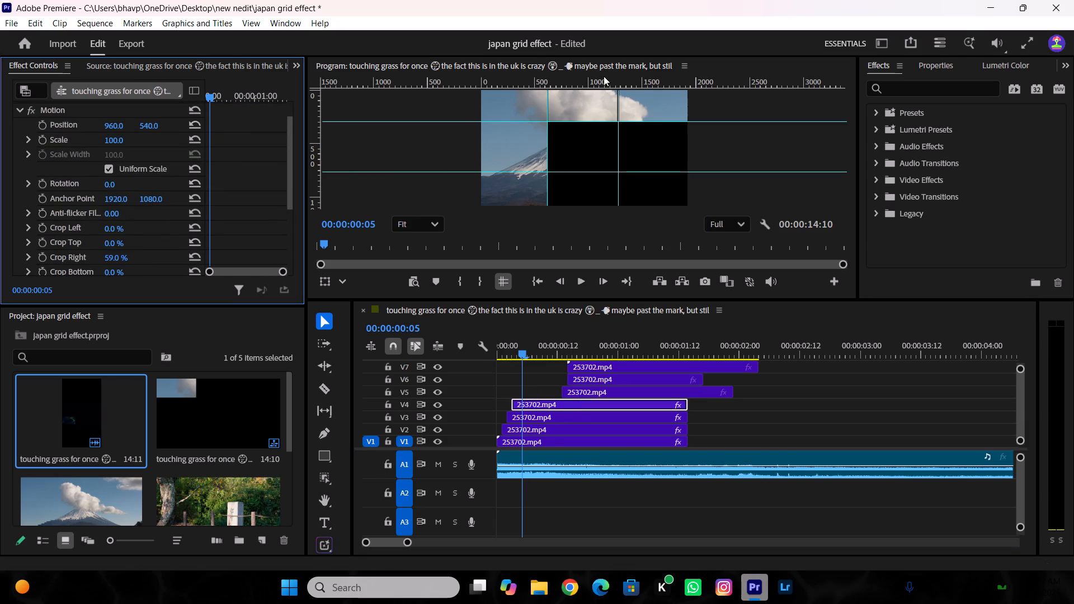
Examine the V4 clip's cropped edge up close against the first vertical guide, and return to the whole frame fitted in view.
scroll(557, 106, up, 4)
scroll(459, 147, up, 7)
scroll(538, 139, up, 6)
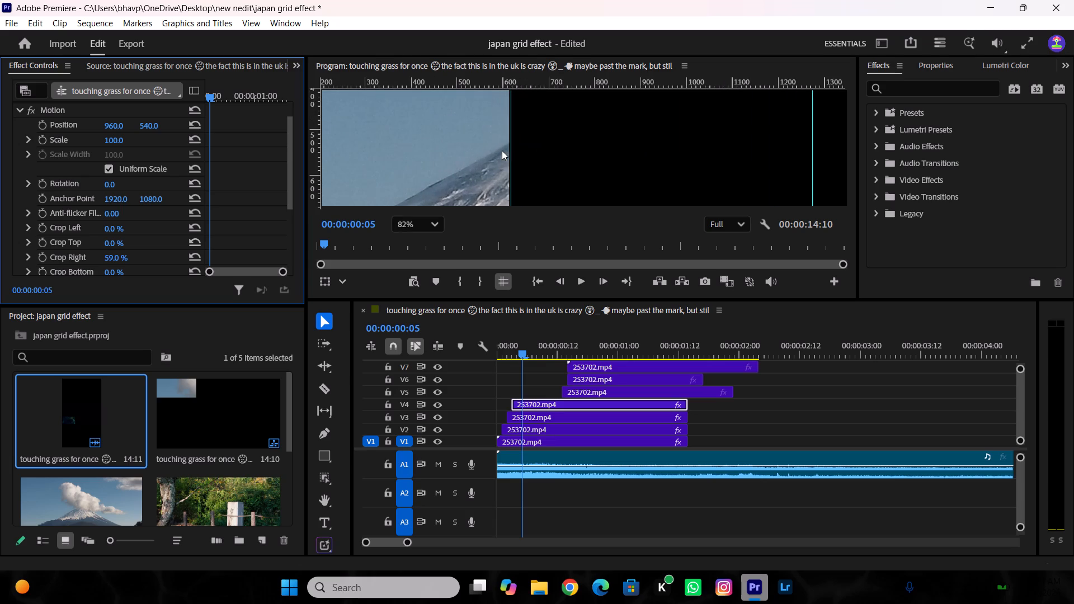
scroll(502, 150, up, 2)
scroll(501, 150, down, 10)
scroll(540, 196, down, 5)
scroll(547, 144, up, 6)
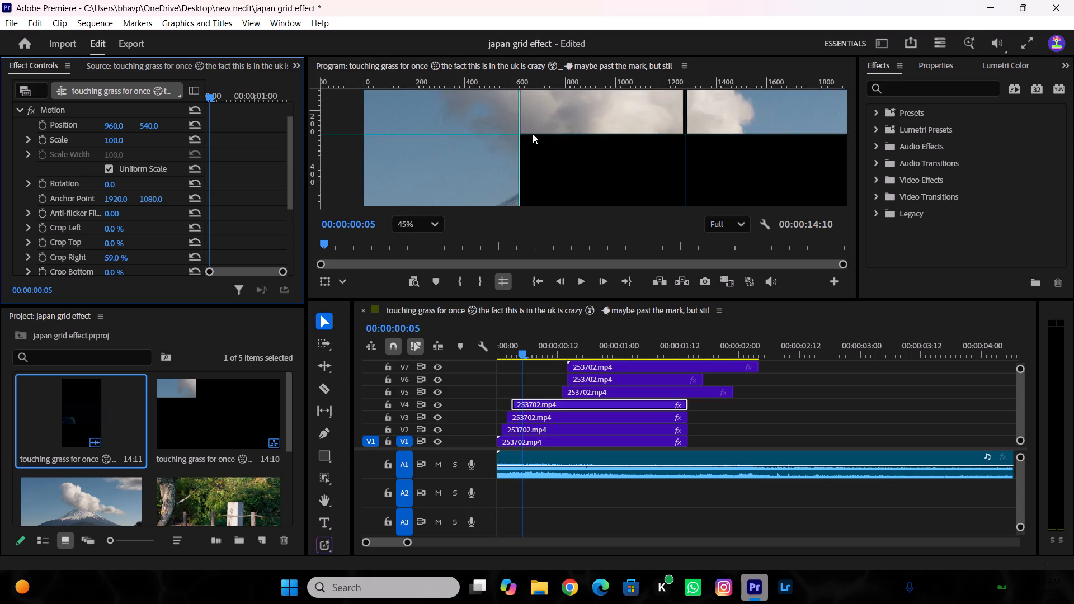
scroll(478, 97, up, 10)
scroll(512, 163, up, 4)
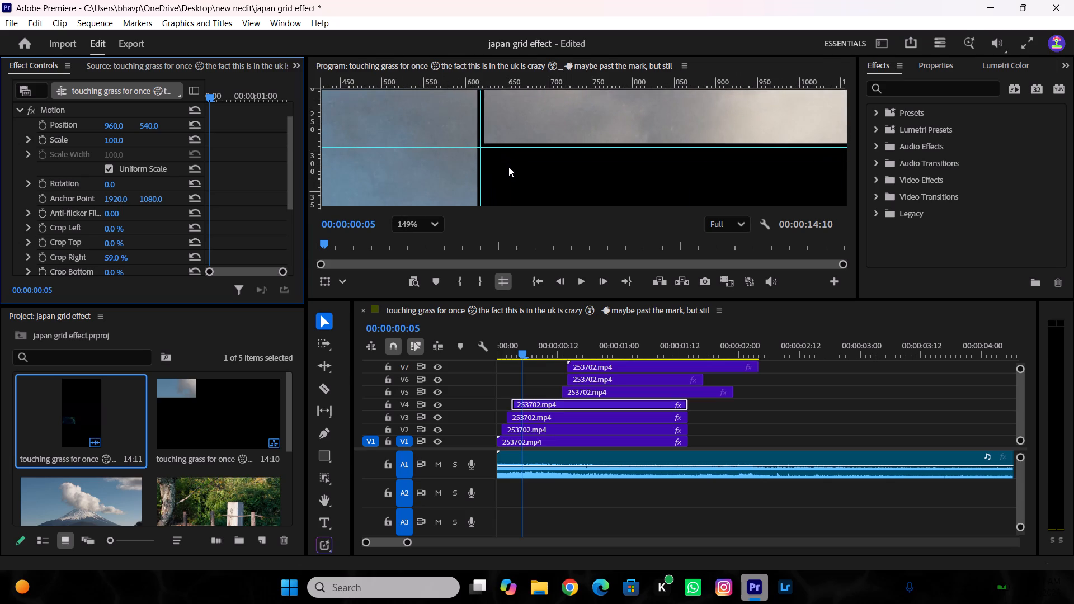
scroll(466, 152, up, 6)
scroll(465, 148, down, 11)
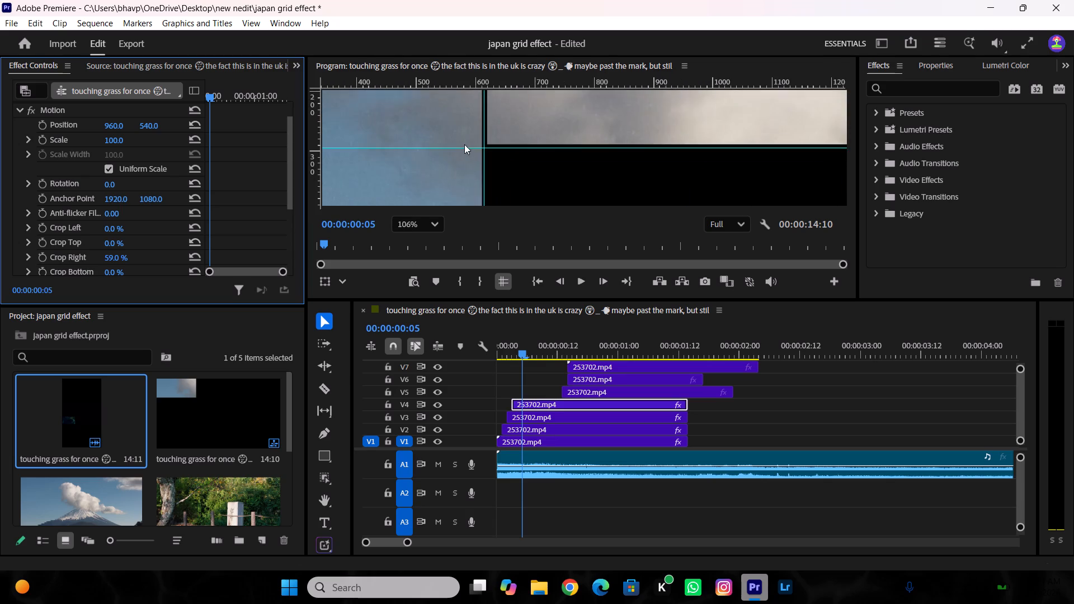
scroll(464, 144, down, 4)
click(411, 229)
click(411, 249)
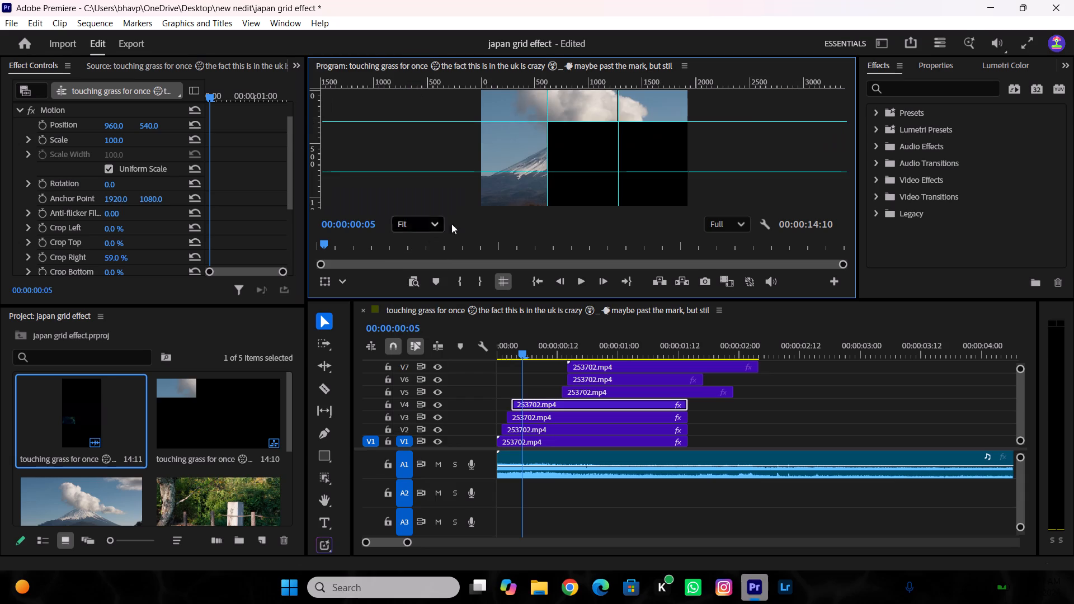
Adjust the V4 clip's Crop Bottom to the lower horizontal guide, trying values from 37% to 42% before setting 40%.
scroll(533, 146, up, 7)
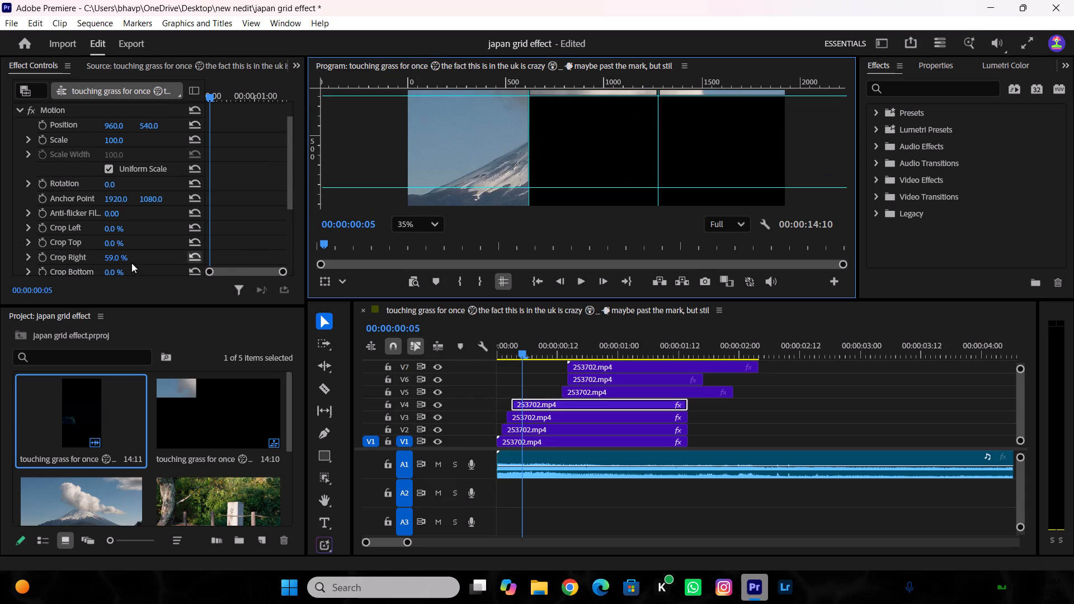
scroll(131, 263, down, 3)
drag(115, 232, 122, 232)
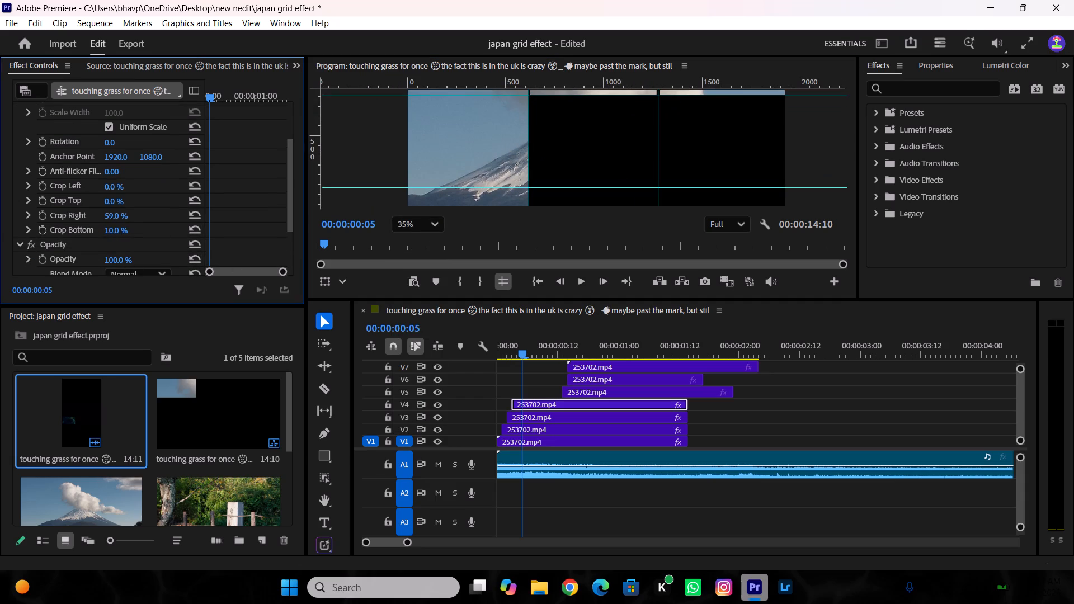
drag(122, 232, 59, 243)
drag(59, 243, 88, 255)
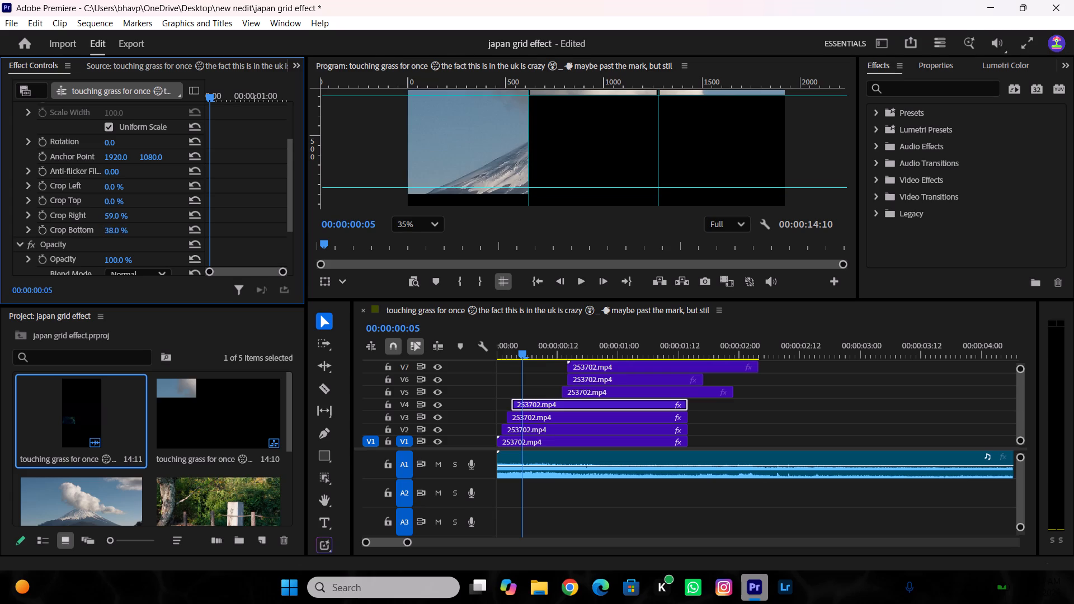
drag(88, 255, 90, 257)
drag(90, 257, 91, 259)
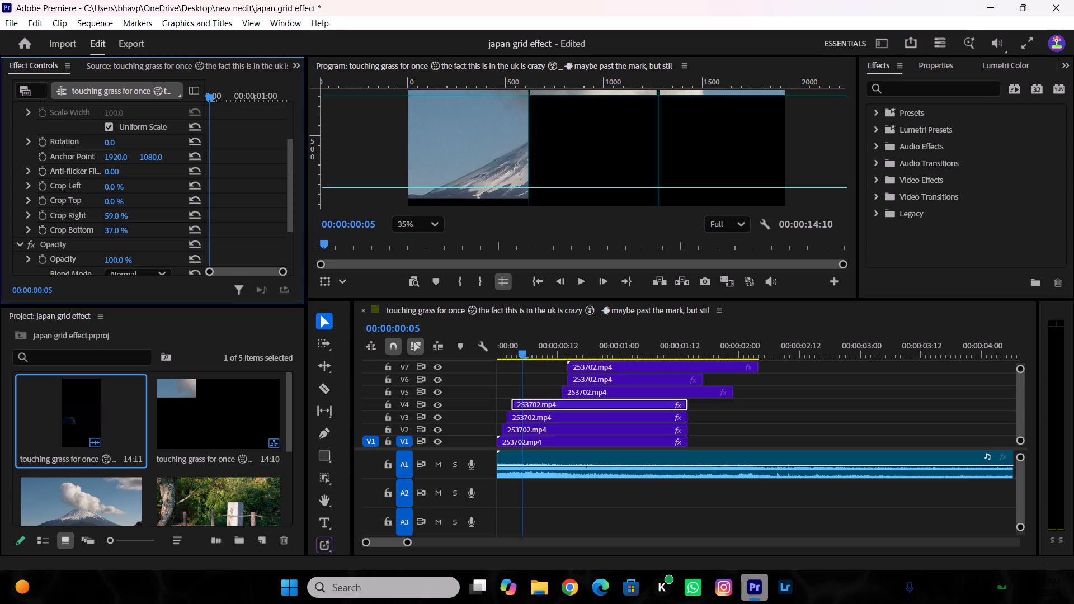
drag(91, 259, 96, 259)
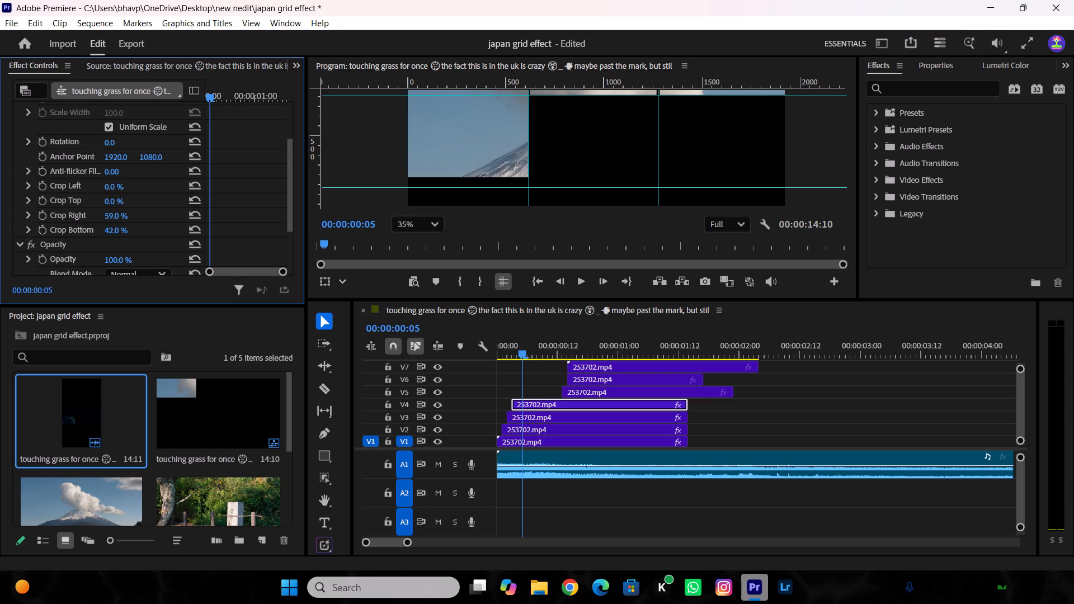
drag(96, 259, 95, 261)
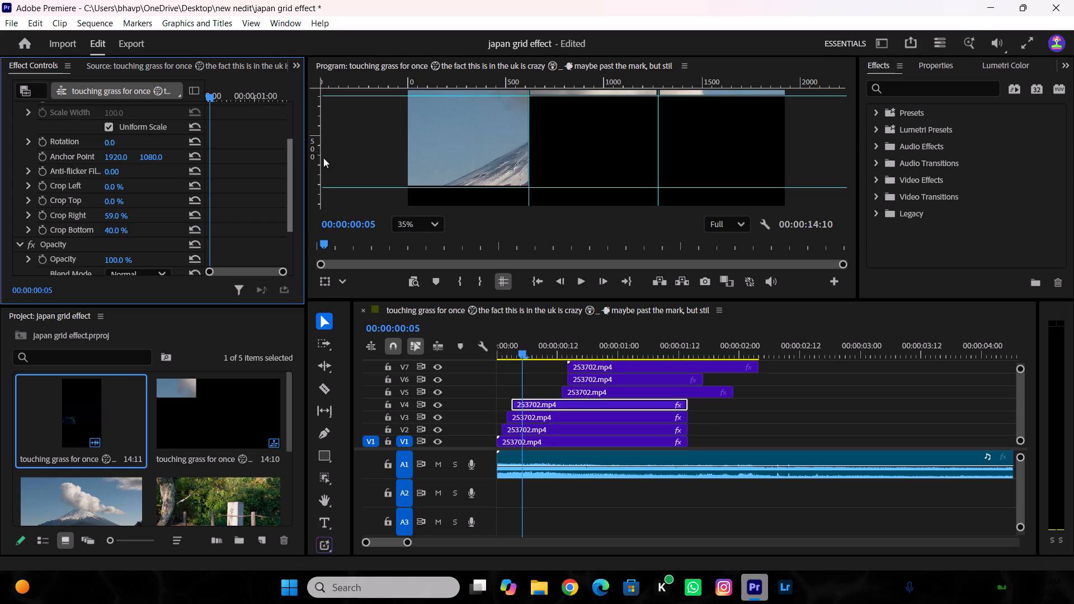
Set the V4 clip's Crop Top to 39% and check its top edge up close against the upper horizontal guide.
scroll(400, 147, up, 4)
scroll(419, 173, down, 9)
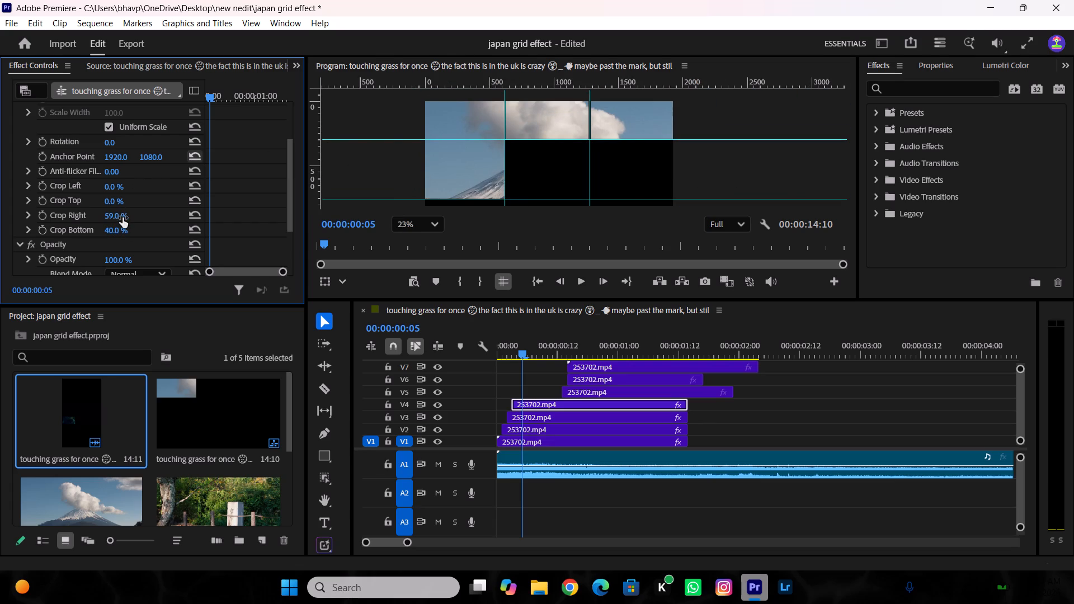
drag(119, 204, 146, 206)
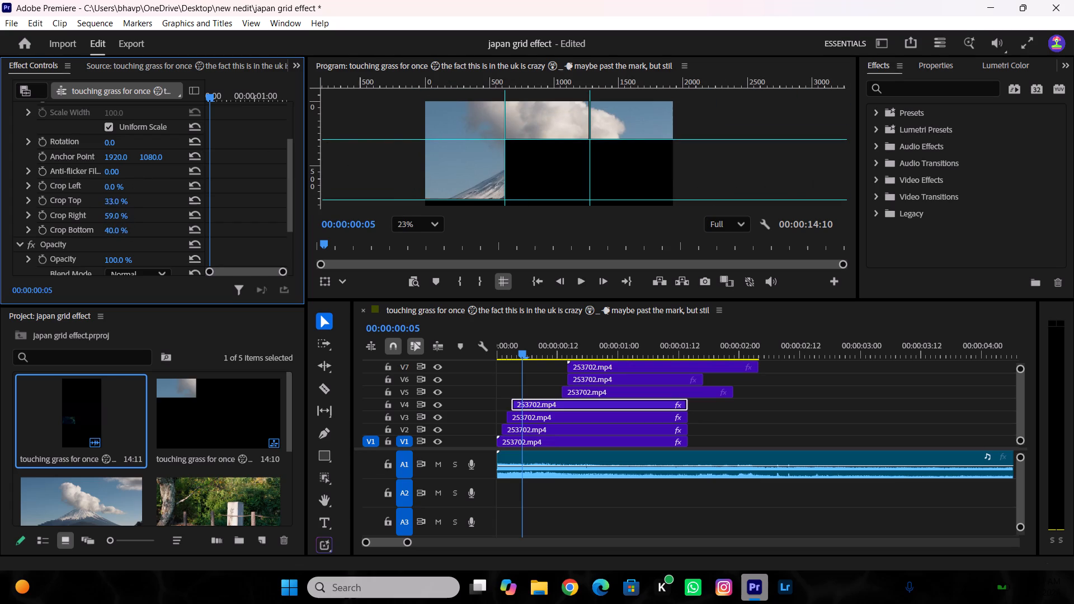
drag(146, 206, 152, 208)
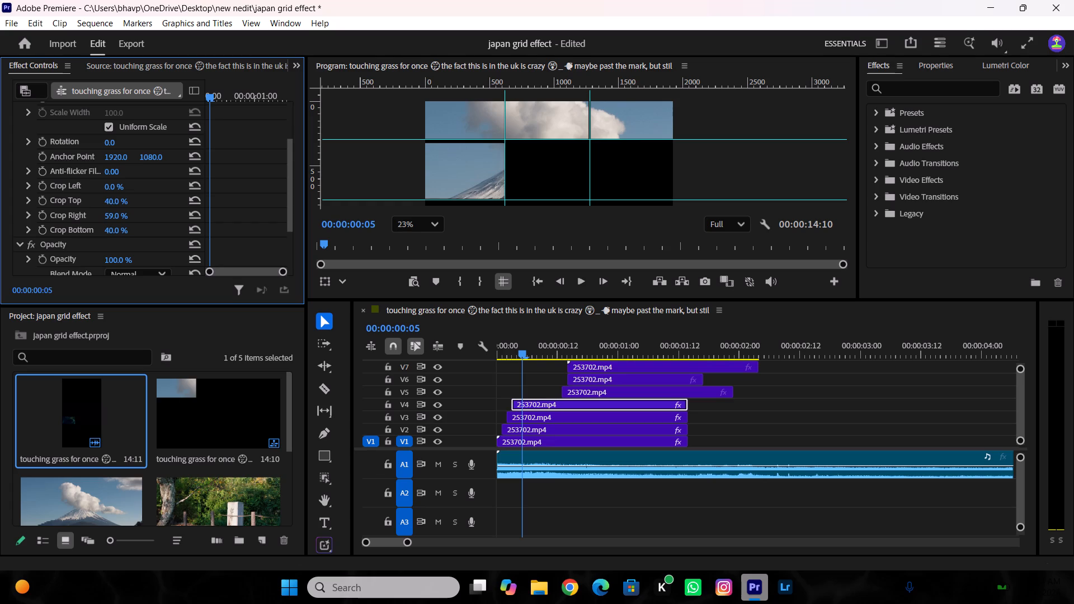
drag(152, 208, 151, 208)
scroll(432, 141, up, 4)
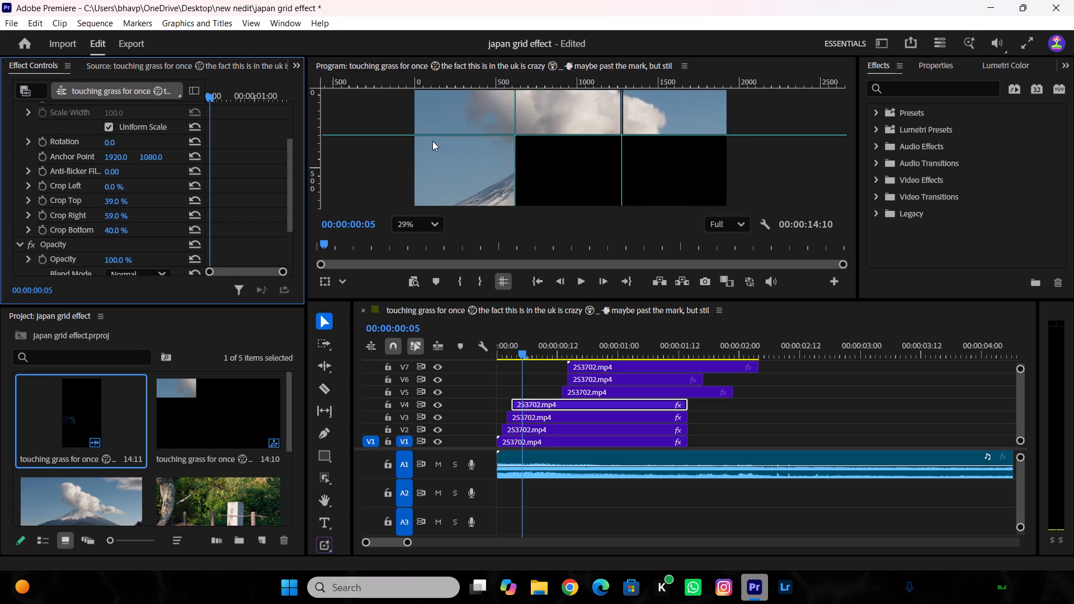
scroll(432, 141, up, 13)
scroll(449, 119, down, 4)
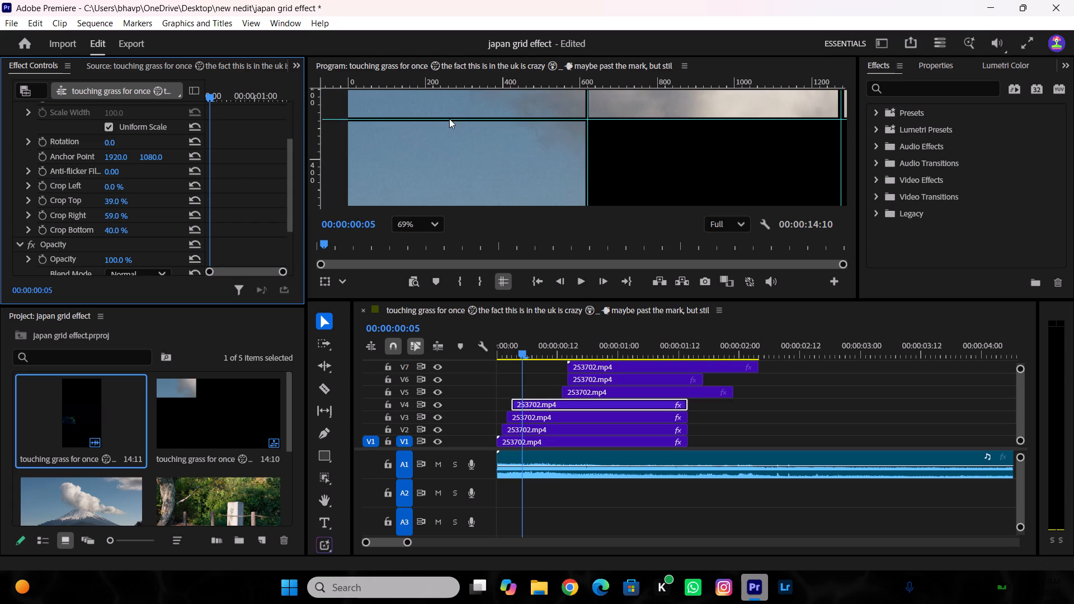
Move the V5 clip earlier so it starts at 00:00:00:04, one frame after the V4 clip's start.
scroll(463, 129, down, 10)
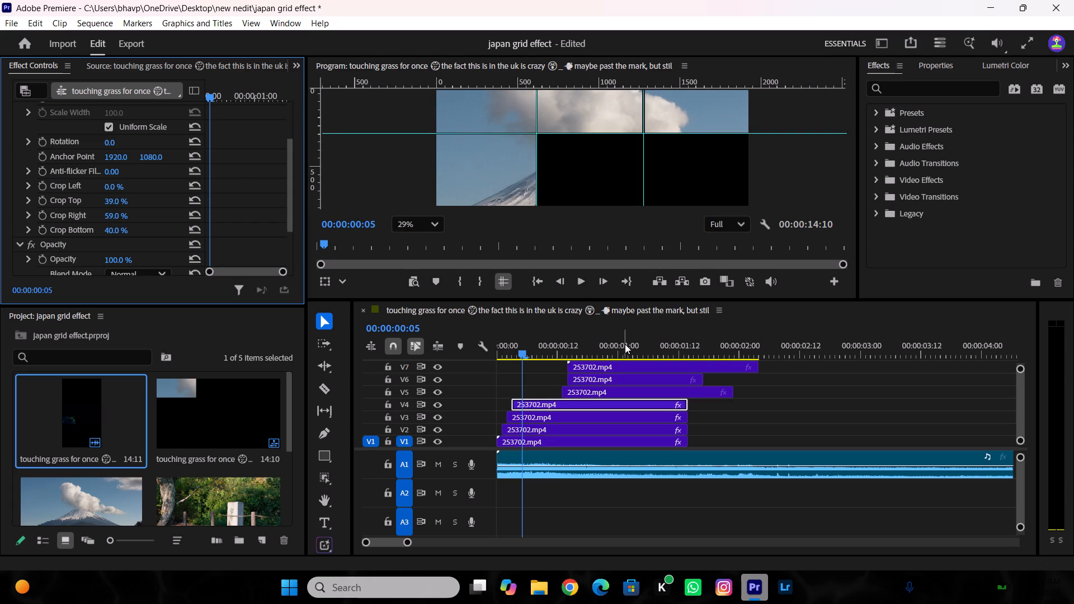
drag(524, 353, 519, 353)
drag(602, 389, 558, 394)
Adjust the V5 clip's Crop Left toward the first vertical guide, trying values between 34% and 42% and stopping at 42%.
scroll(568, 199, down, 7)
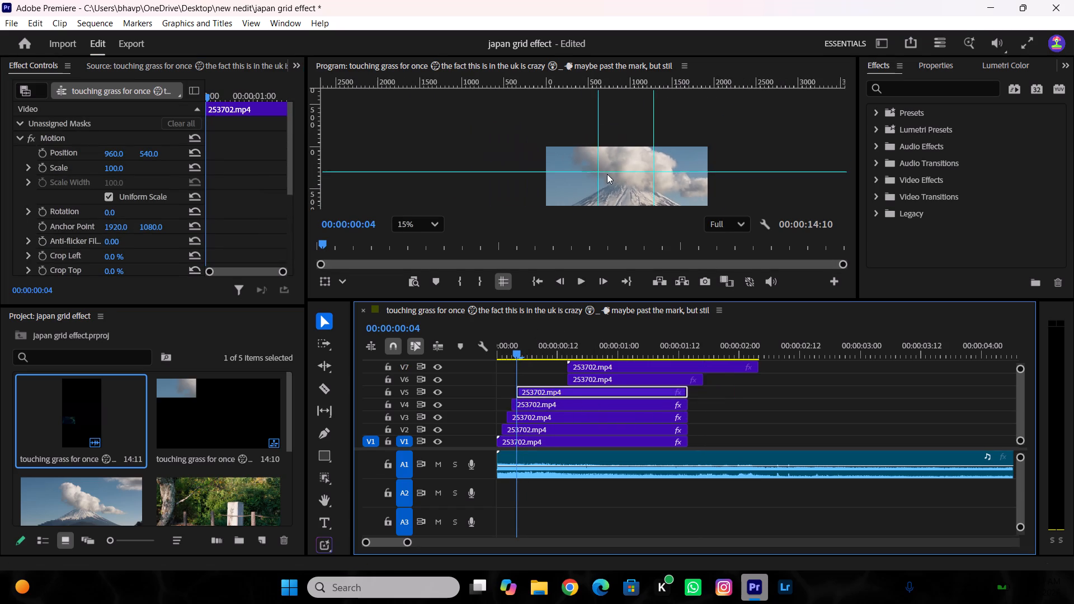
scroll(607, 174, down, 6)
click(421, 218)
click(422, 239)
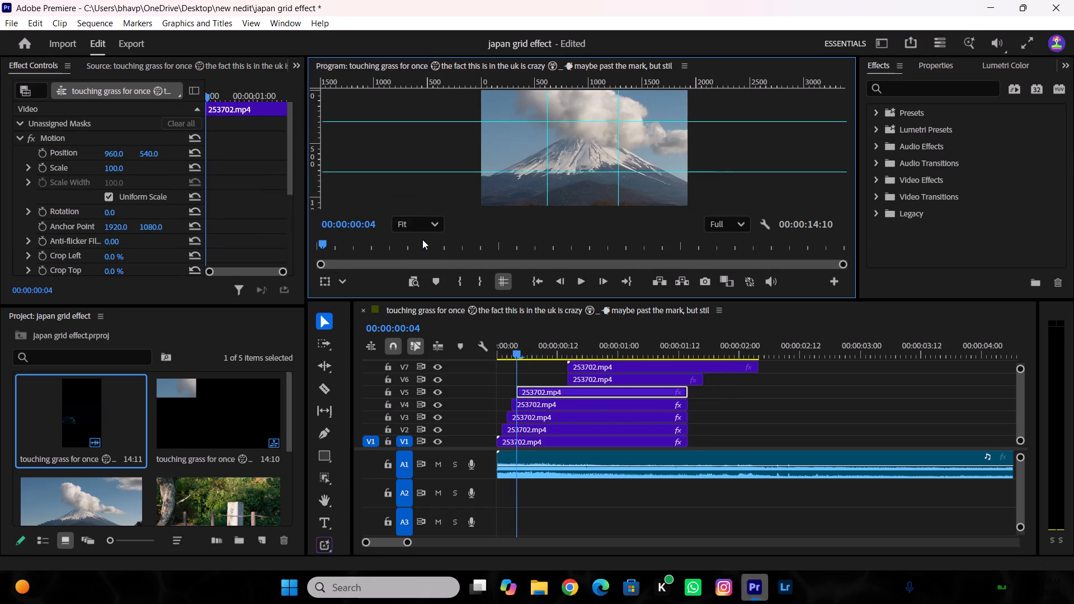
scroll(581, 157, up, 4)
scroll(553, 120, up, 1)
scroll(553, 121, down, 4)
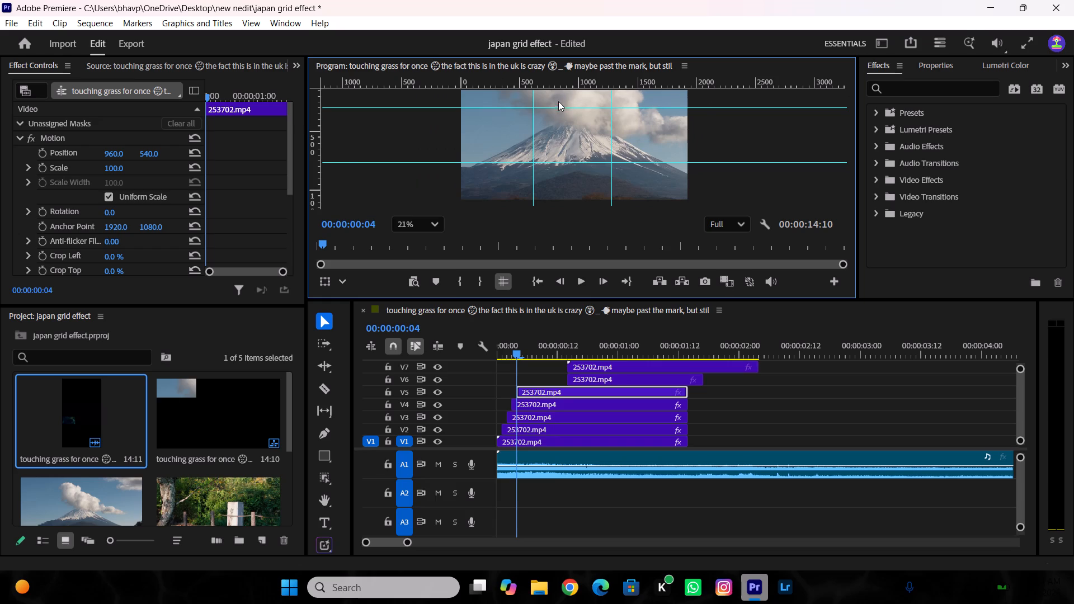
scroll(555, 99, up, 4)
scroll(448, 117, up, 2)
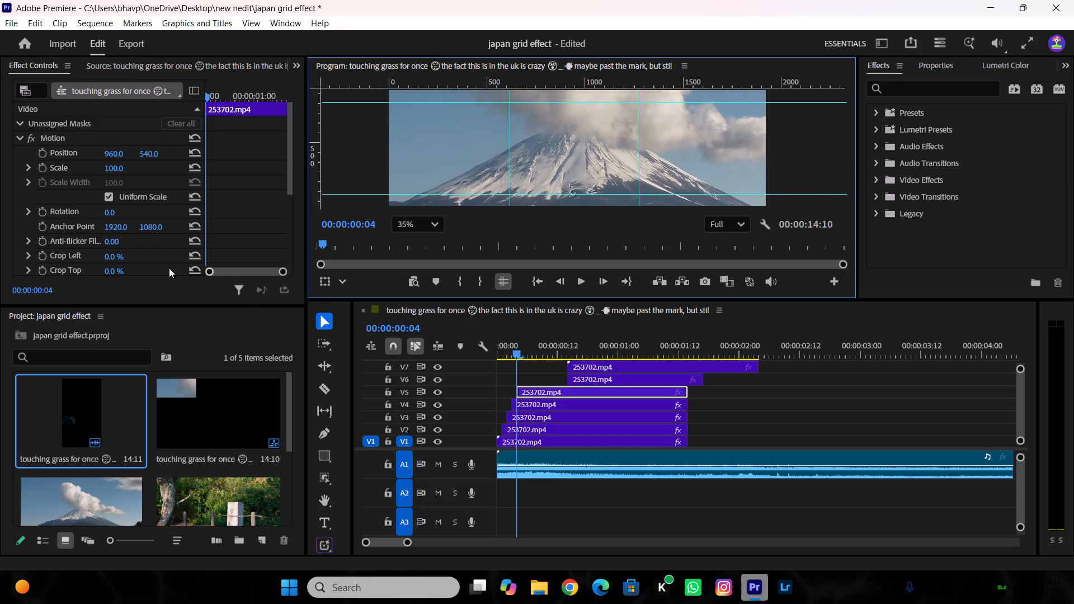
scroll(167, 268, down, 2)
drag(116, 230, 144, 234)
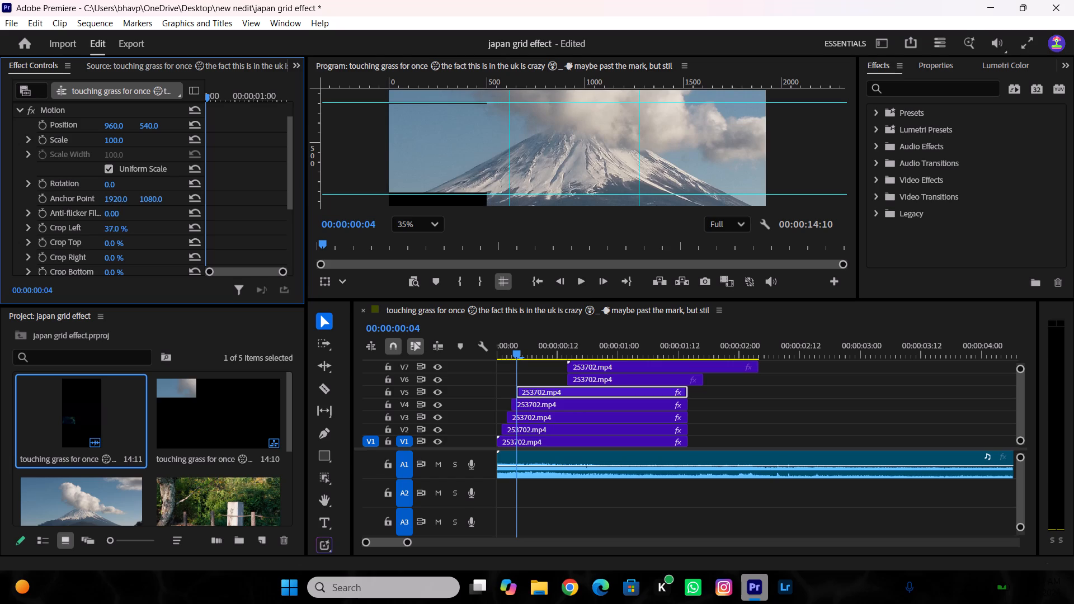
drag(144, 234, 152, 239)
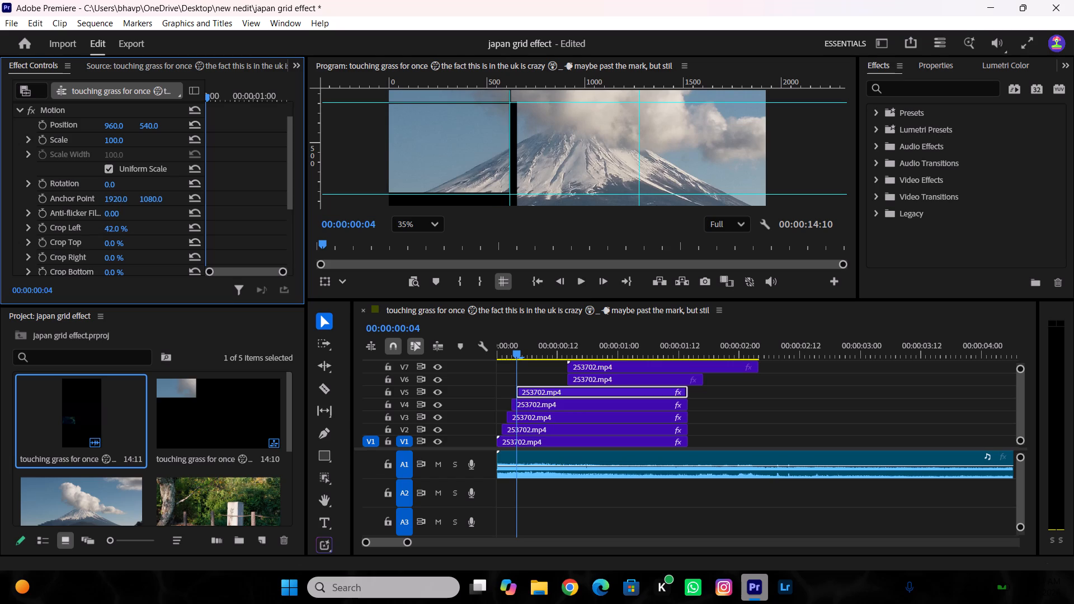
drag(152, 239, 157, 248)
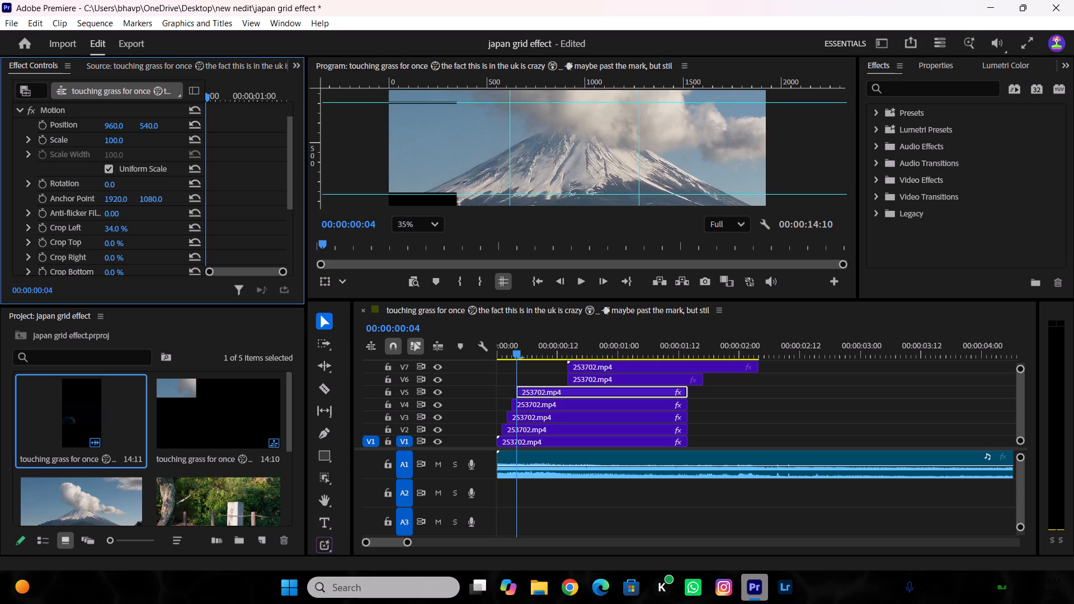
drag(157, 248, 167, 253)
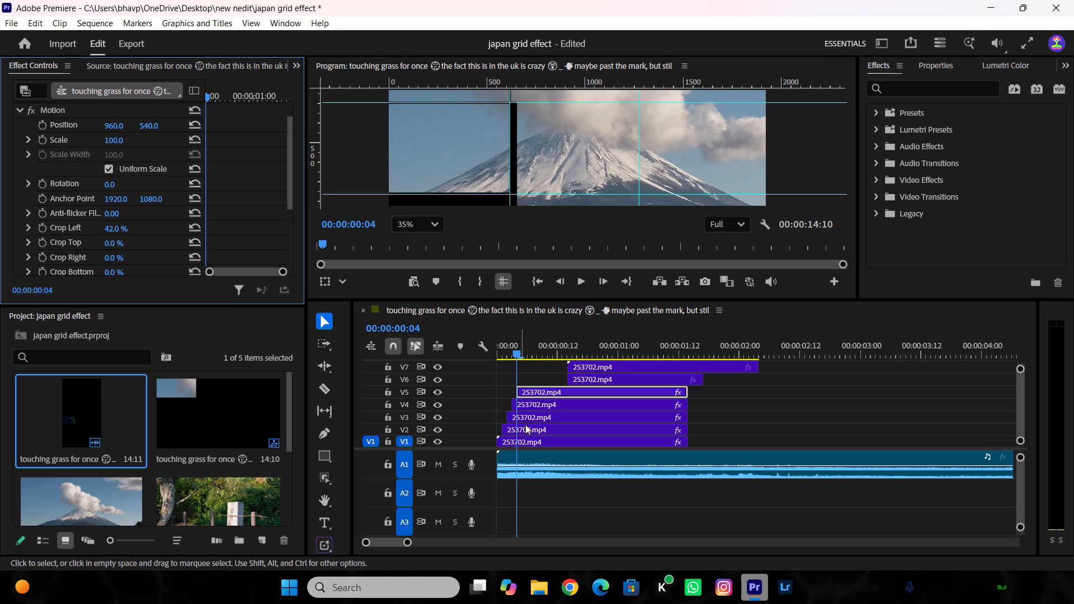
Check the V2 clip's Crop Left value and set the V5 clip's Crop Left to the same 41.2%.
click(533, 432)
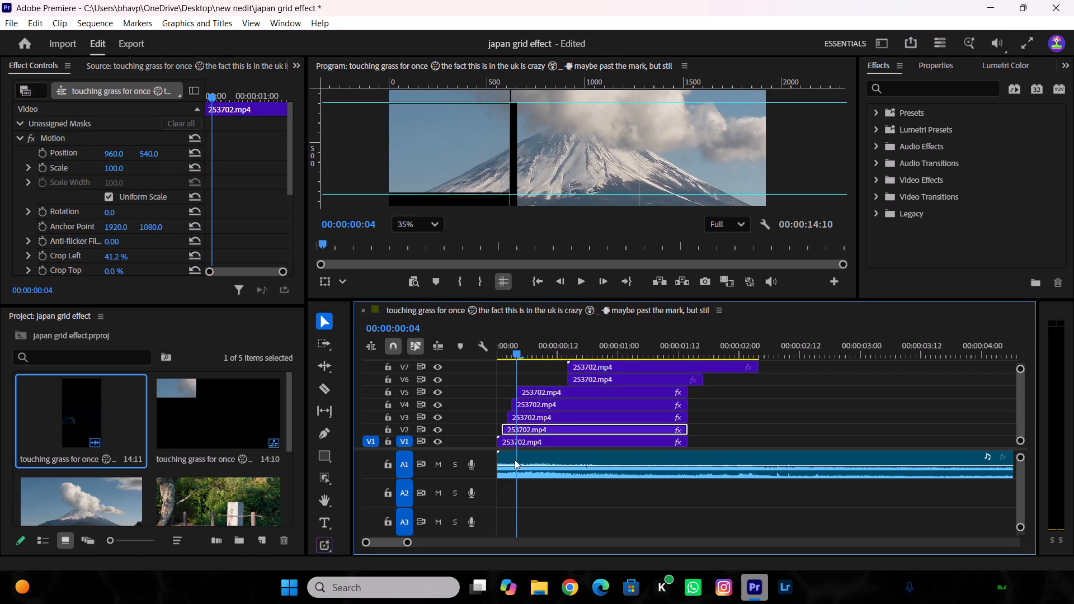
click(546, 395)
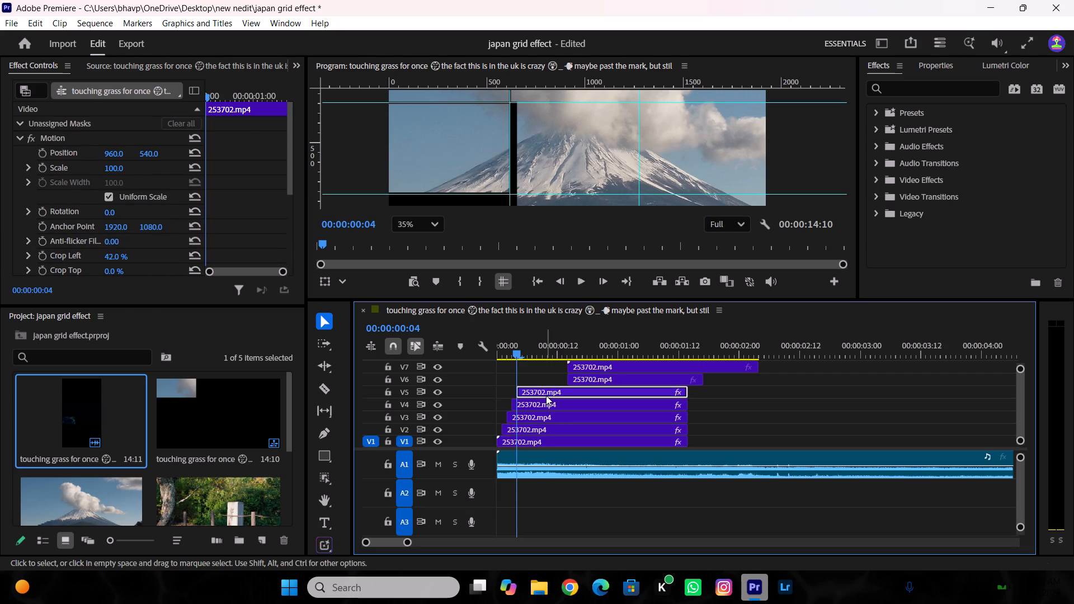
click(109, 257)
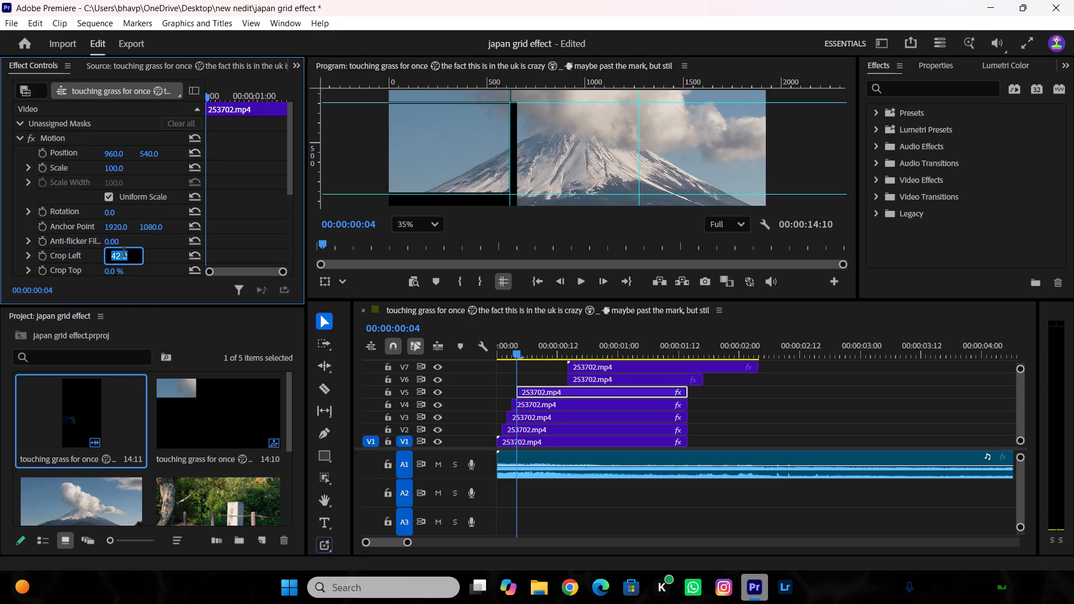
text(41.2)
key(Return)
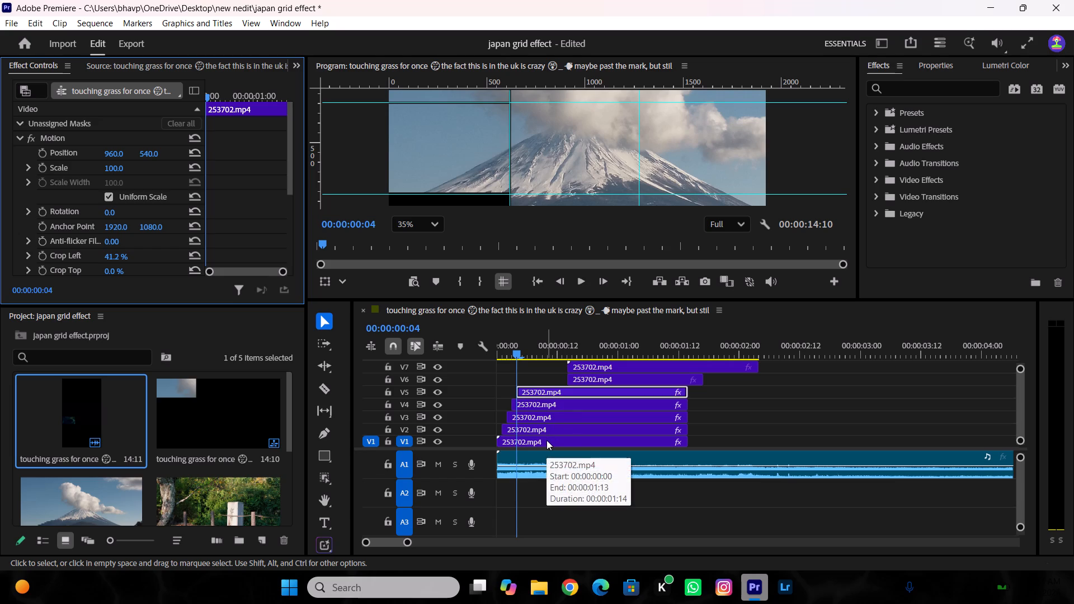
Check the V4 clip's crop values and set the V5 clip's Crop Bottom to the same 40%.
click(566, 408)
scroll(166, 252, down, 2)
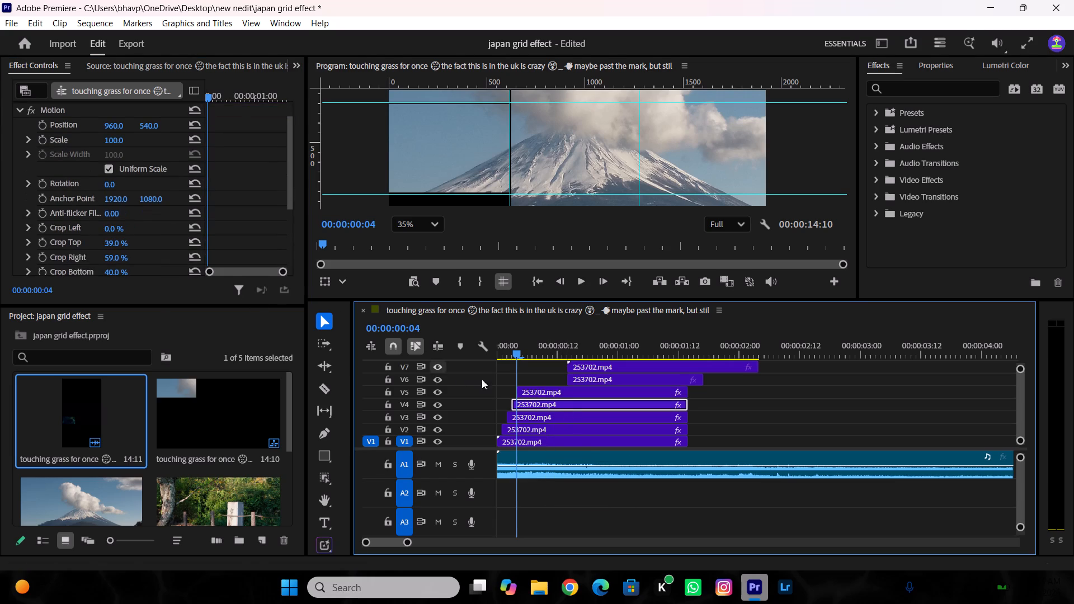
click(566, 394)
scroll(96, 257, down, 4)
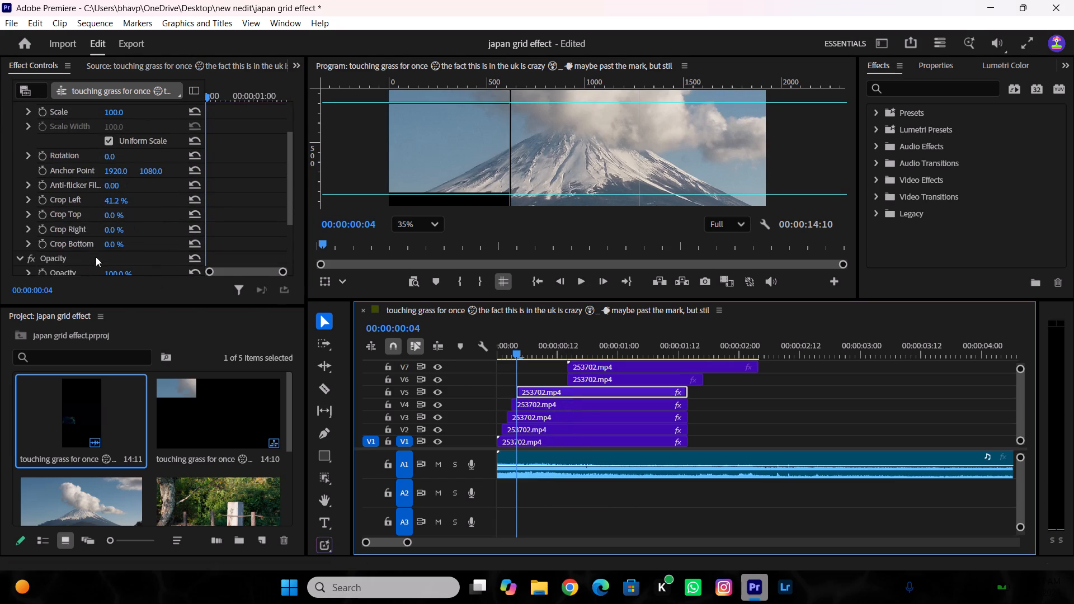
click(116, 246)
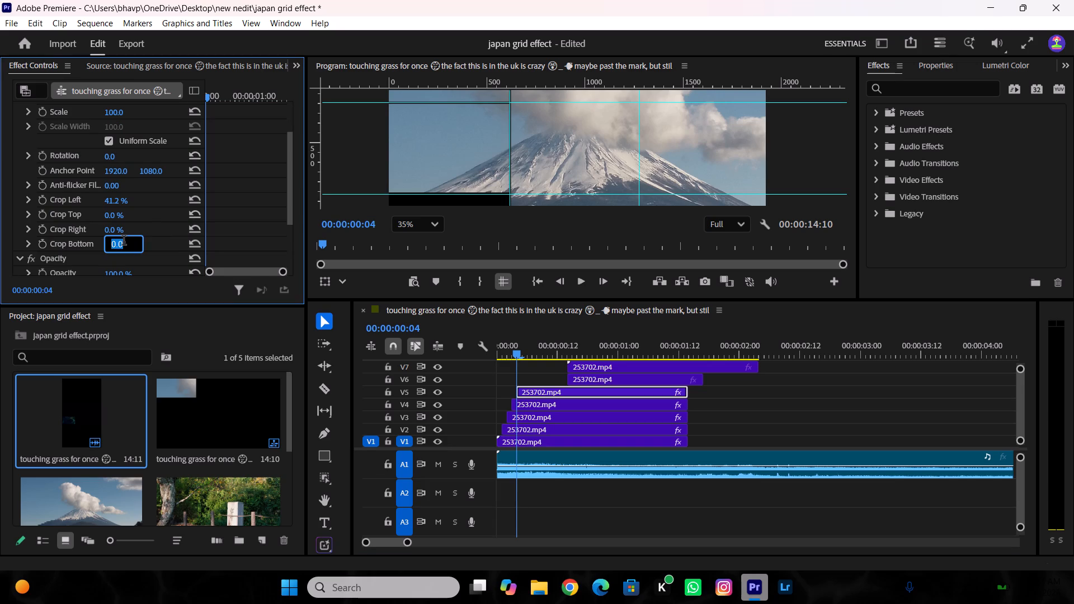
text(40)
key(Return)
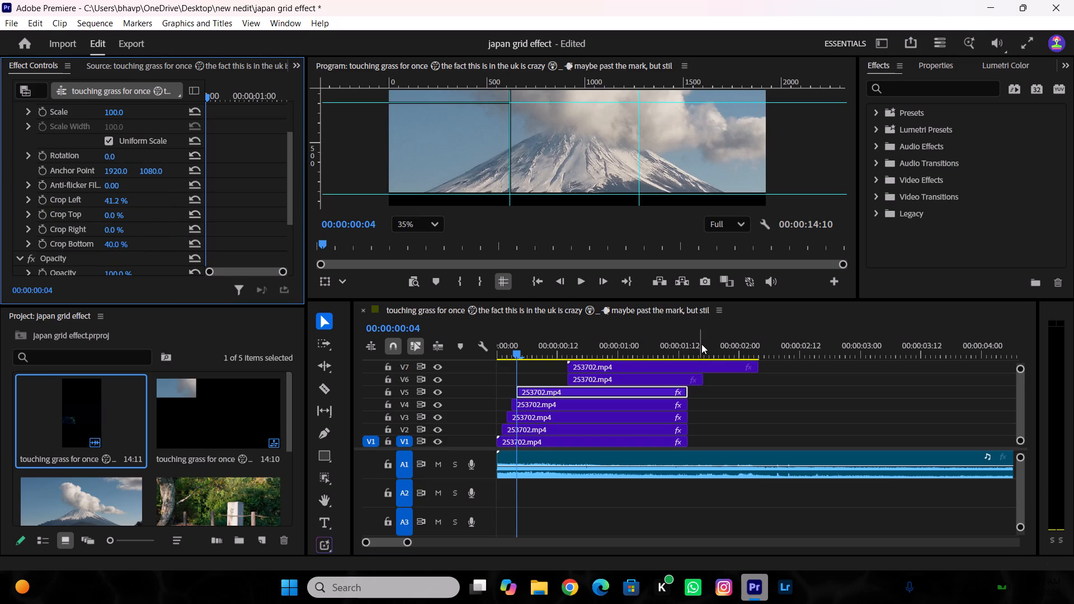
Check the V4 clip's Crop Top value and set the V5 clip's Crop Top to the same 39%.
click(559, 405)
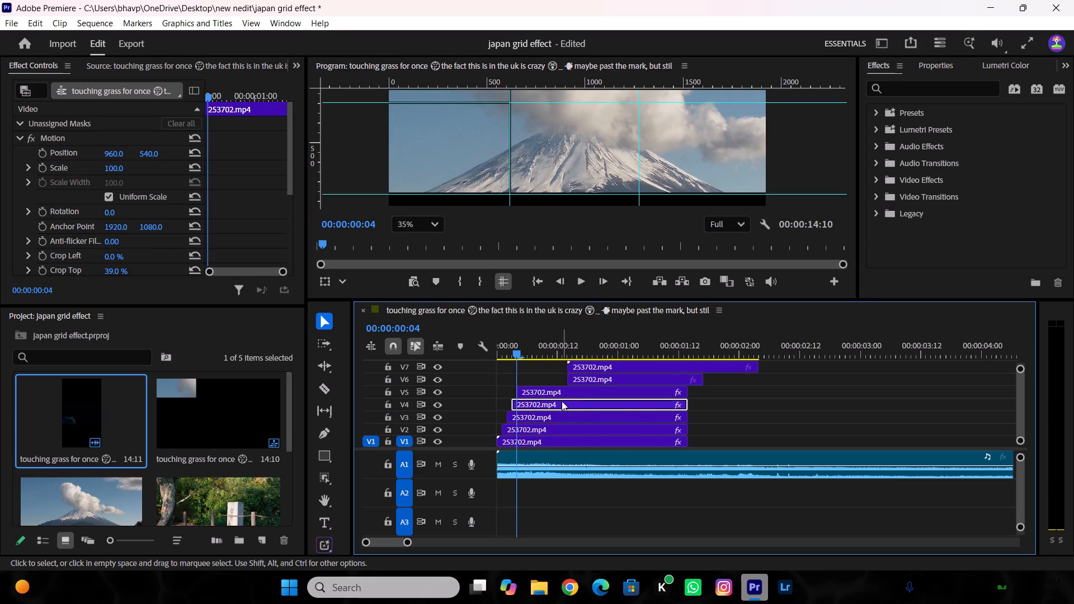
click(562, 394)
scroll(144, 231, down, 3)
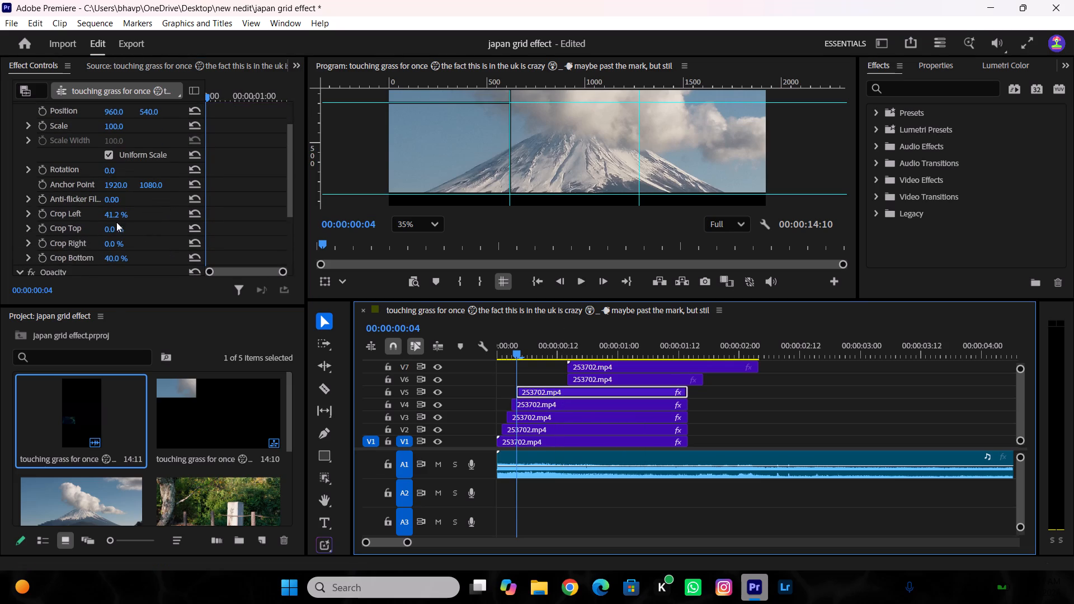
click(116, 230)
text(39)
key(Return)
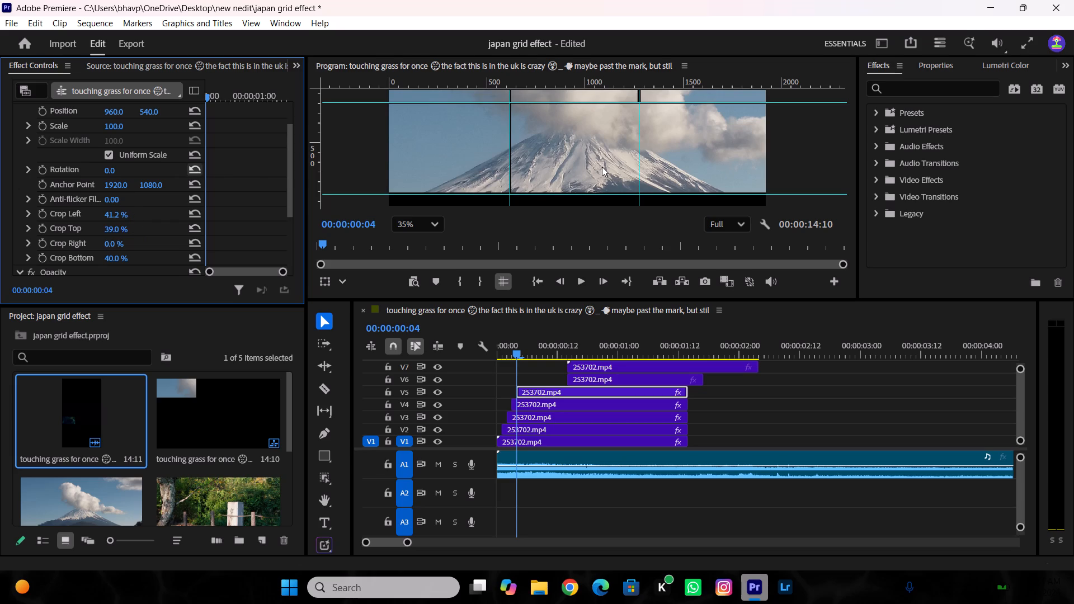
Check the V2 clip's crop values, including Crop Right, as a reference for the middle column.
click(553, 426)
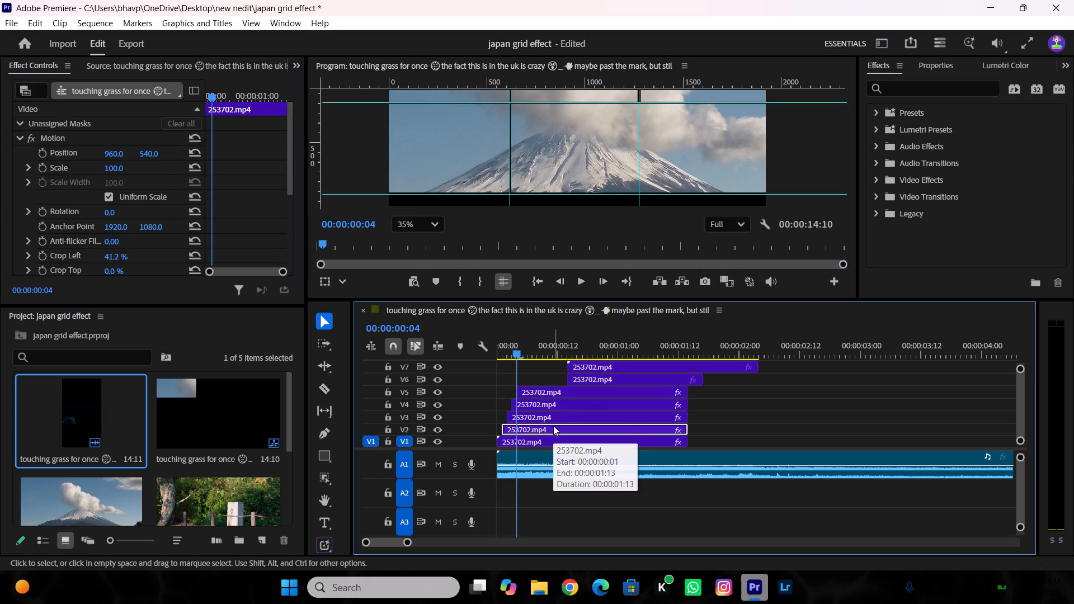
scroll(135, 248, down, 2)
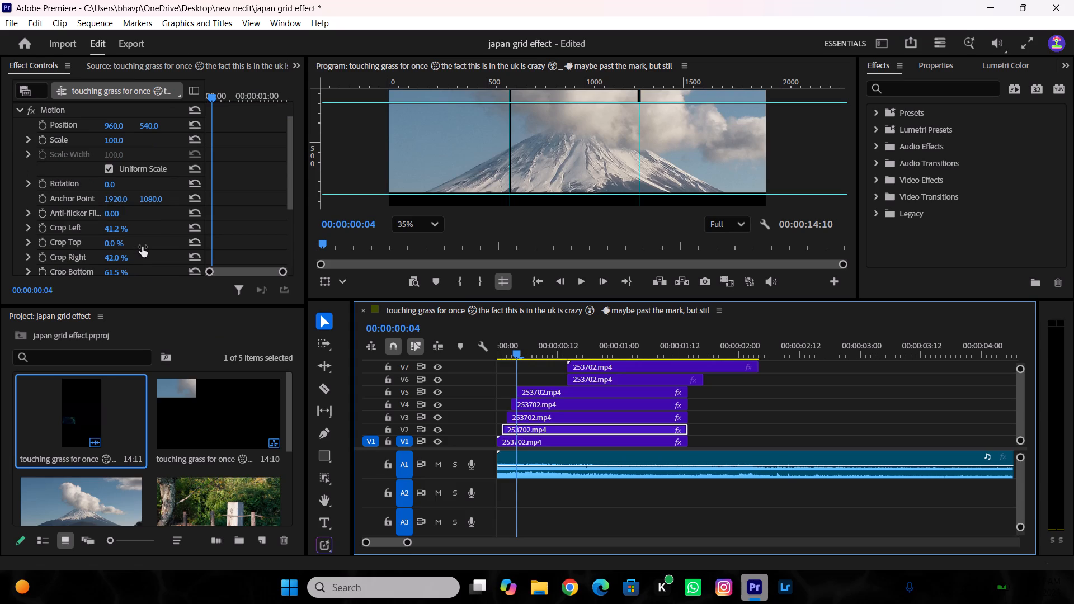
Set the V5 clip's Crop Right to 42%.
click(573, 390)
scroll(135, 244, down, 2)
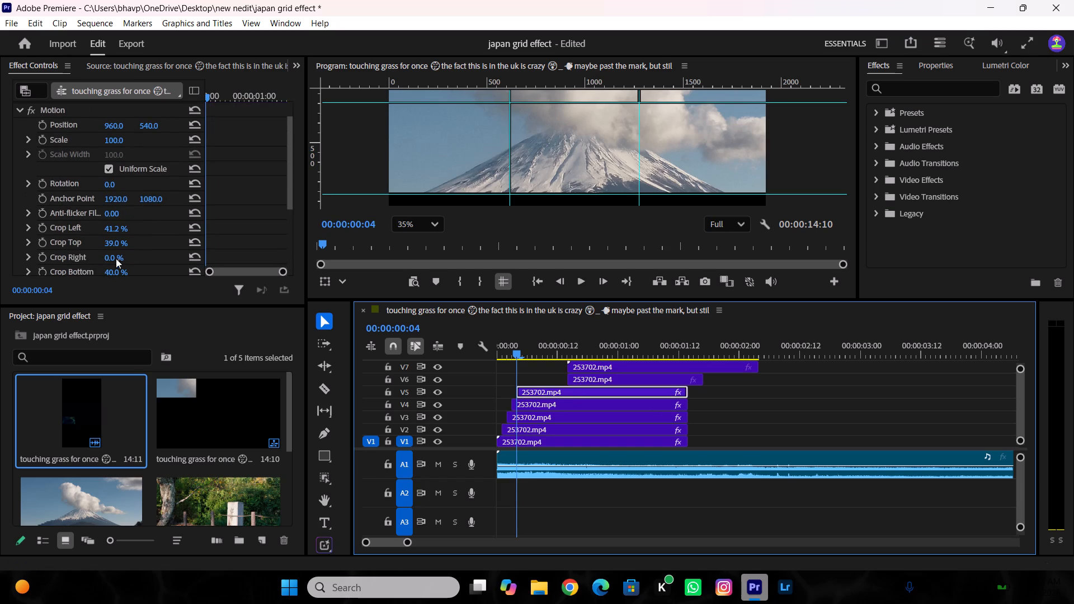
click(115, 261)
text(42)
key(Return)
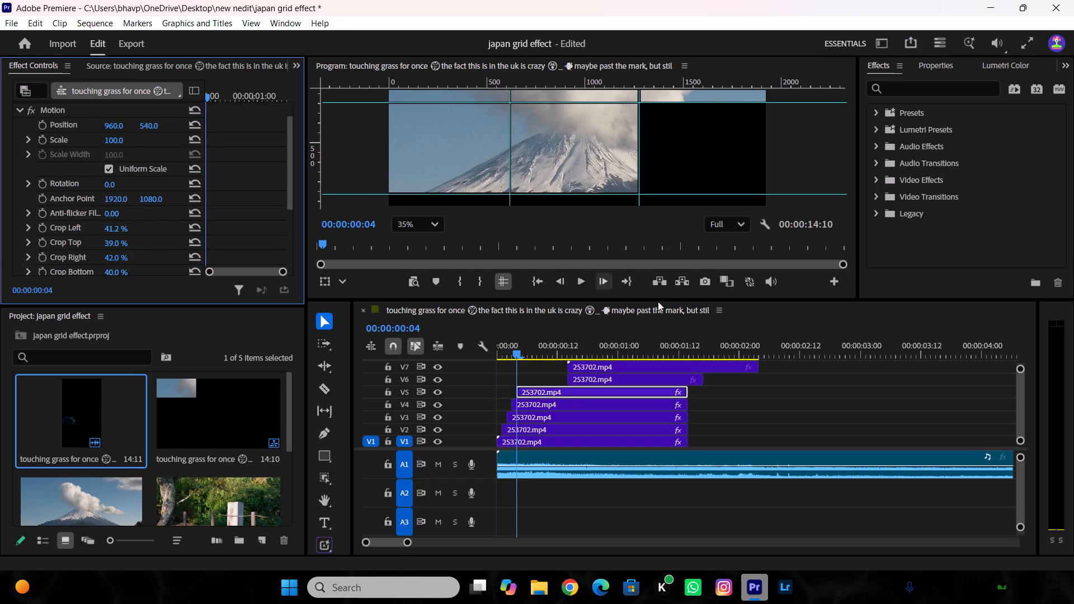
Advance the playhead to 00:00:00:05 and move the V6 clip earlier so it starts there.
click(517, 356)
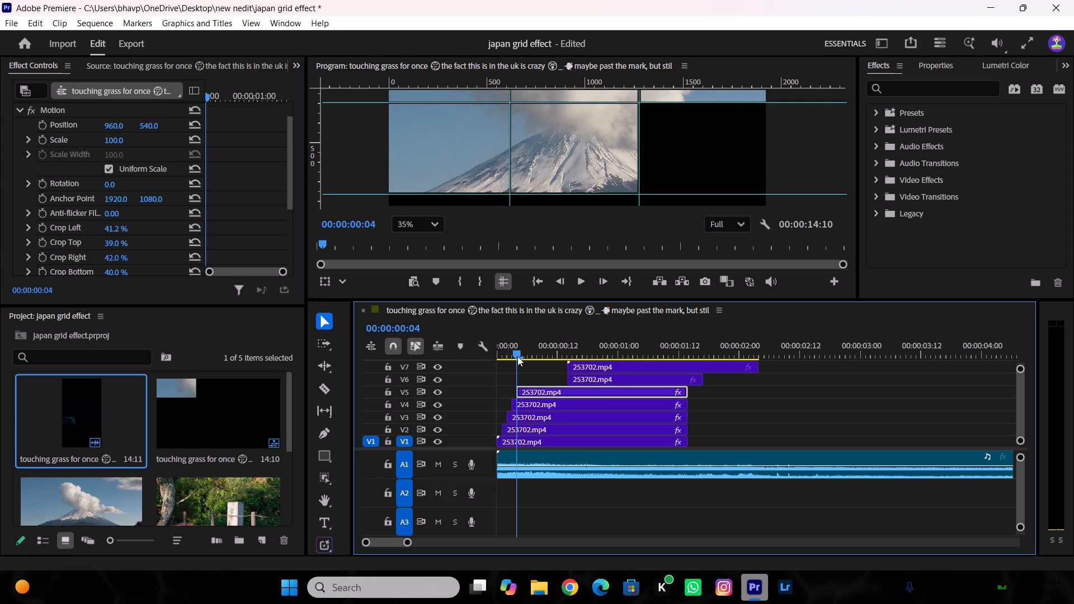
drag(601, 379, 593, 379)
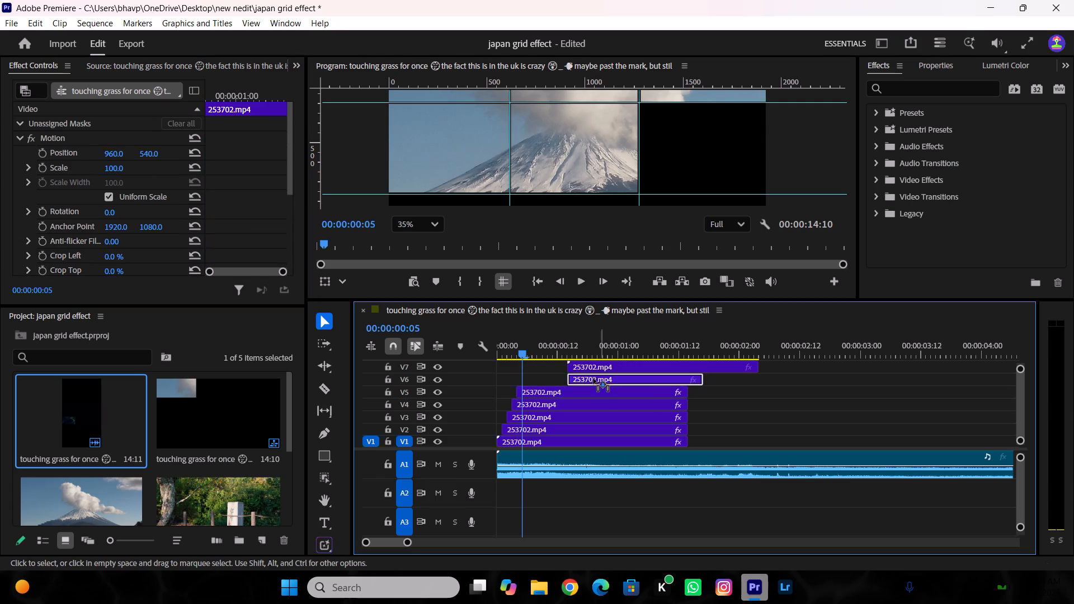
drag(593, 379, 558, 380)
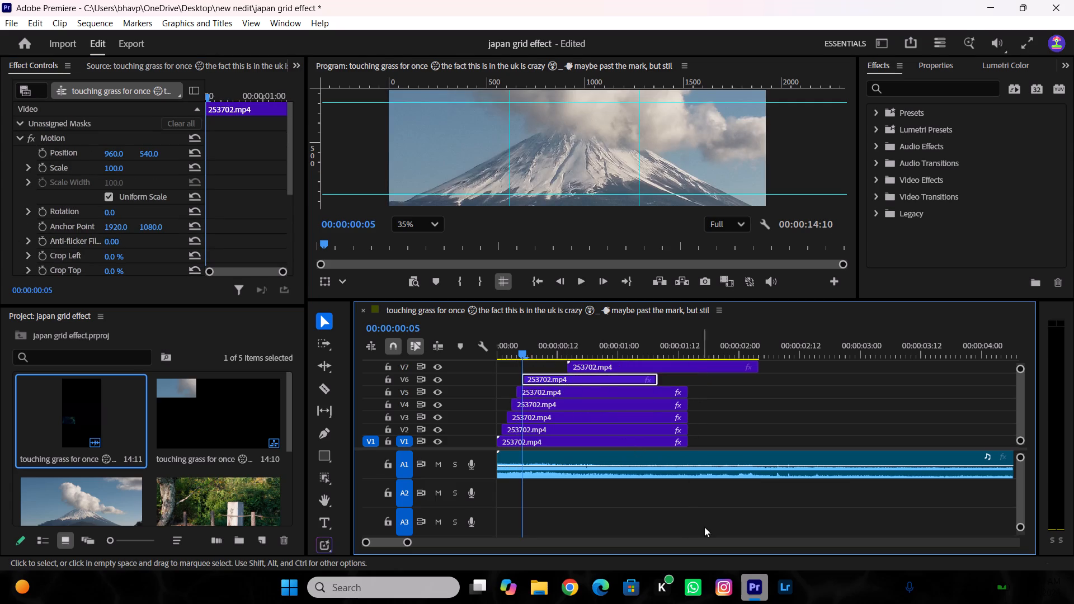
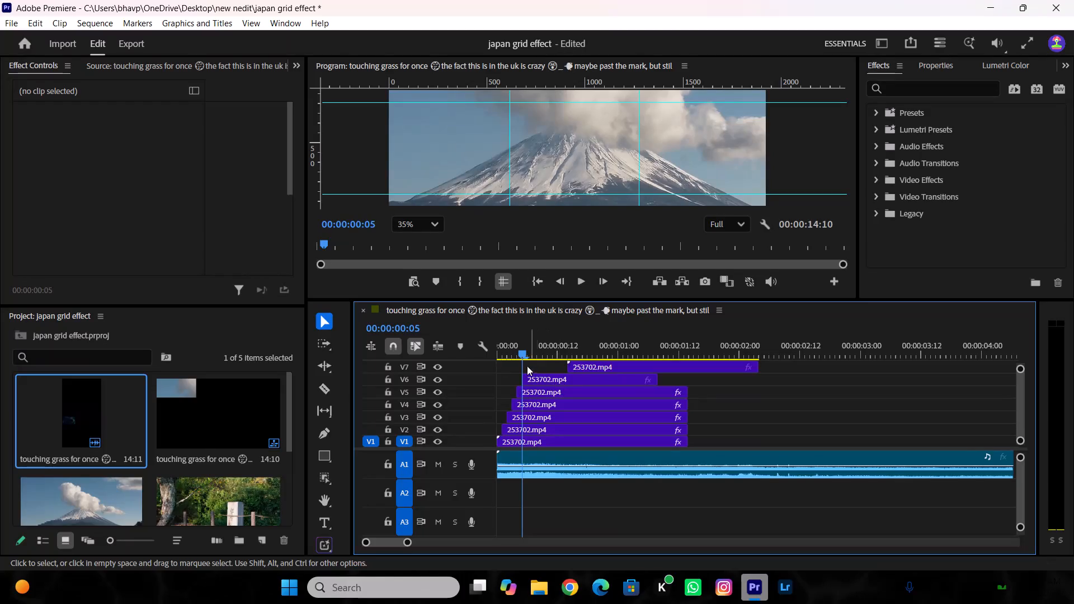
Crop the left side of the V6 Mount Fuji clip to about 63%, near the guide bounding the right-hand grid column.
click(522, 357)
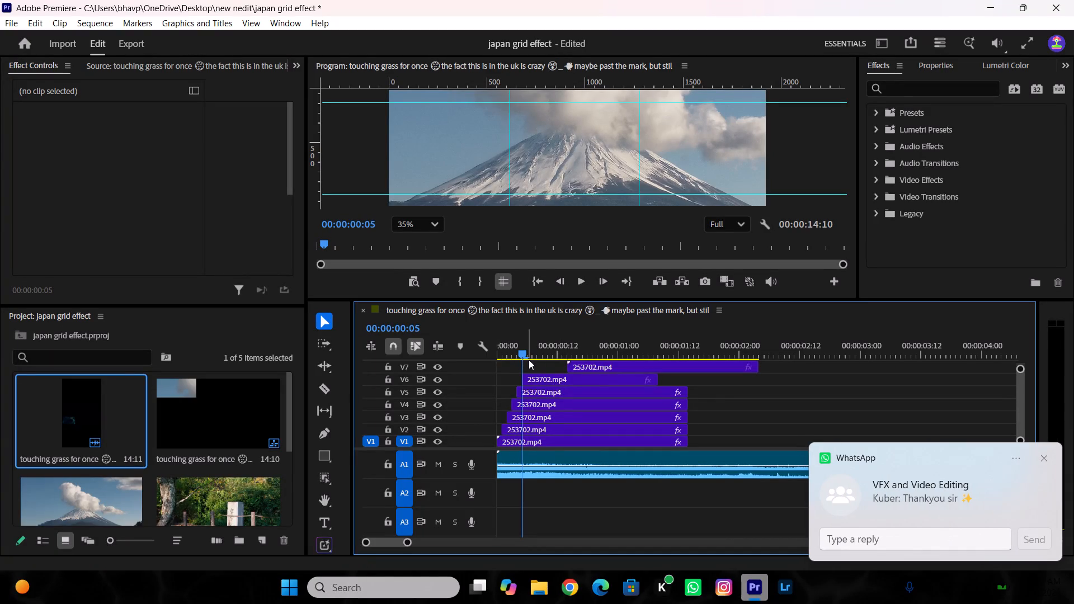
click(1039, 456)
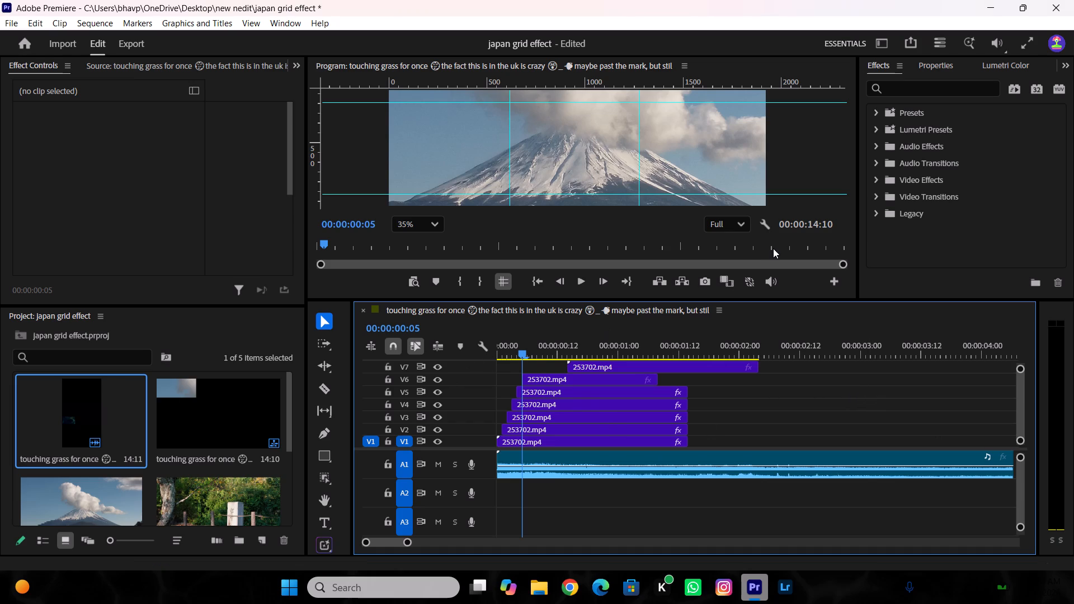
click(568, 380)
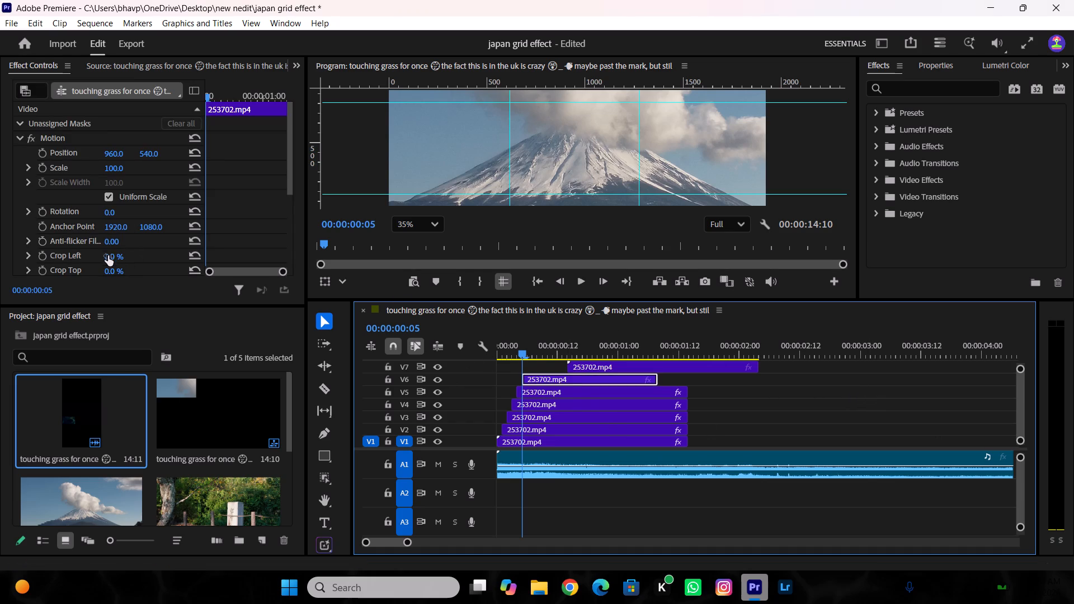
drag(109, 254, 153, 251)
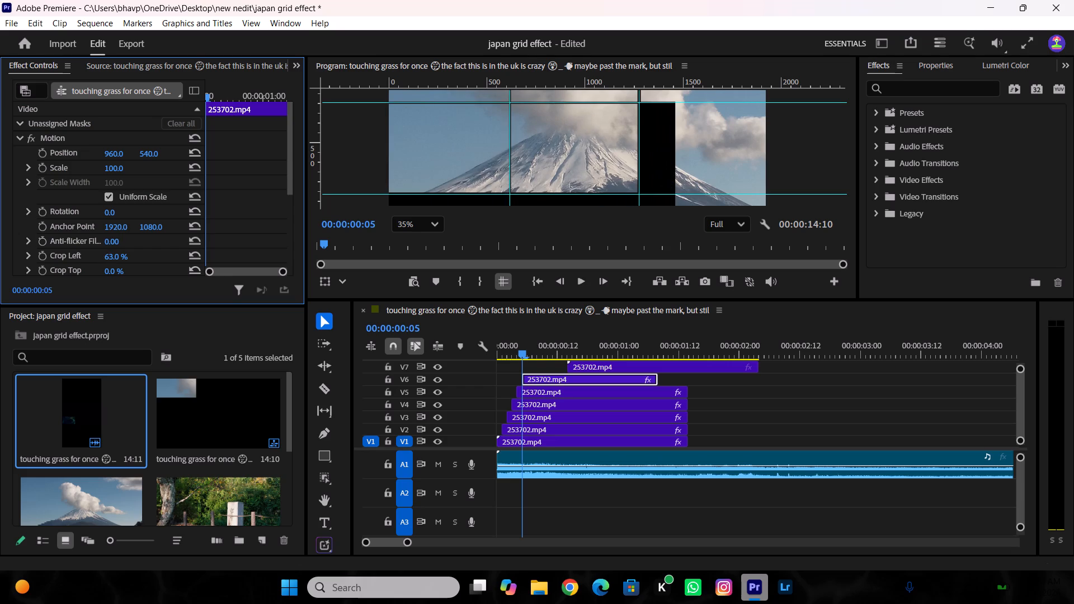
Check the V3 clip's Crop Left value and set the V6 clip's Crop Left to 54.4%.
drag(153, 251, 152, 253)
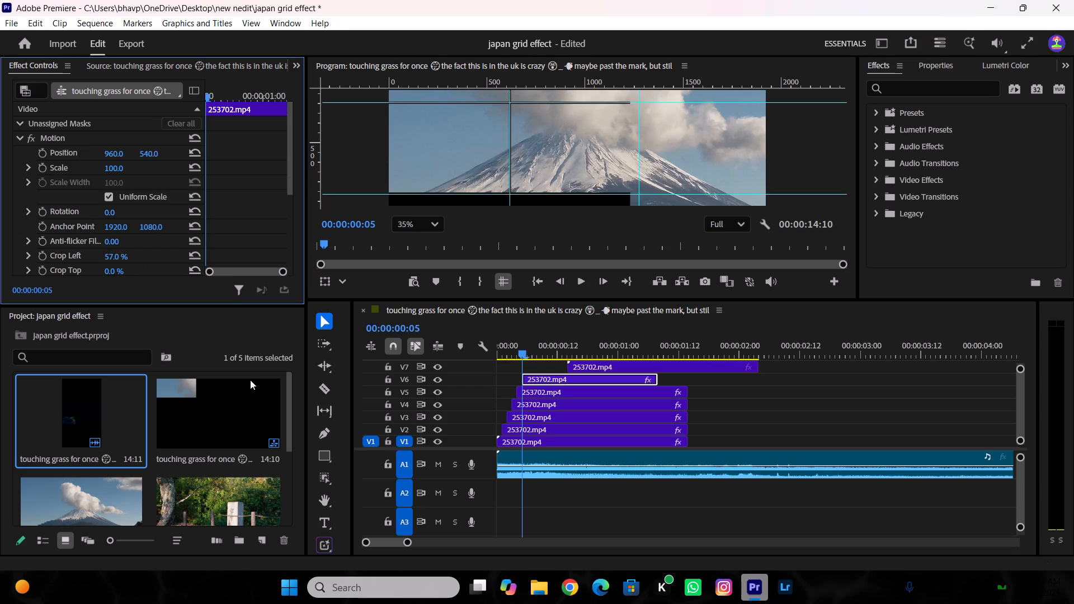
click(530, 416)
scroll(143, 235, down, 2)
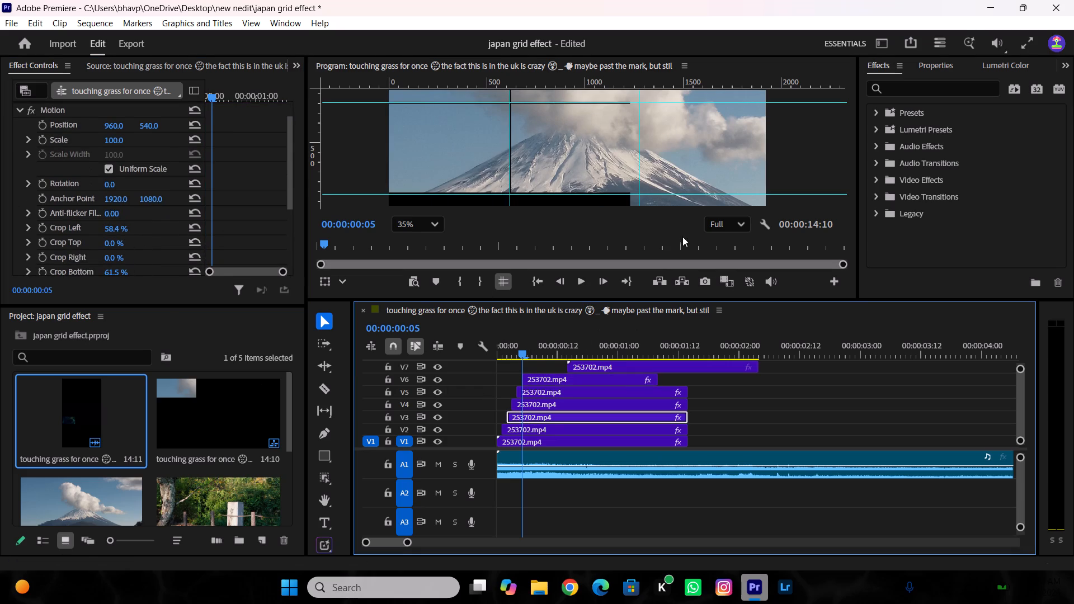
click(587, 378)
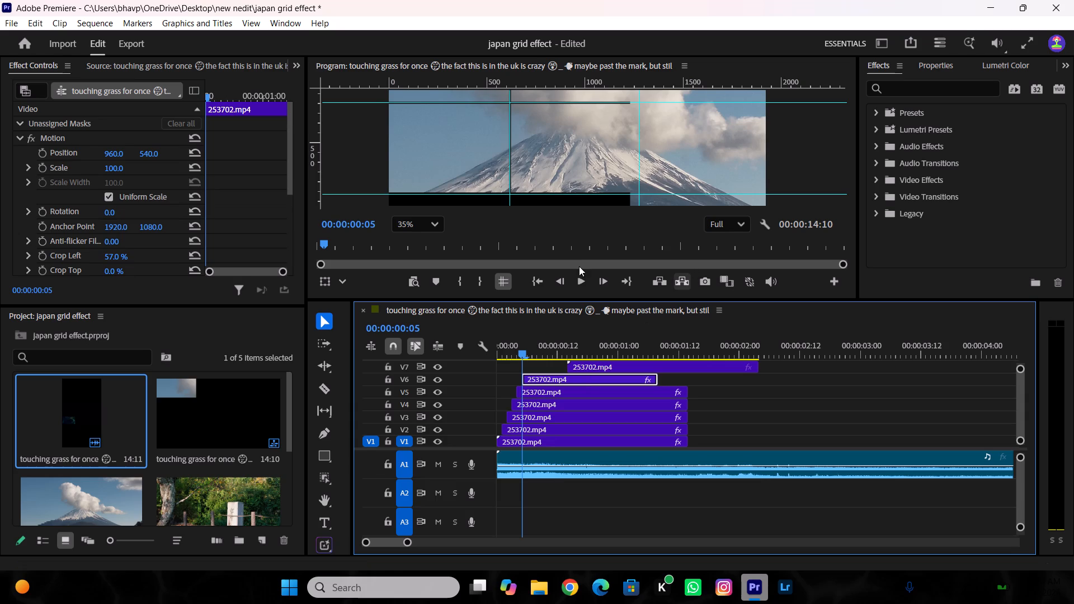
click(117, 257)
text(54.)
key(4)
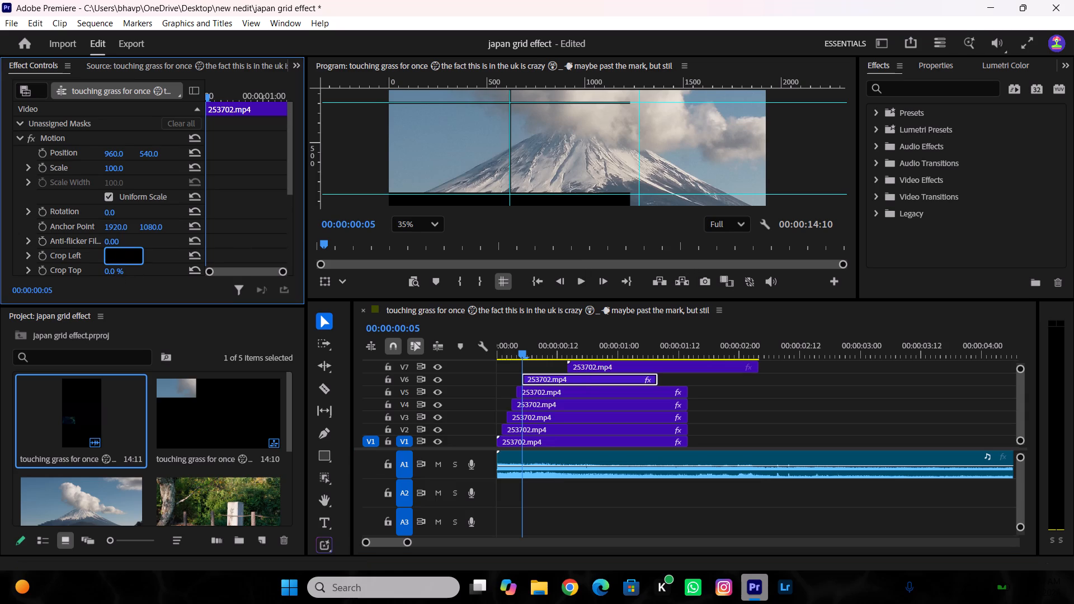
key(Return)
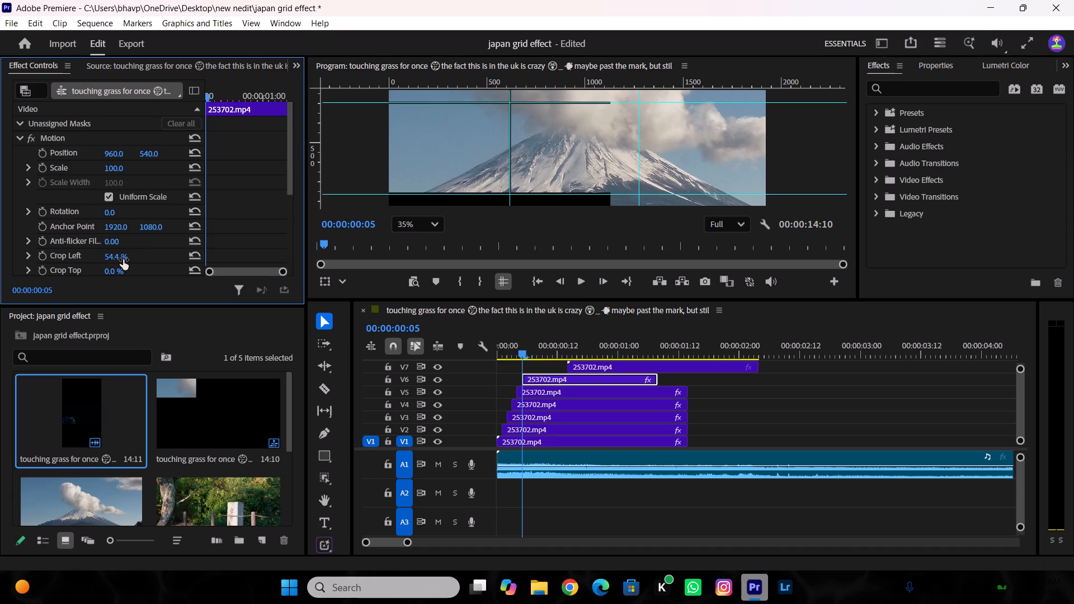
Recheck the V3 clip's Crop Left, set the V6 clip's Crop Left to the same 58.4%, and inspect its edge against the vertical guide.
click(535, 421)
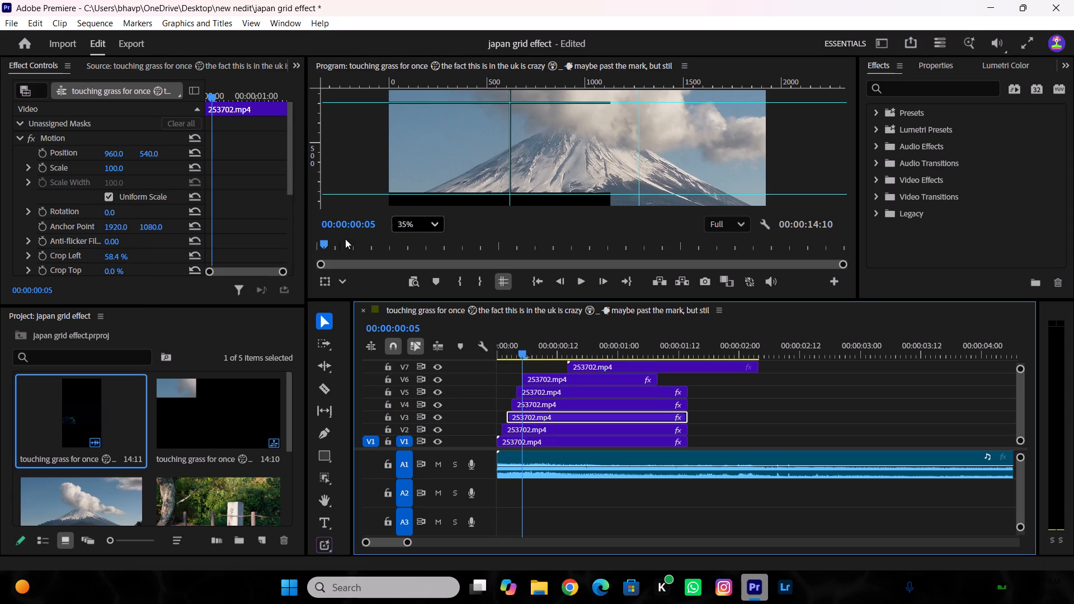
click(572, 379)
drag(113, 257, 115, 259)
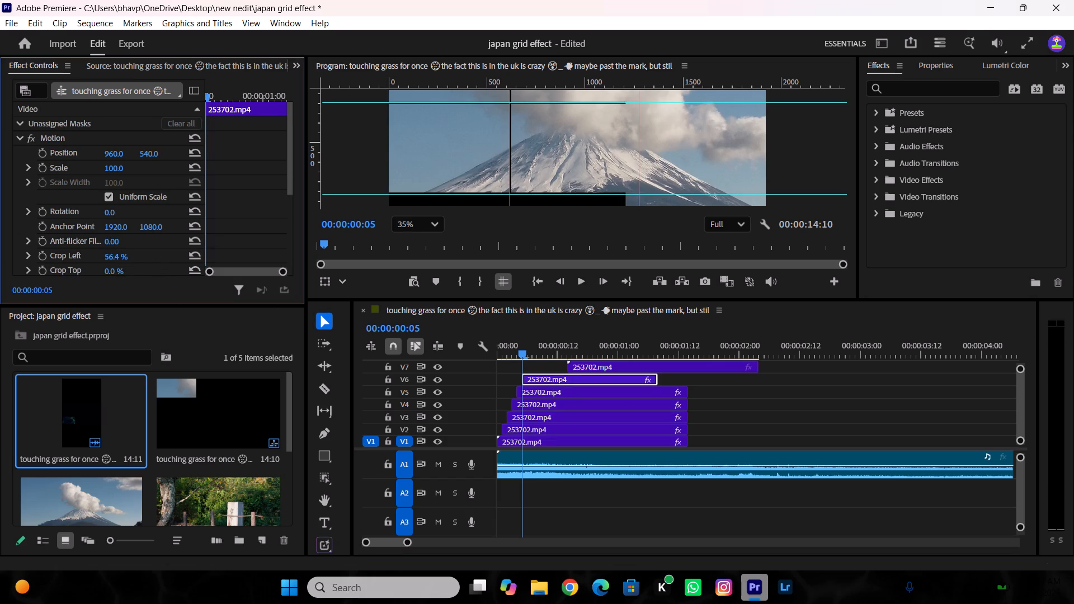
drag(115, 259, 119, 262)
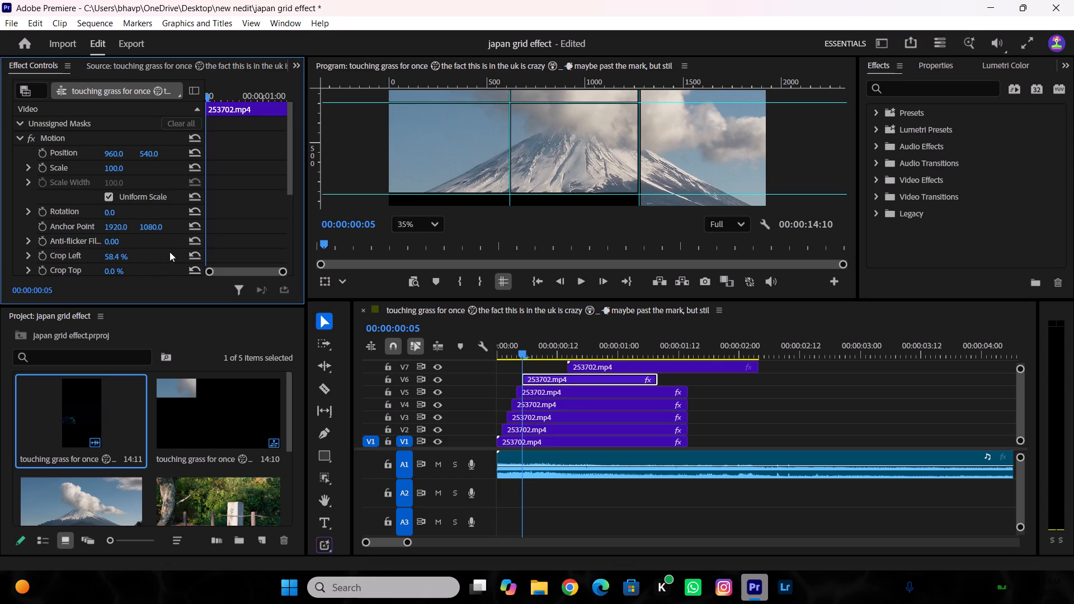
scroll(614, 87, up, 14)
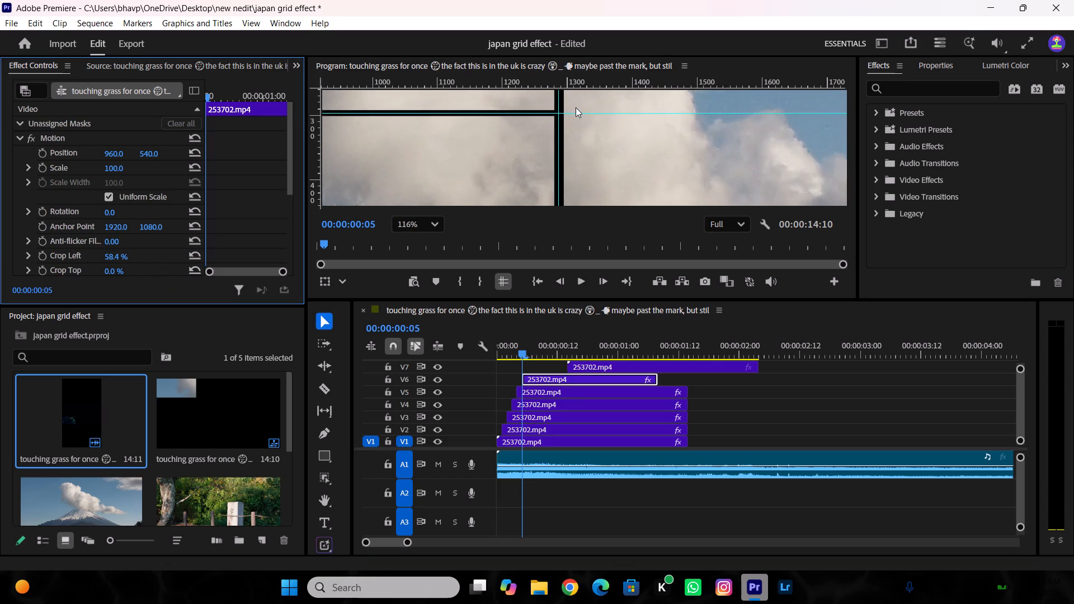
scroll(548, 129, down, 14)
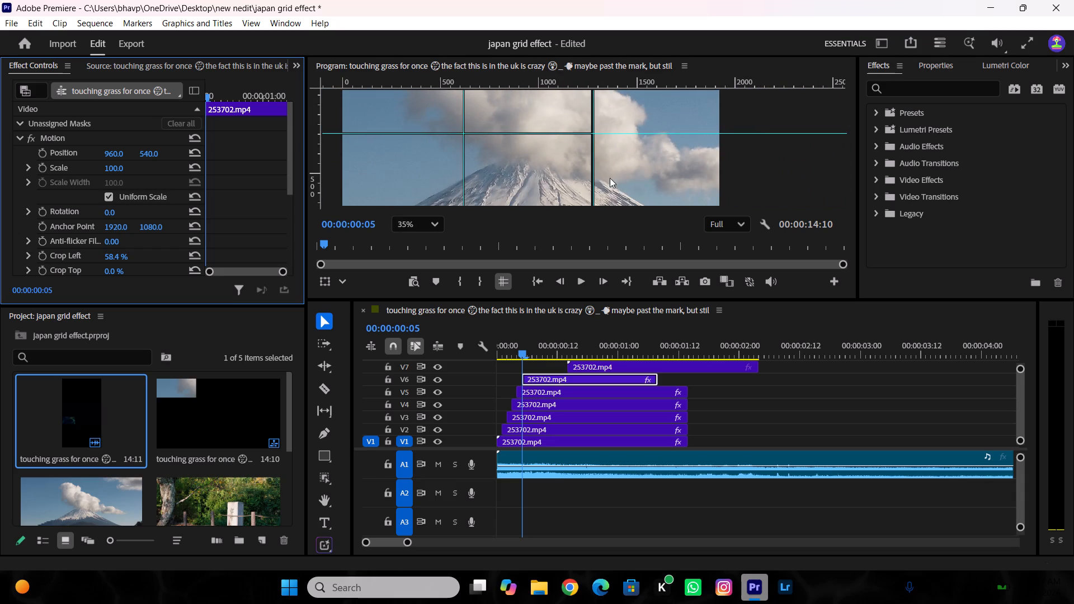
scroll(610, 178, down, 5)
scroll(674, 145, down, 5)
scroll(675, 209, up, 5)
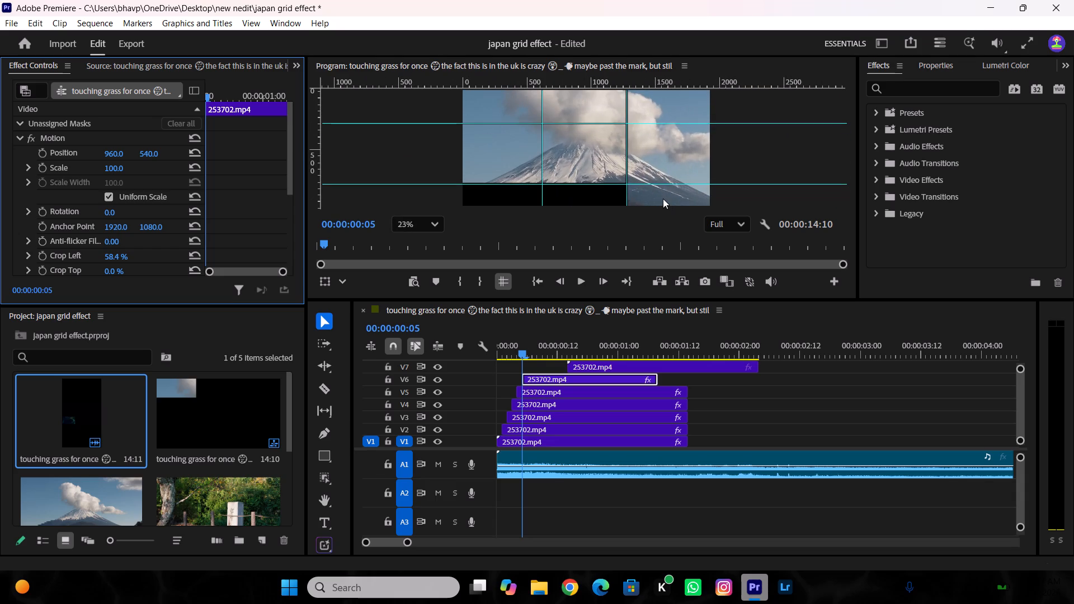
Check the V5 clip's crop values and set the V6 clip's Crop Bottom to the same 40%.
click(562, 394)
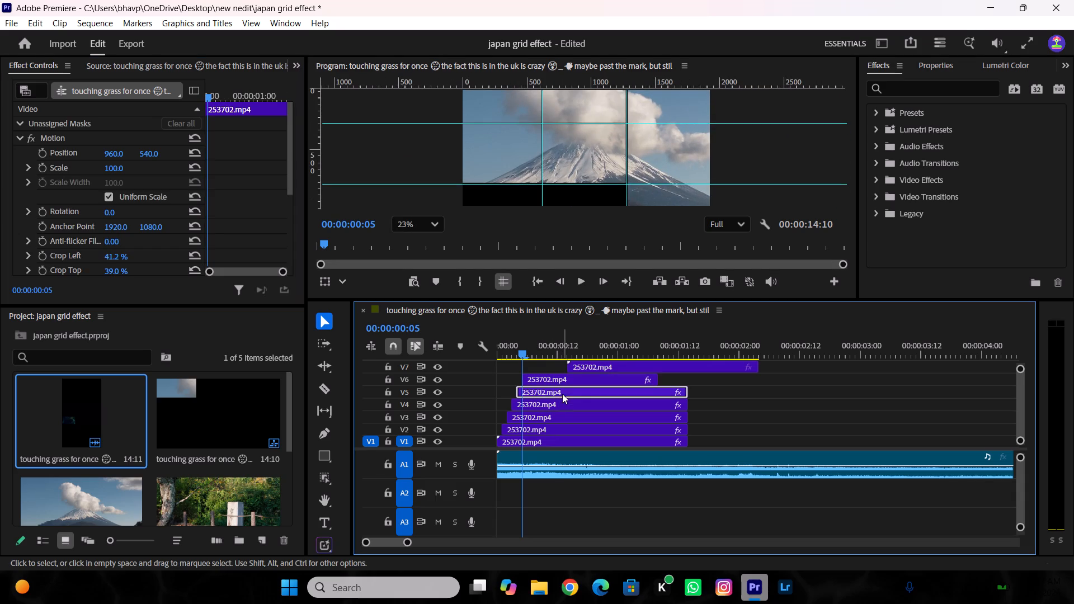
scroll(118, 242, down, 4)
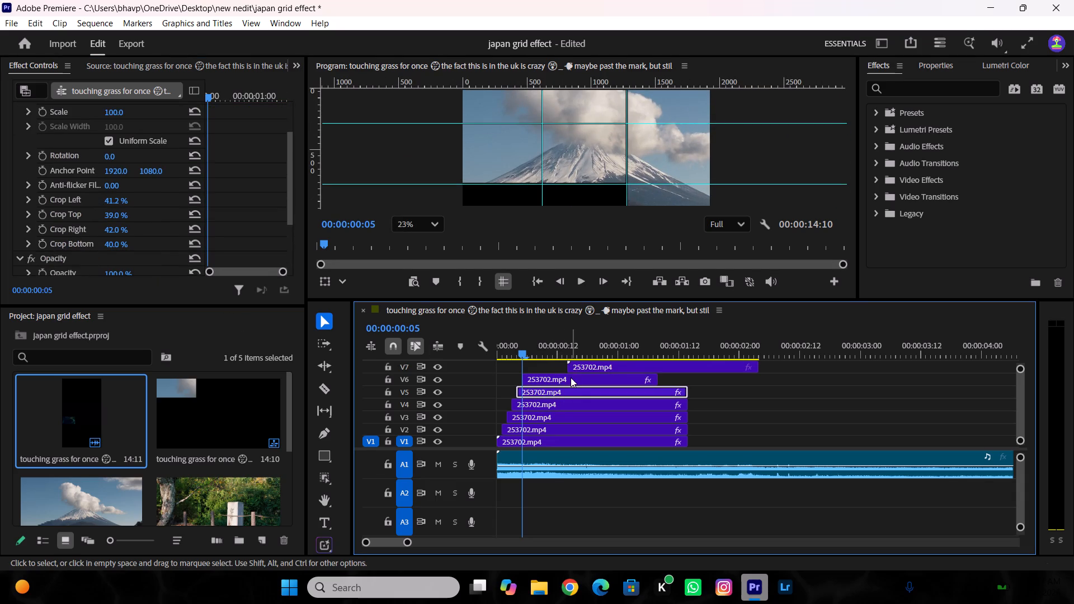
click(571, 377)
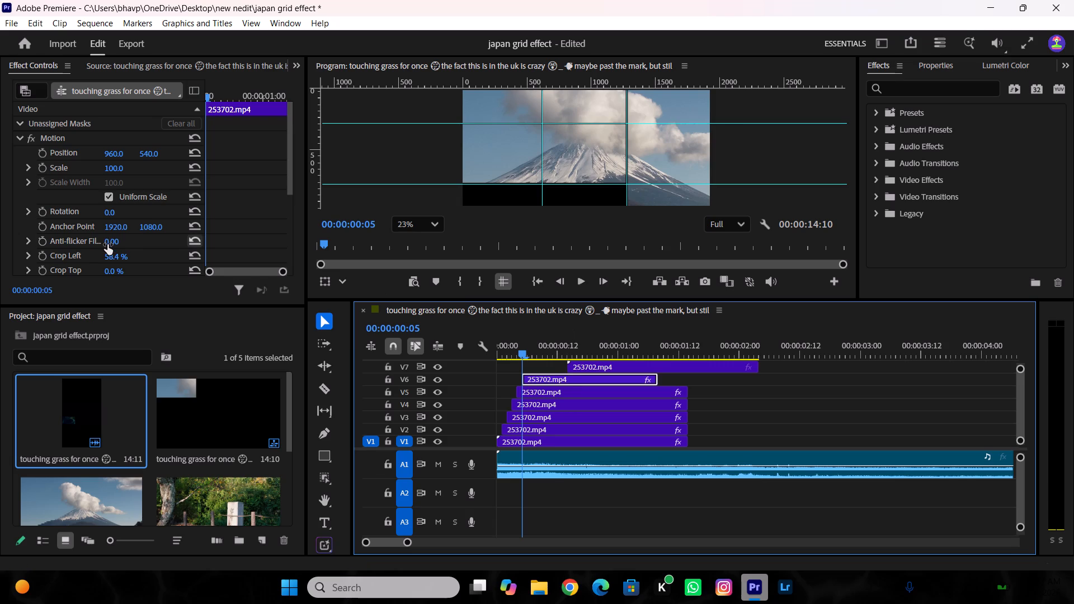
scroll(107, 244, down, 3)
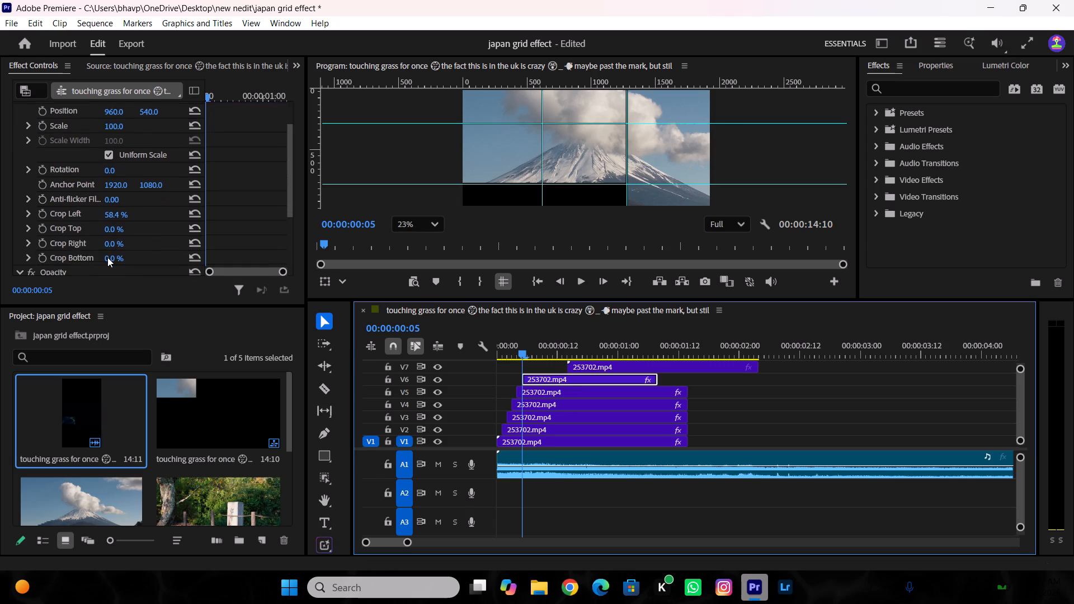
click(114, 261)
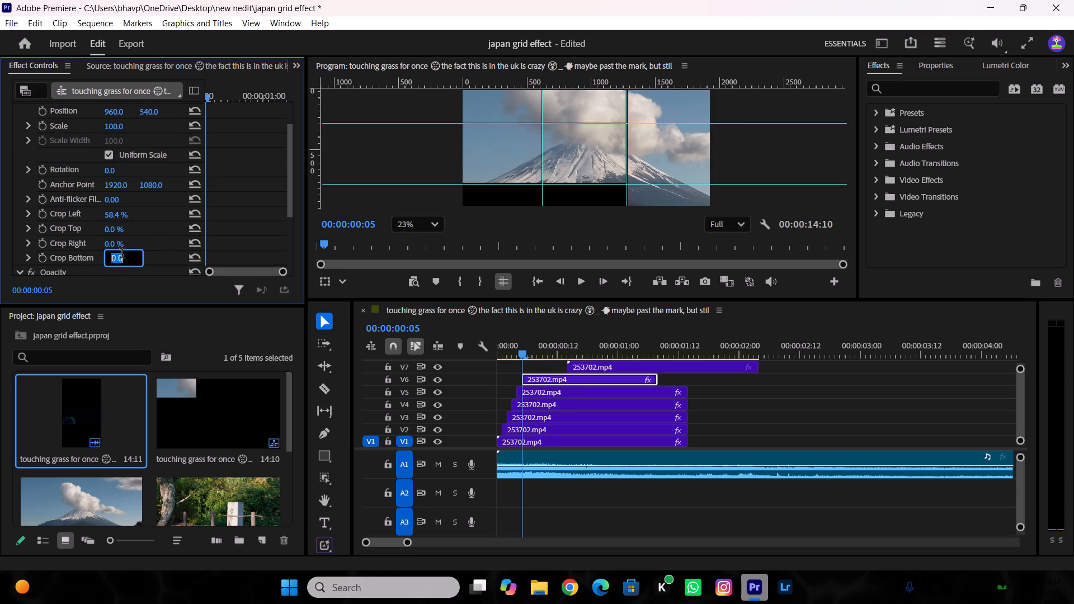
text(40)
key(Return)
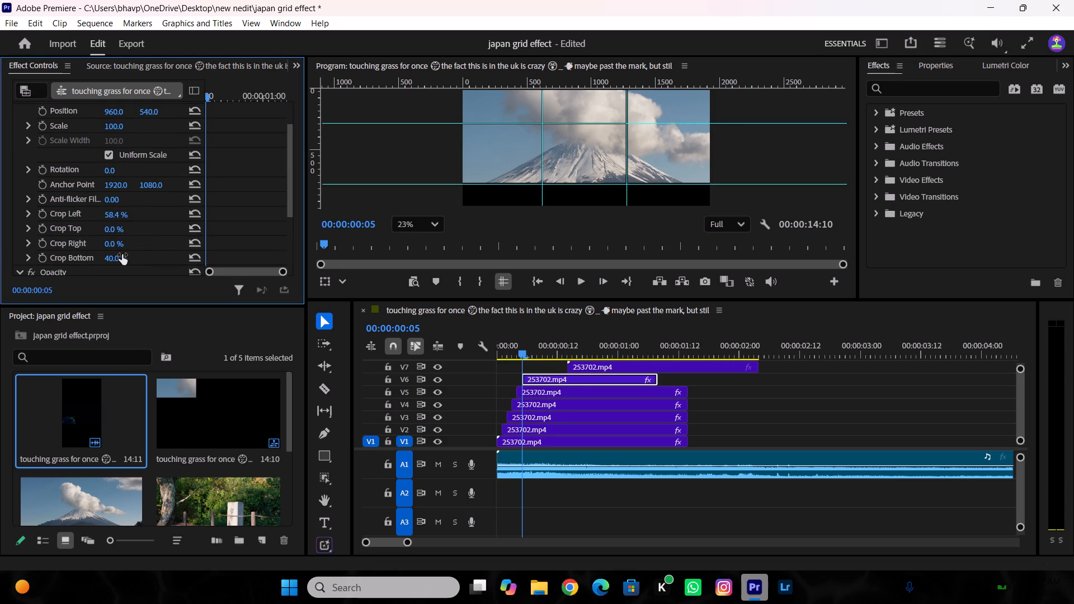
Return to the start of the sequence and play the opening frames to preview the staggered grid layers.
double_click(620, 356)
drag(617, 353, 460, 360)
drag(567, 350, 487, 355)
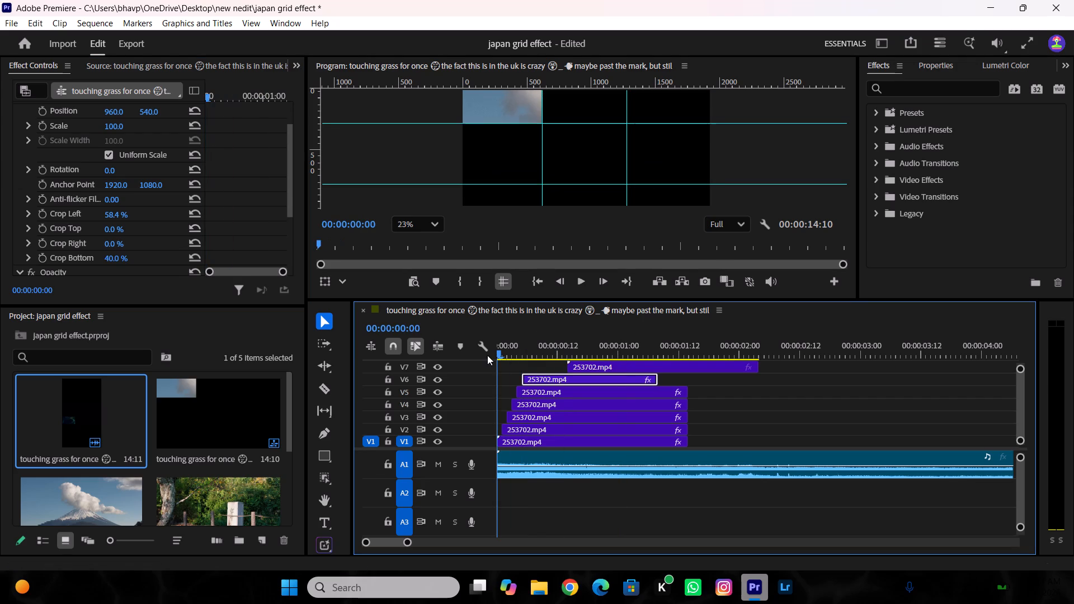
drag(487, 355, 478, 355)
key(space)
key(space)
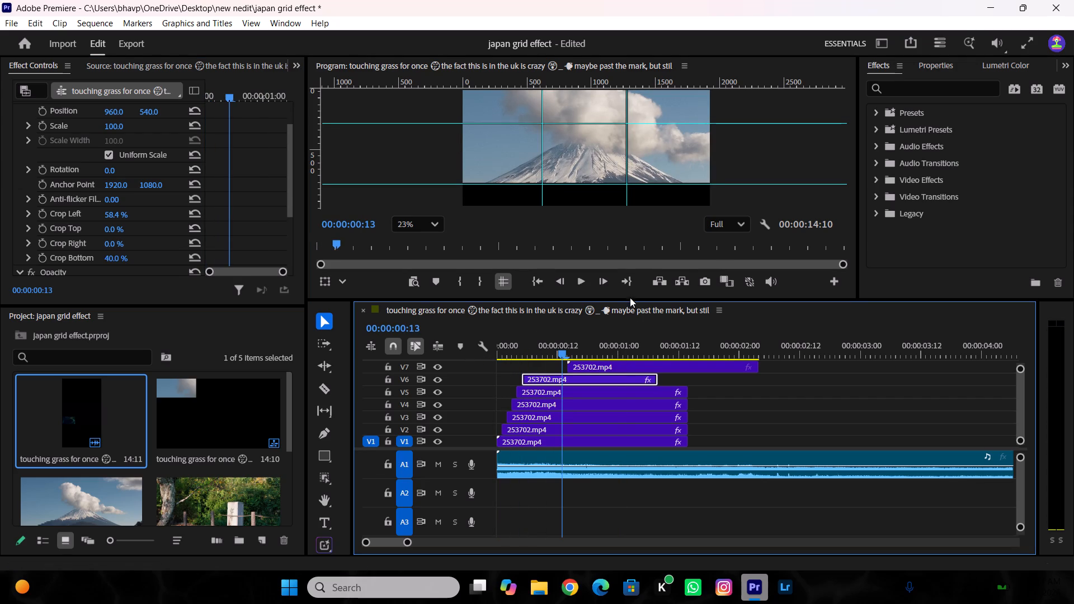
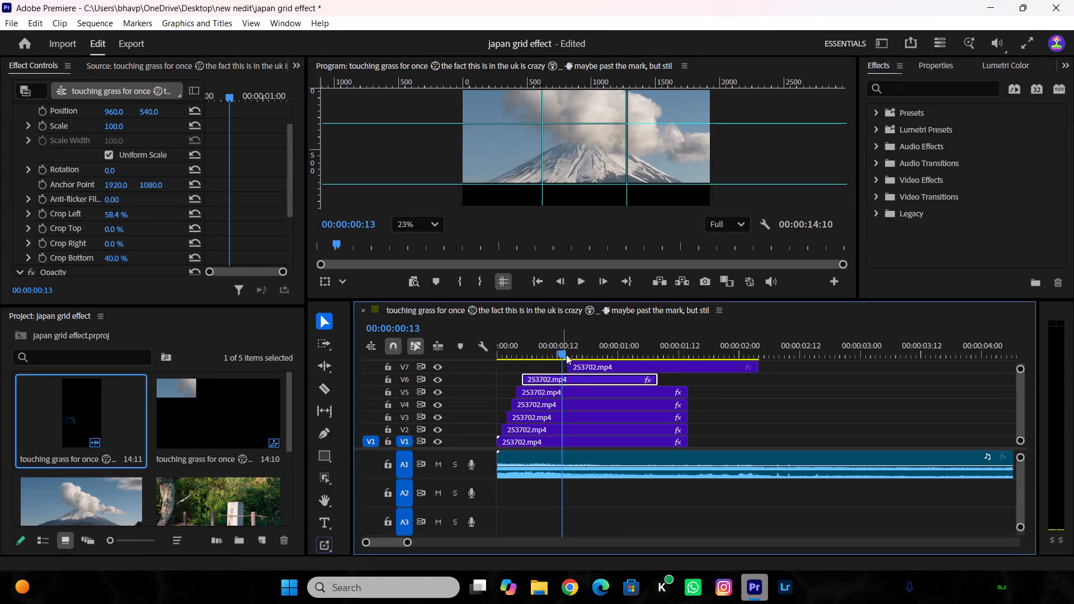
Move the V7 Mount Fuji clip earlier on the timeline so it starts at 00:00:00:06.
drag(565, 355, 529, 362)
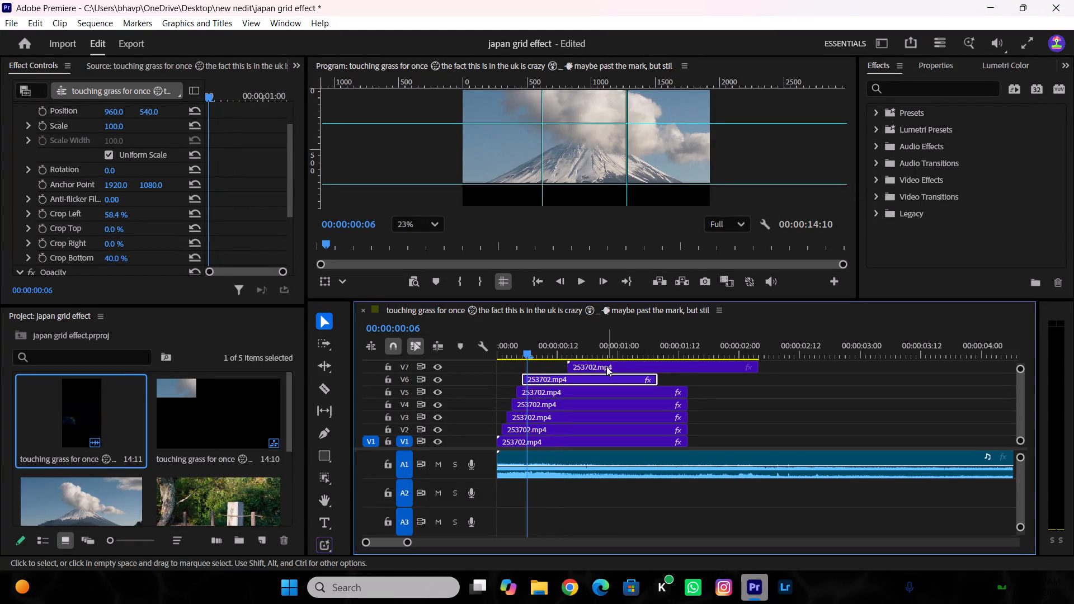
drag(605, 366, 573, 367)
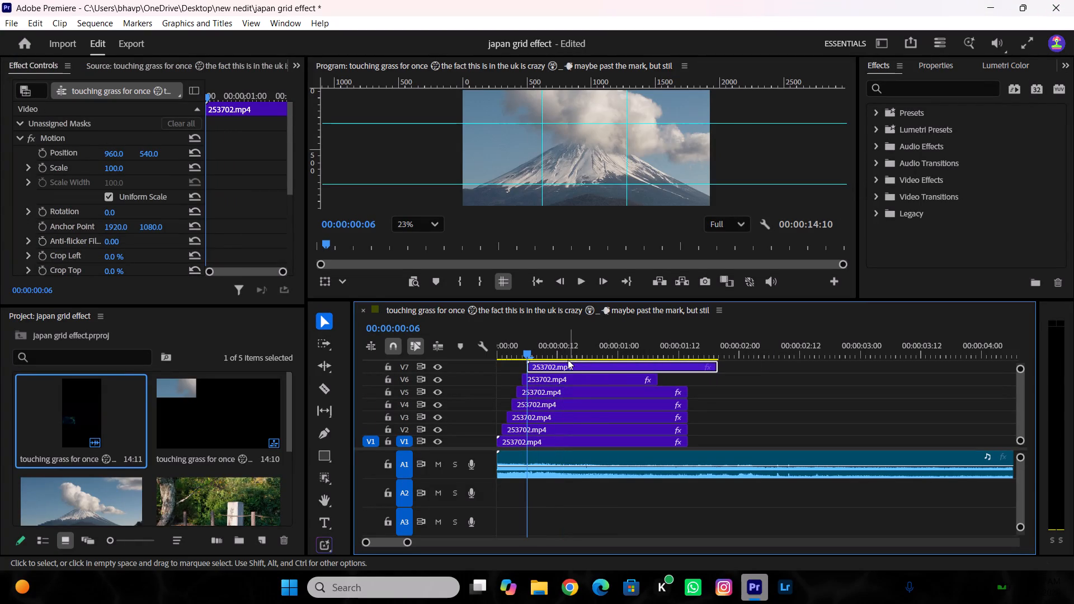
Examine the Mount Fuji frame against the grid guides between 00:00:00:03 and 00:00:00:06 to locate the V7 clip's grid cell.
scroll(522, 186, down, 4)
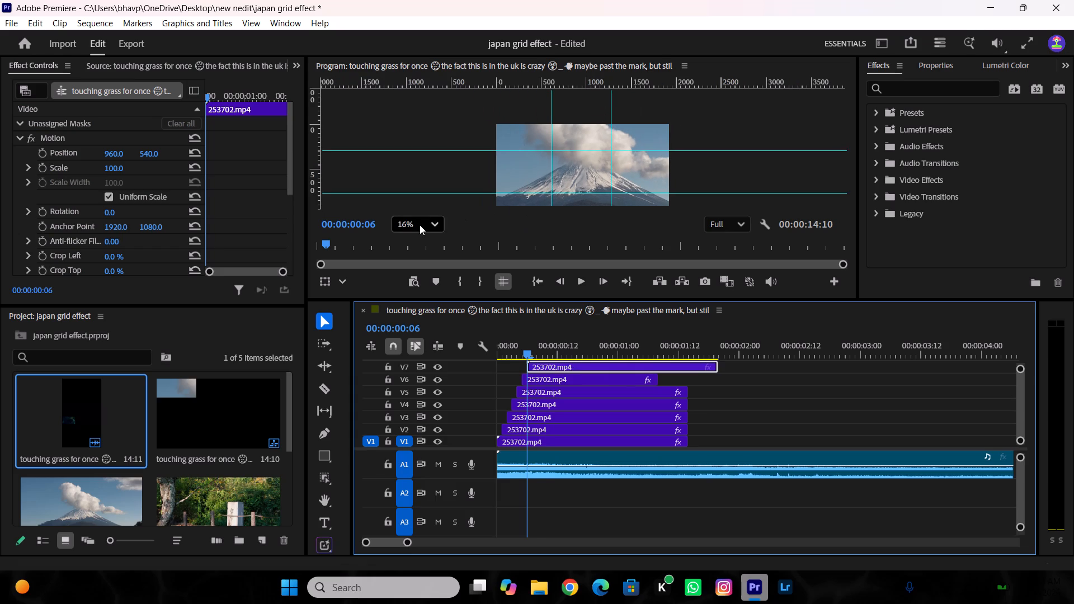
click(420, 225)
click(425, 258)
click(425, 248)
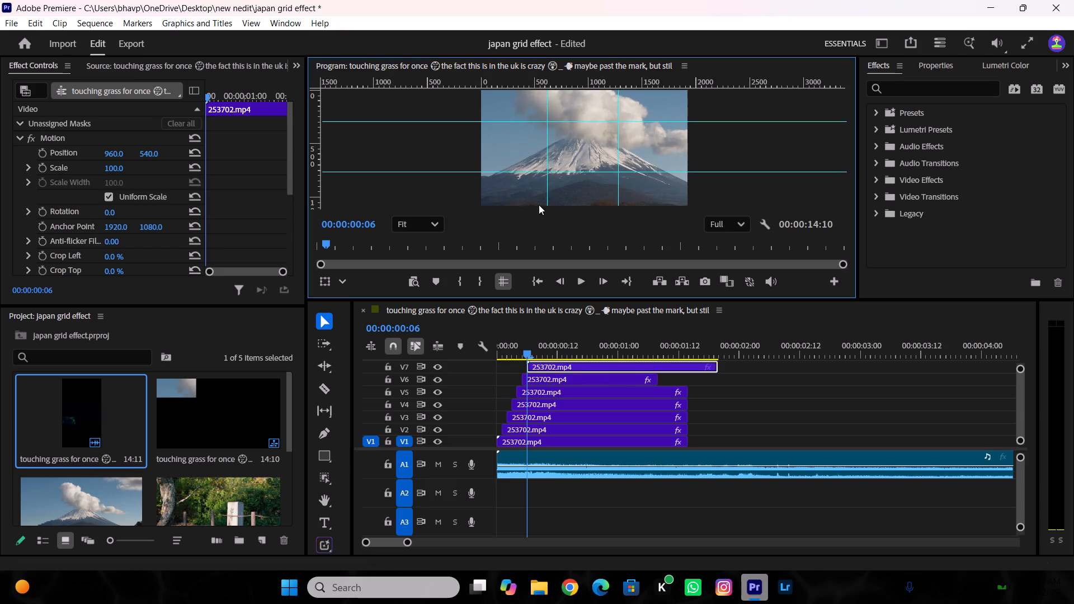
scroll(518, 214, up, 4)
scroll(486, 211, down, 3)
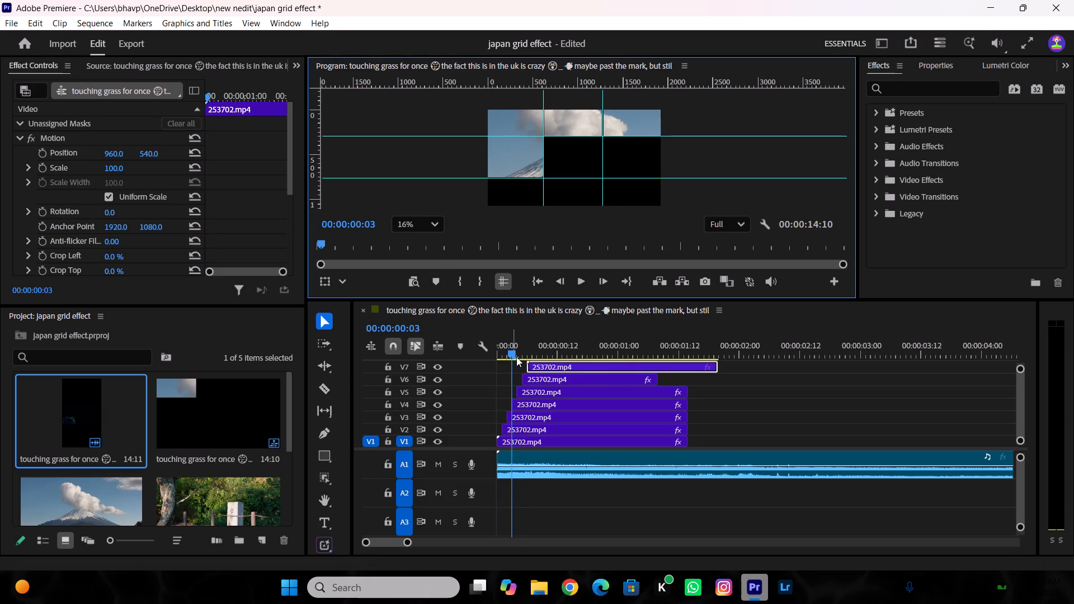
scroll(478, 243, down, 3)
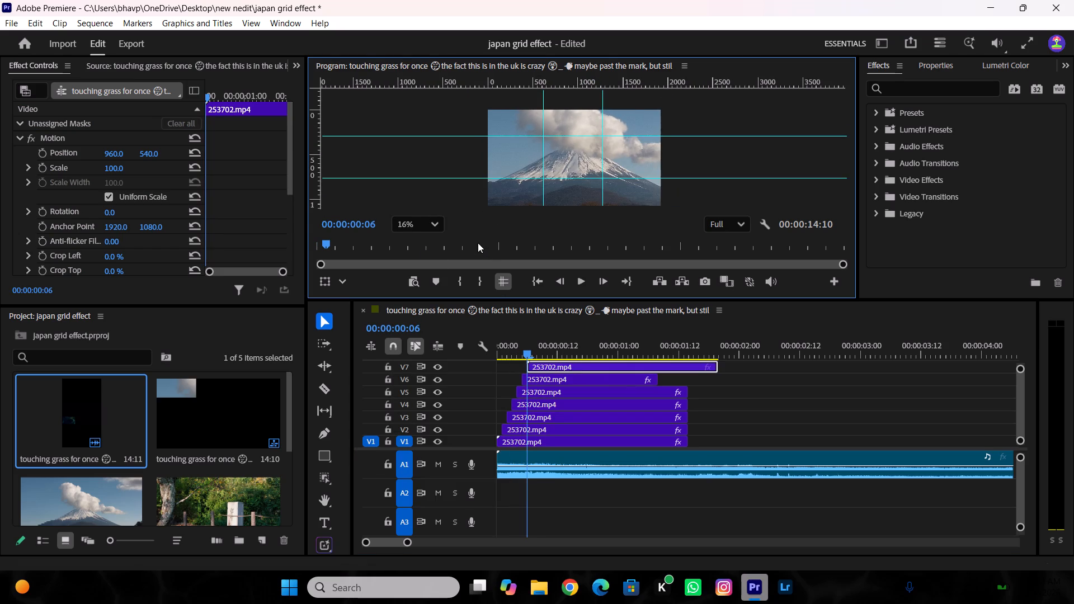
click(433, 224)
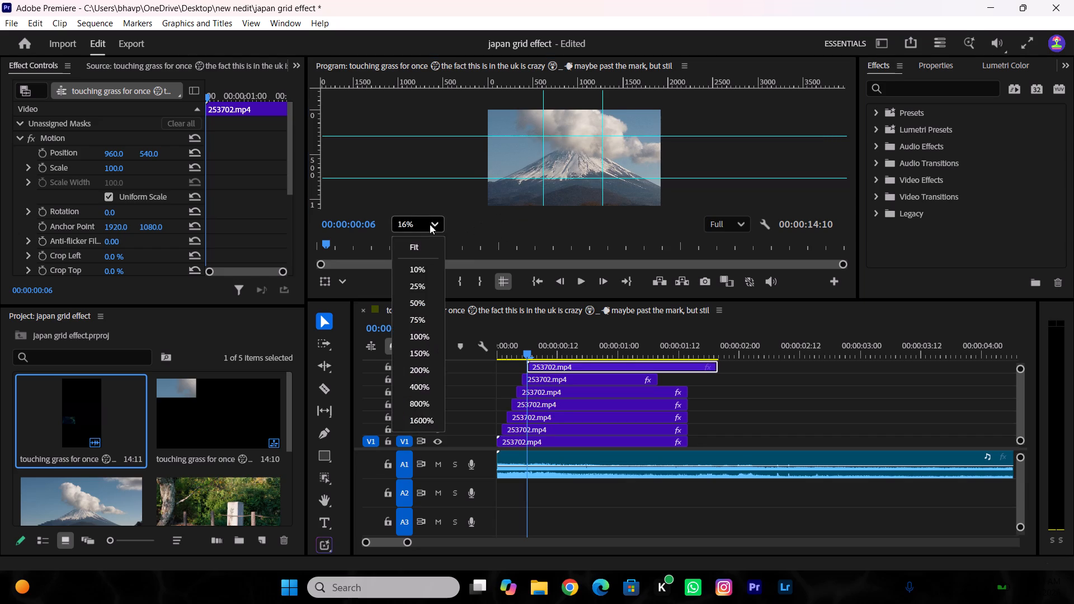
click(410, 247)
scroll(494, 211, down, 9)
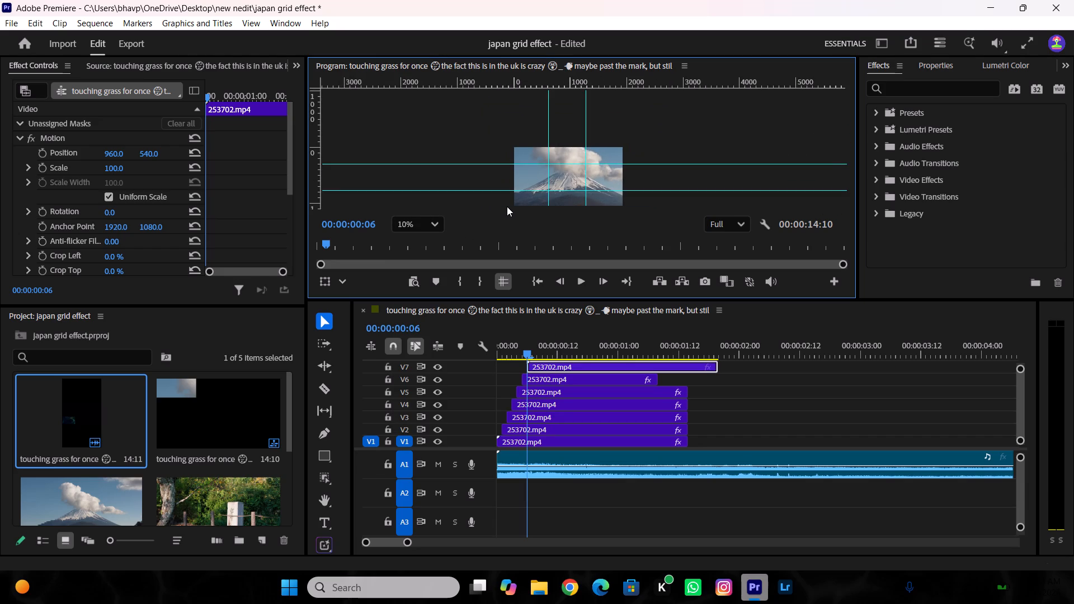
scroll(524, 206, up, 18)
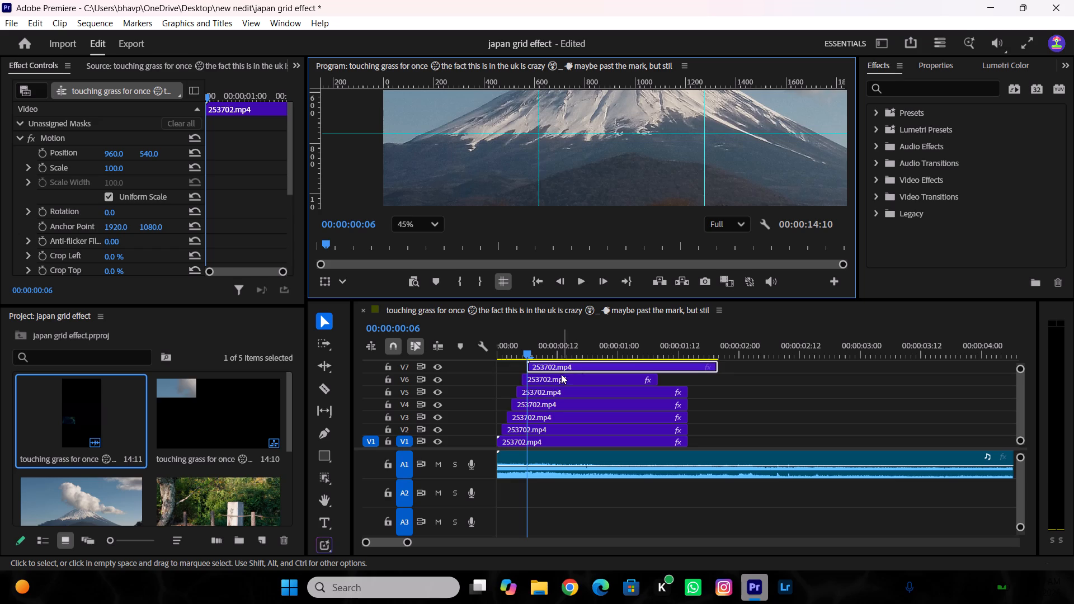
Check the V4 clip's crop values and set the V7 clip's Crop Right to the same 59%.
click(534, 402)
scroll(142, 256, down, 3)
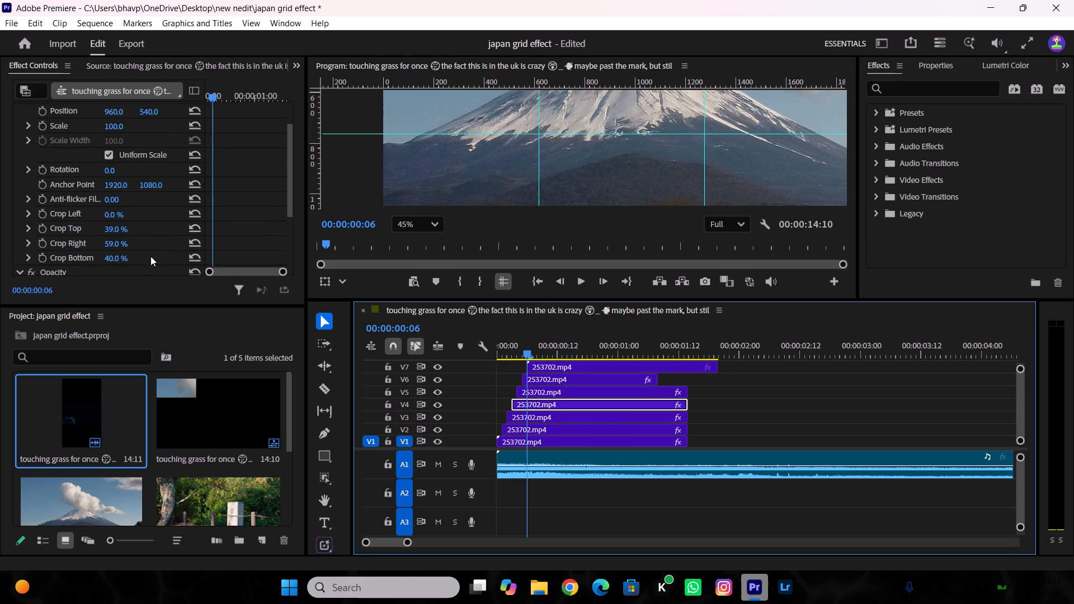
scroll(500, 374, up, 10)
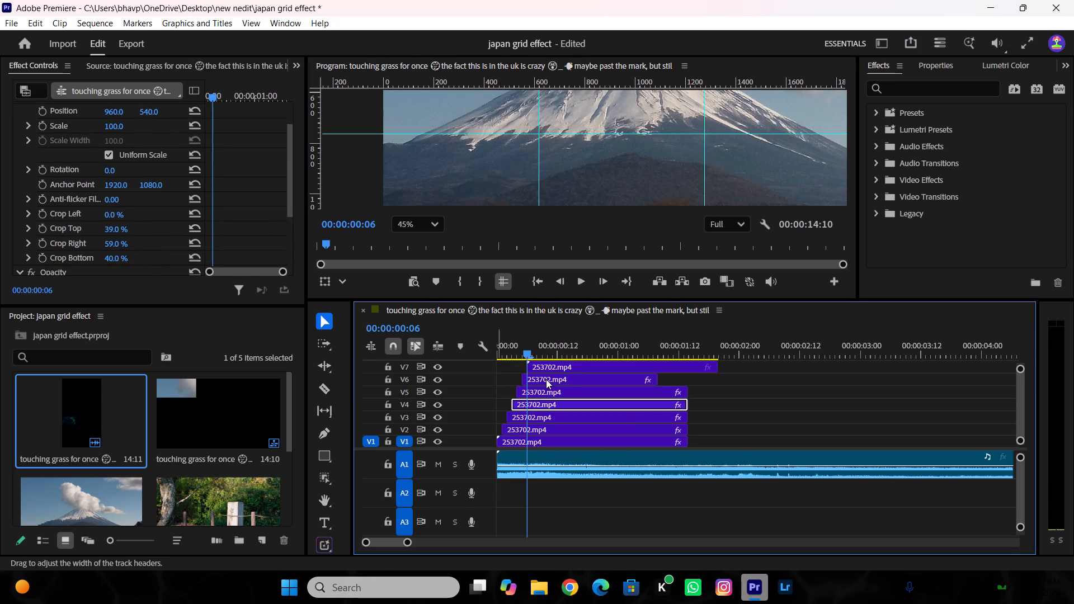
scroll(559, 371, up, 3)
click(560, 368)
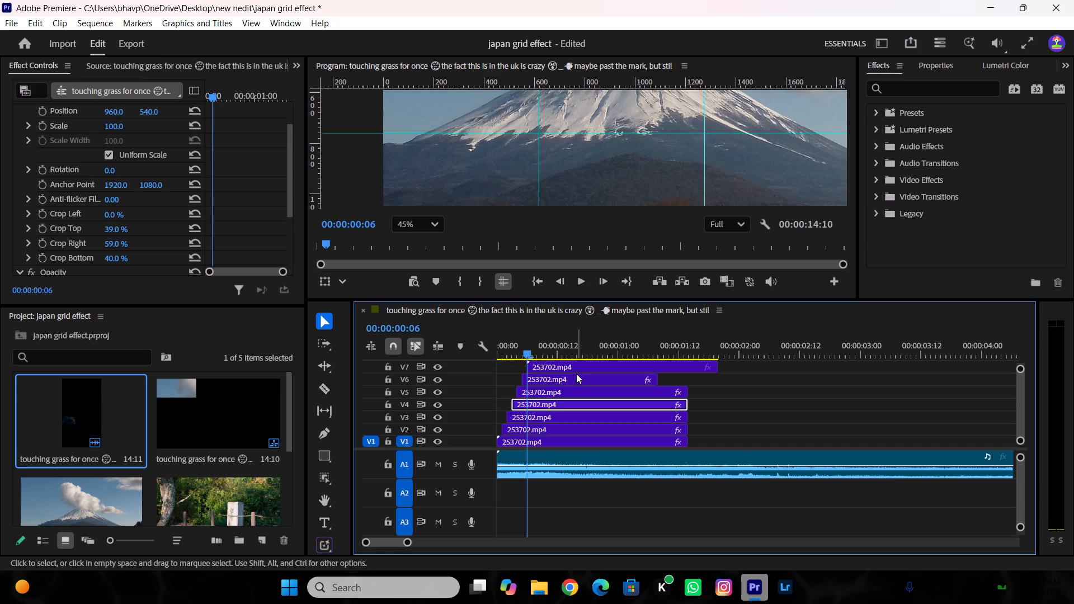
click(577, 360)
click(581, 364)
scroll(163, 250, down, 3)
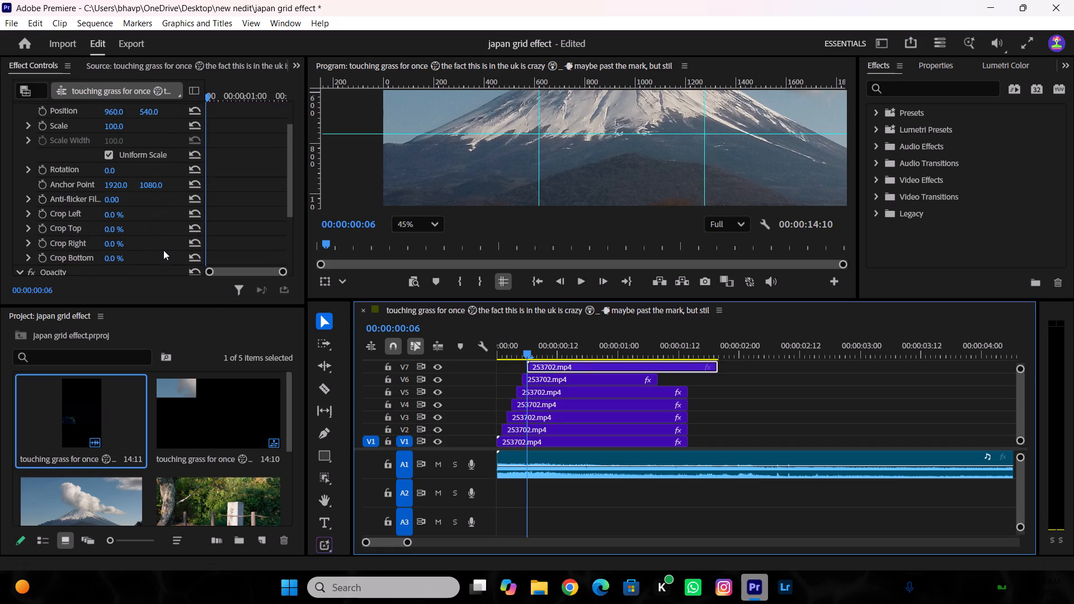
click(112, 247)
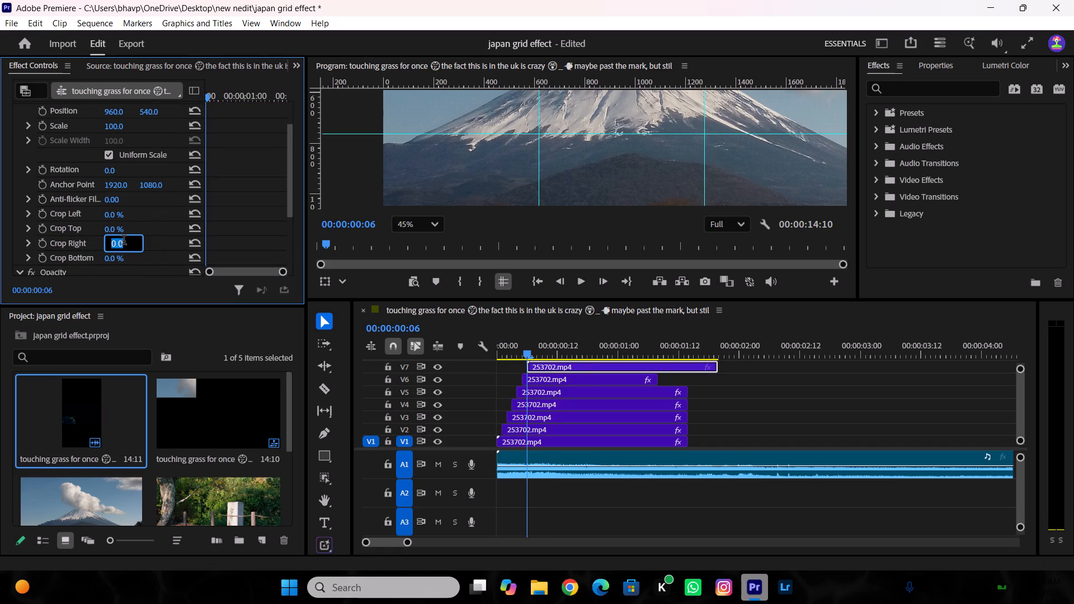
text(59)
key(Return)
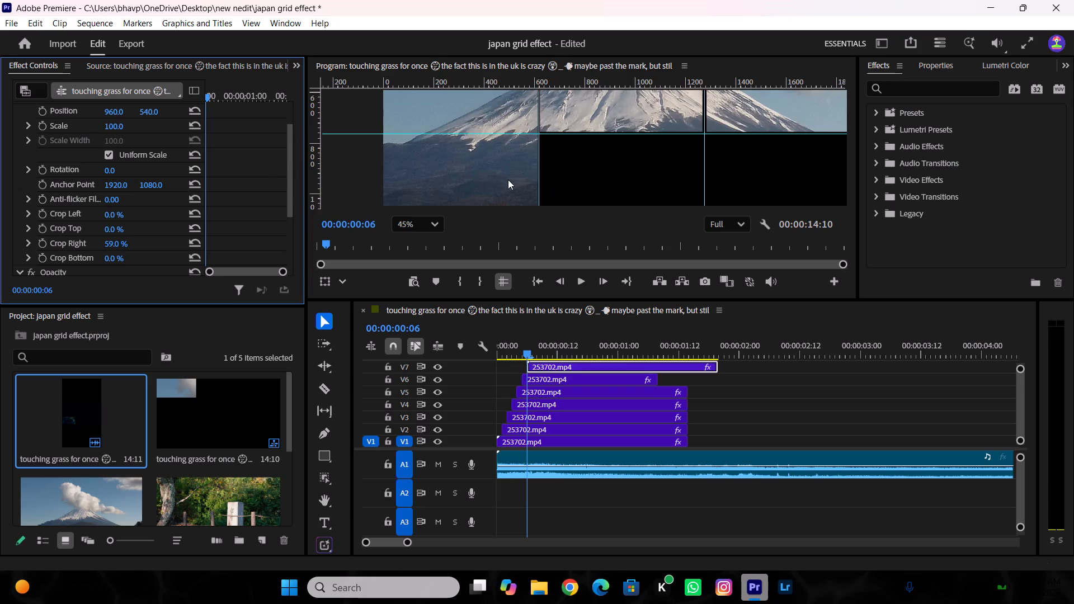
Raise the V7 clip's Crop Top to 63%, and refine it through 62% and 61% to 60% against the lower horizontal guide.
scroll(508, 180, down, 4)
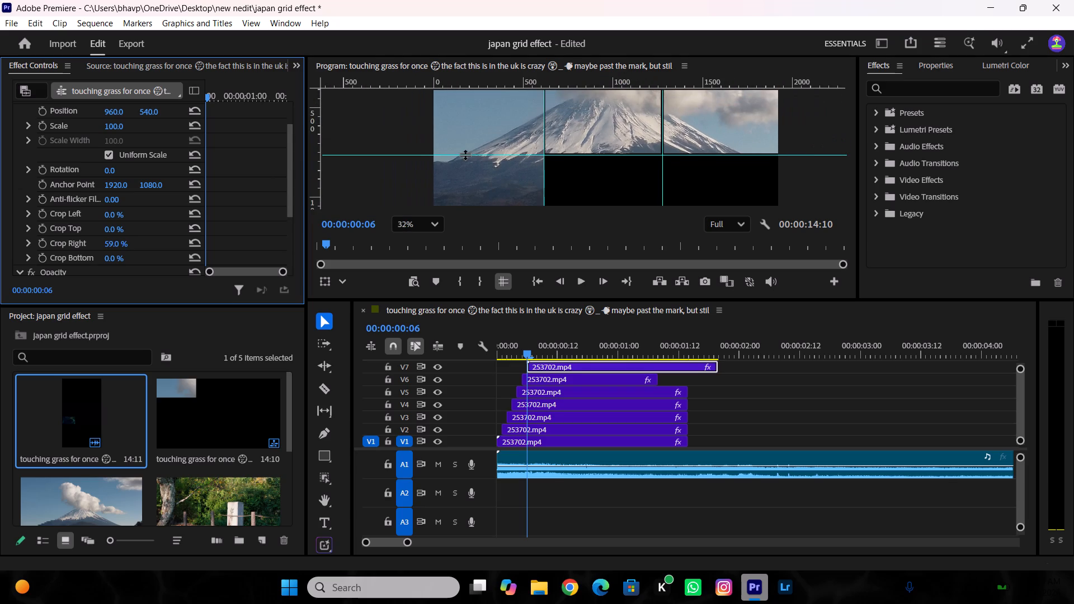
scroll(465, 154, up, 4)
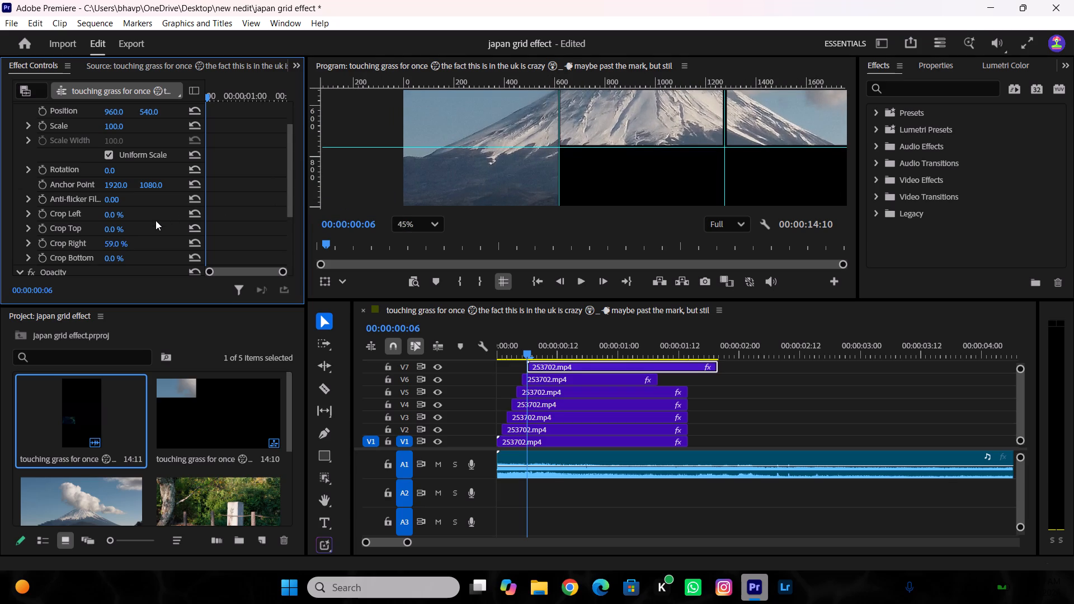
drag(112, 227, 128, 228)
drag(128, 228, 148, 237)
drag(148, 237, 157, 237)
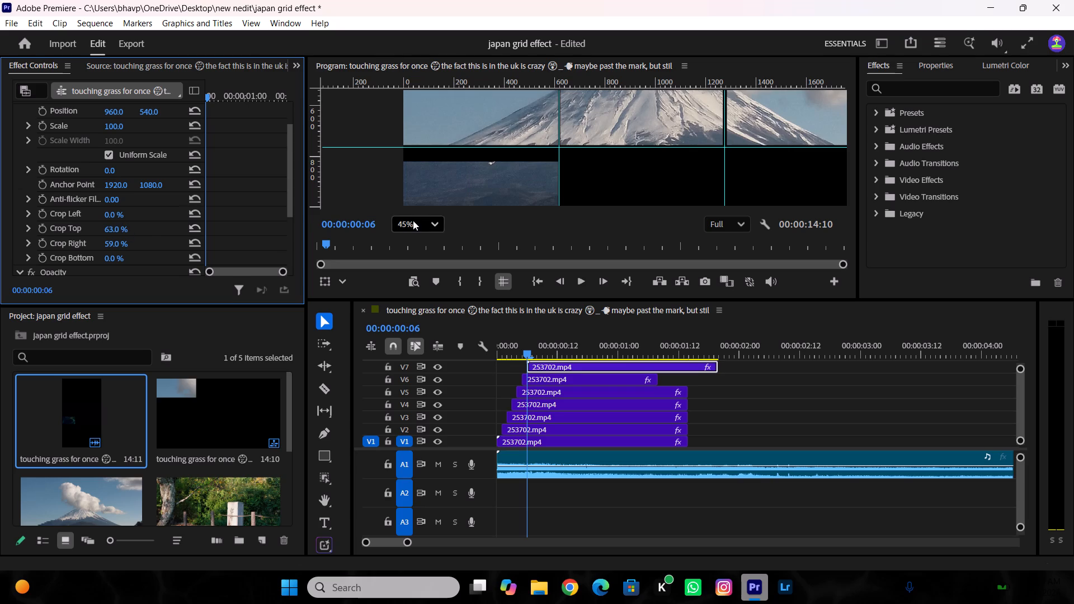
scroll(463, 167, up, 6)
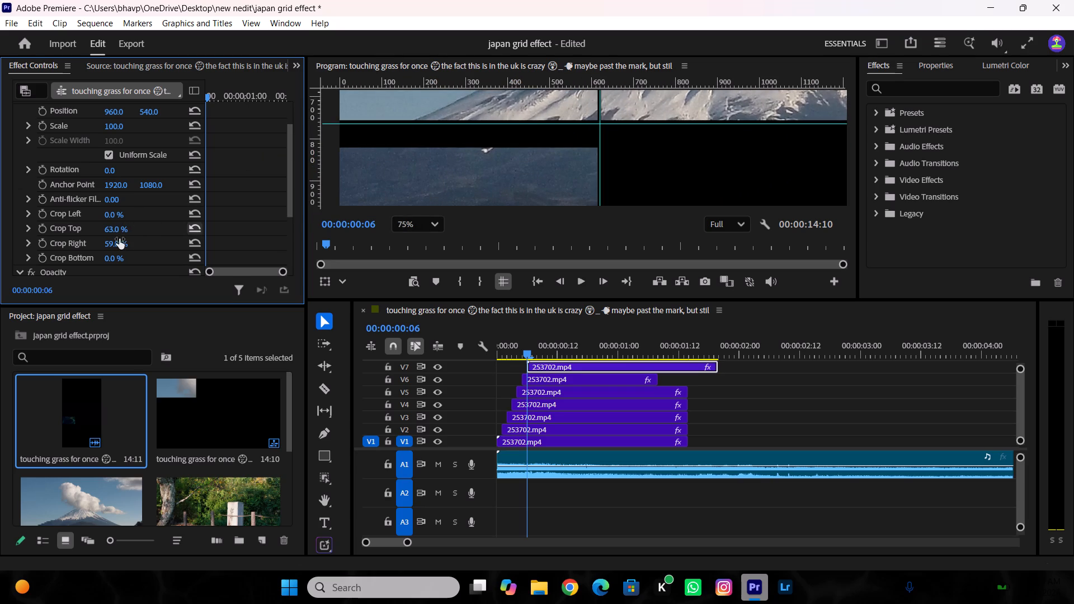
click(114, 233)
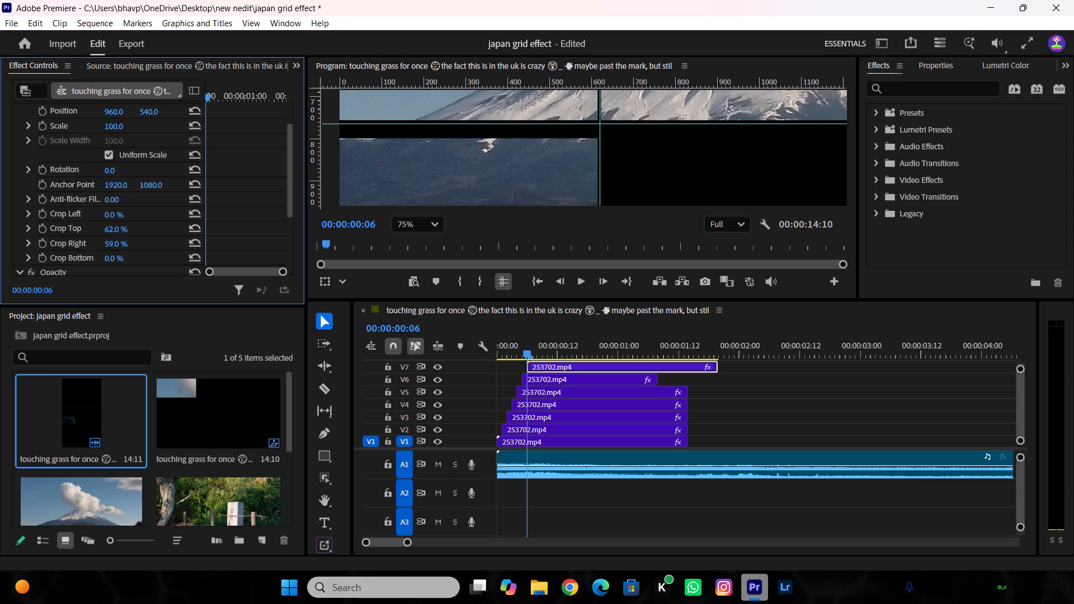
click(116, 229)
text(61)
key(Return)
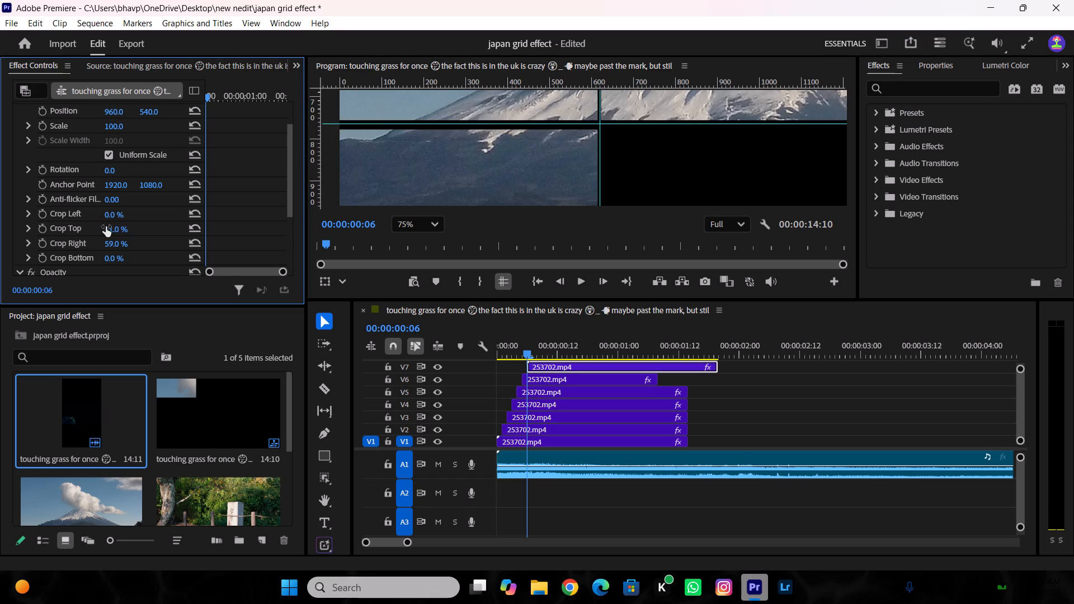
click(114, 229)
text(60)
key(Return)
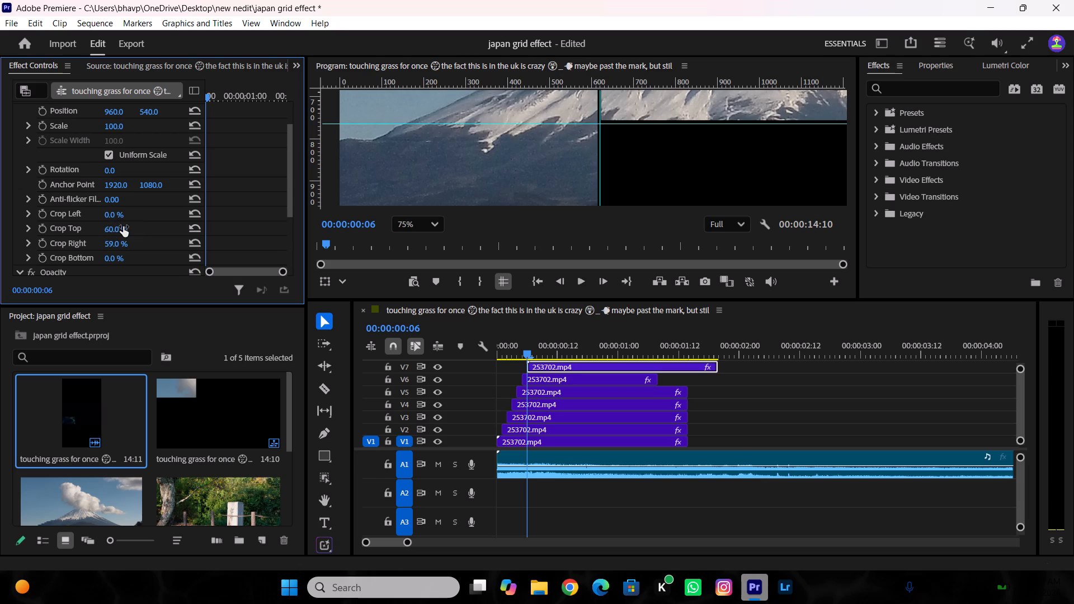
click(115, 228)
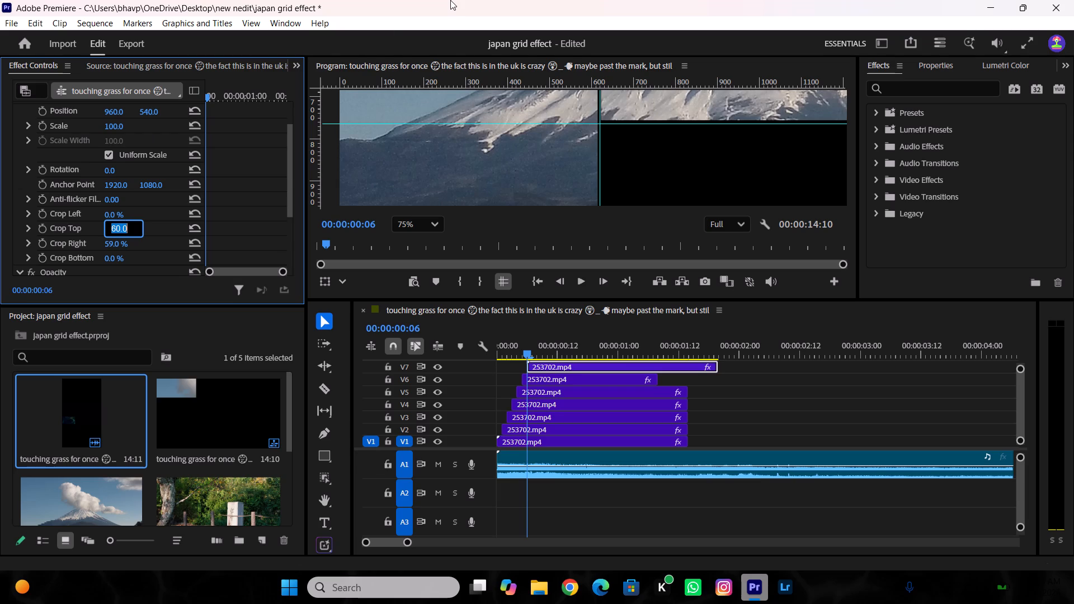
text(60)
Fine-tune the V7 clip's Crop Top to 60.5% and then 60.7% against the lower horizontal guide.
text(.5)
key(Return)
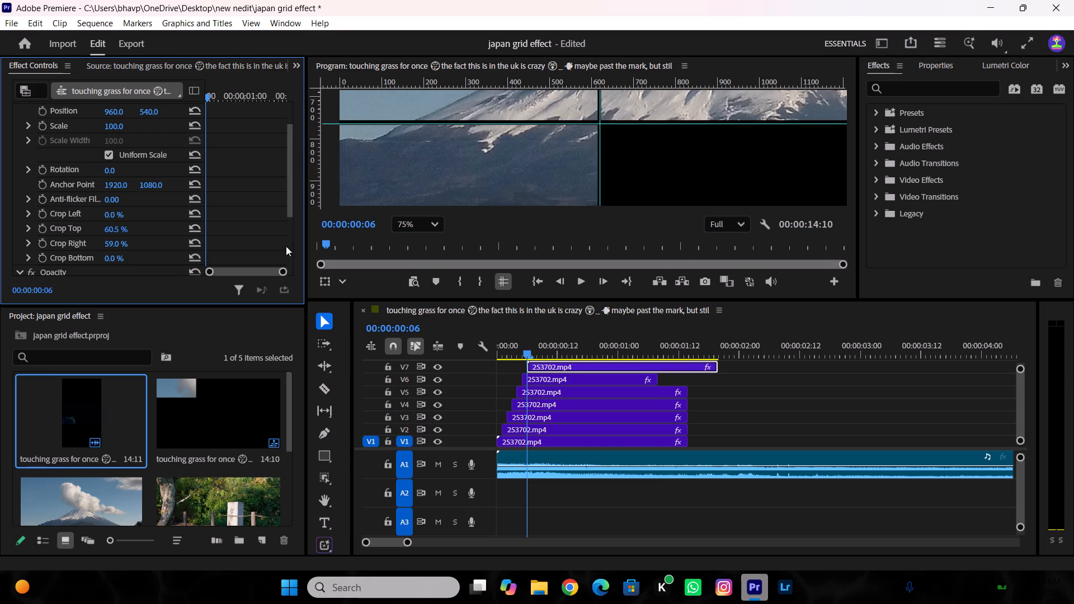
click(123, 228)
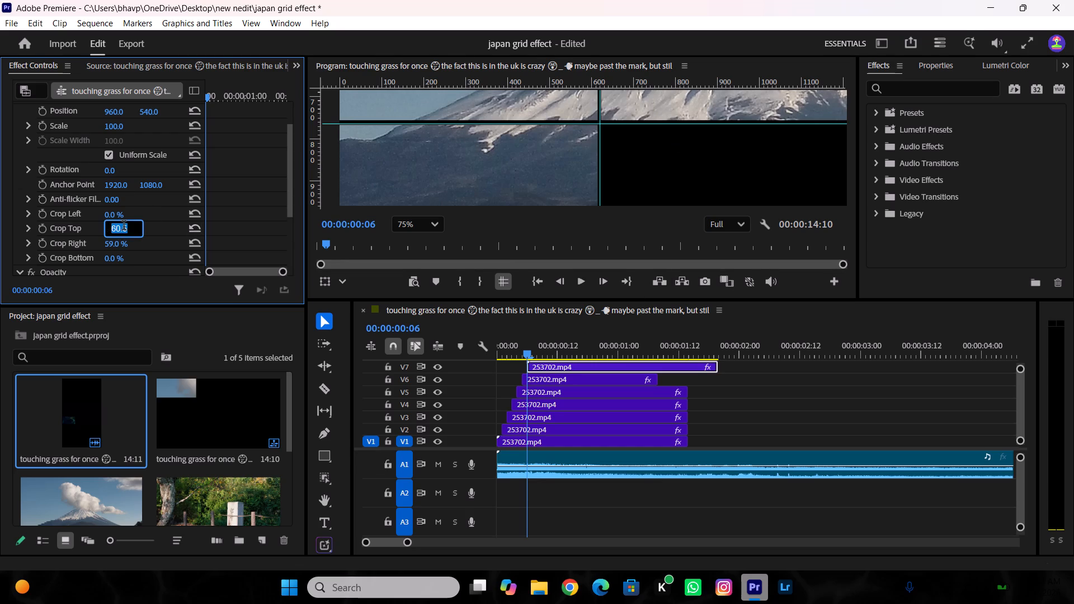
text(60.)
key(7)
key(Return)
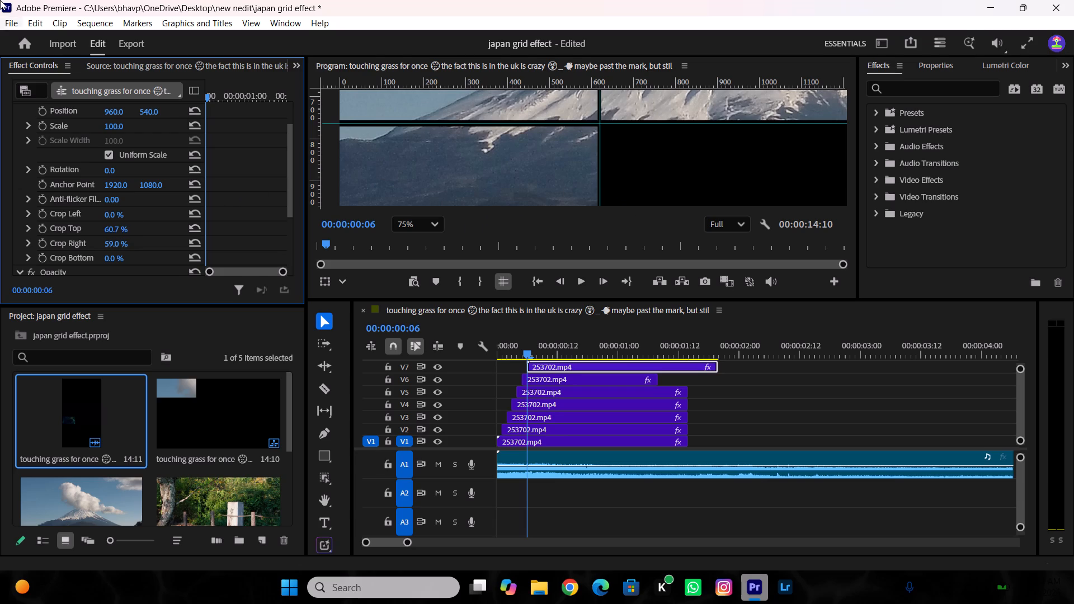
Save the project as japan grid effect in the new nedit folder, replacing the existing project file.
click(7, 19)
click(35, 222)
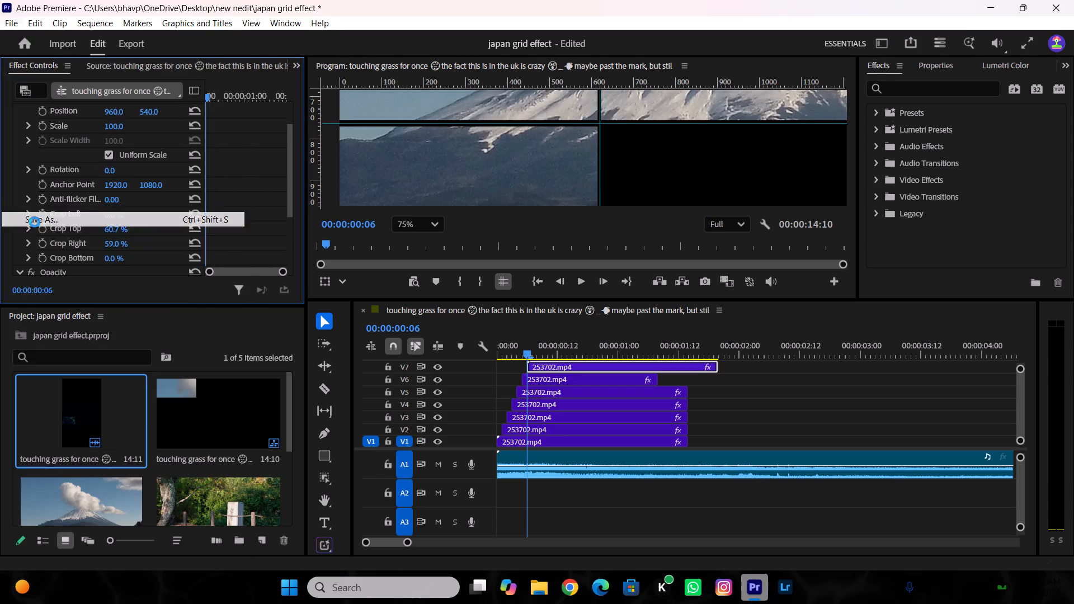
click(432, 340)
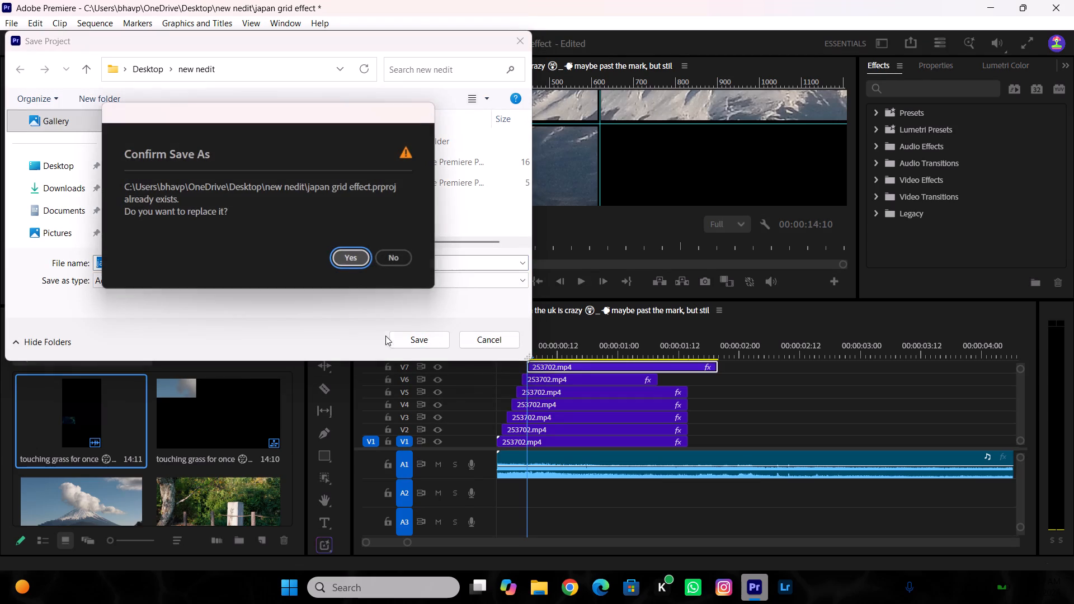
click(354, 259)
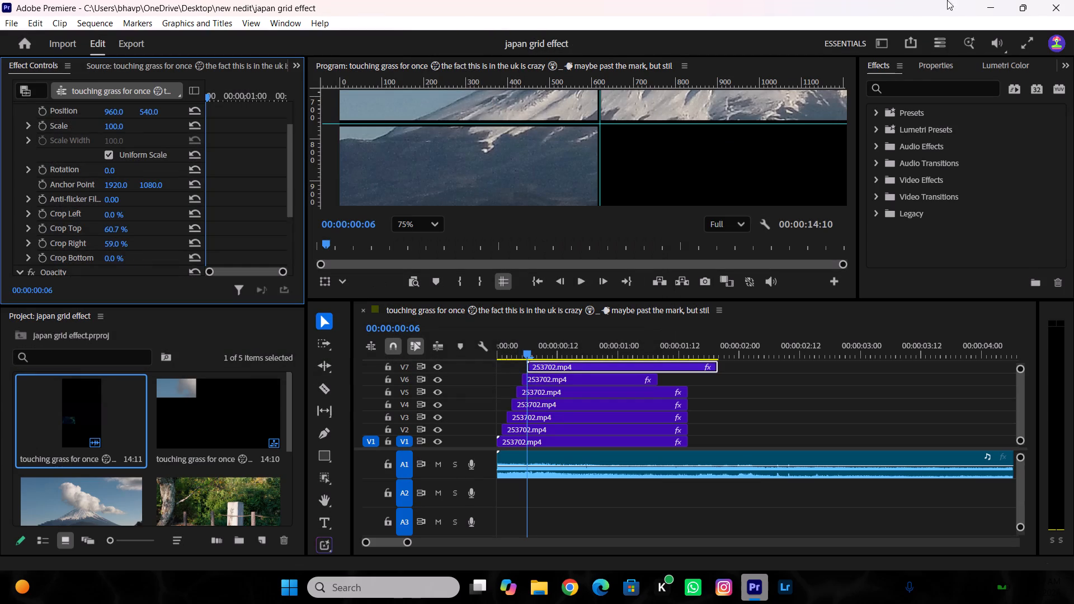
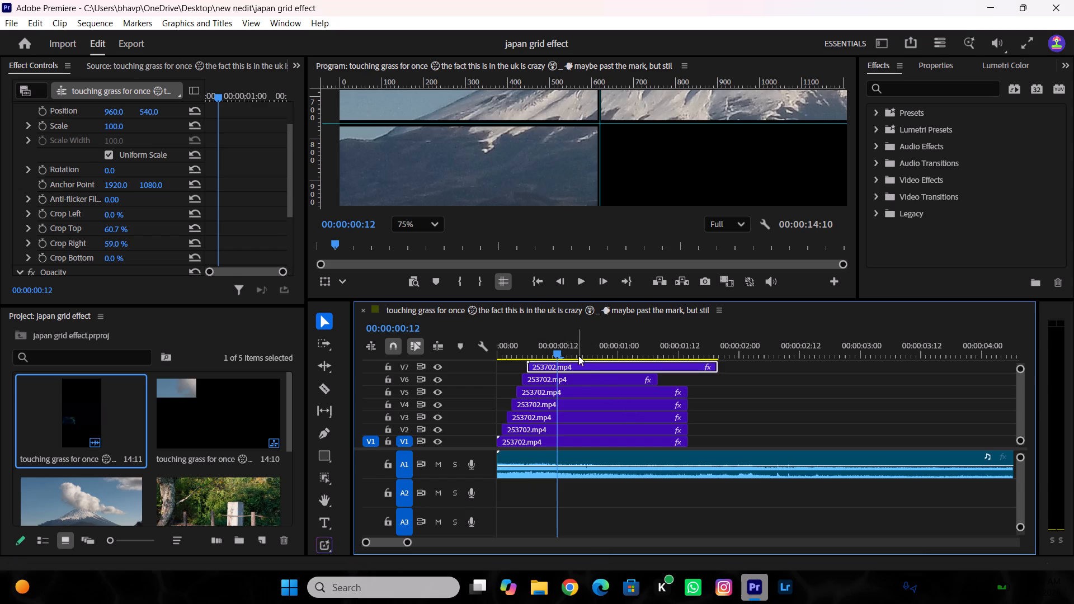
Extend the end of the V6 Mount Fuji clip and shorten the V7 clip so both end level with the V5 clip.
scroll(575, 379, up, 6)
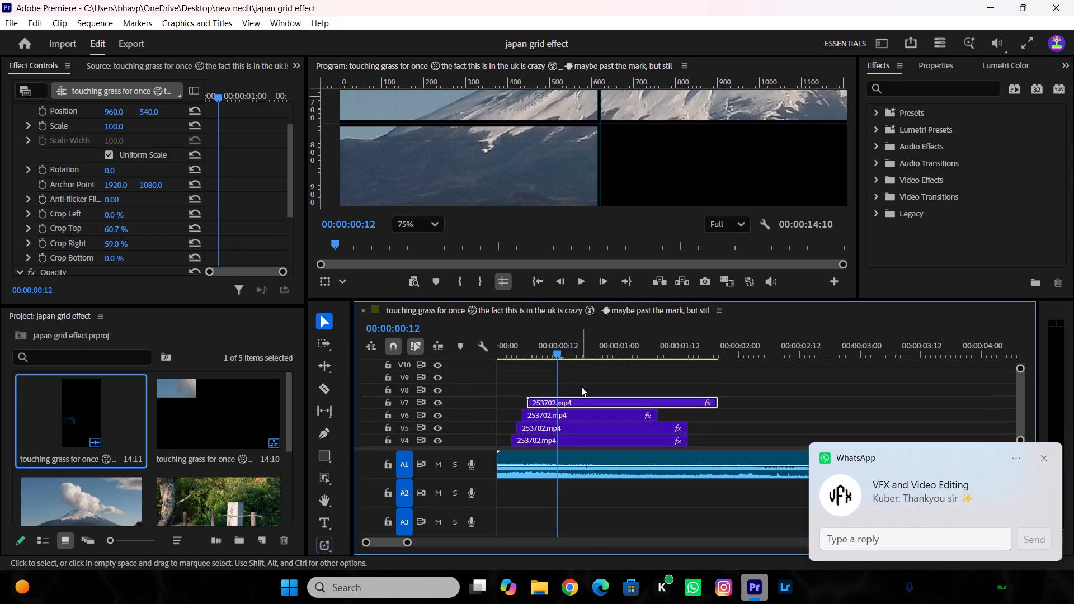
click(575, 399)
drag(657, 416, 657, 416)
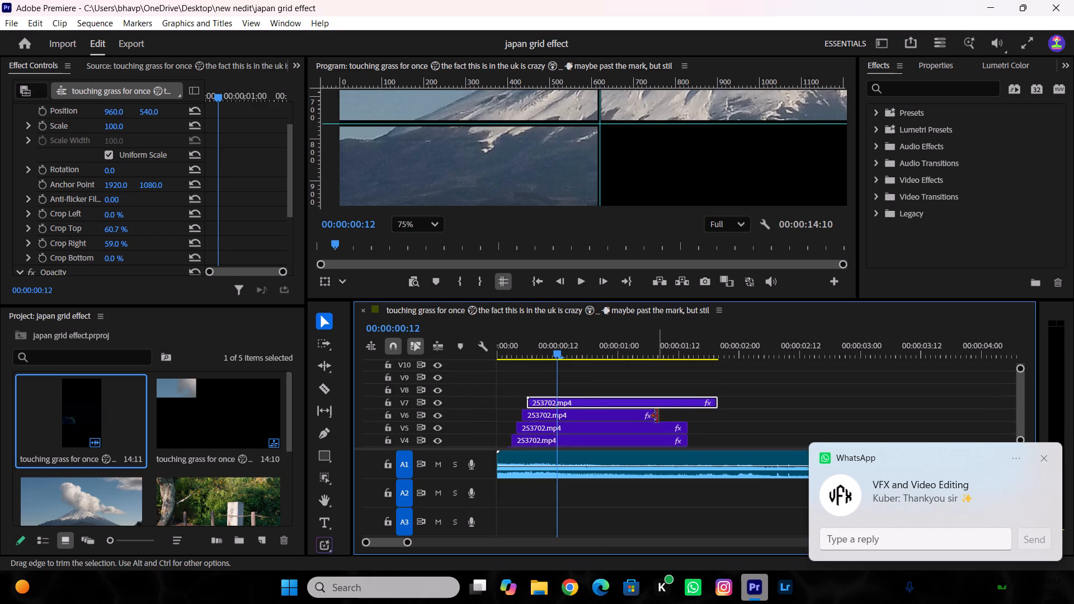
drag(657, 416, 689, 415)
drag(718, 397, 719, 397)
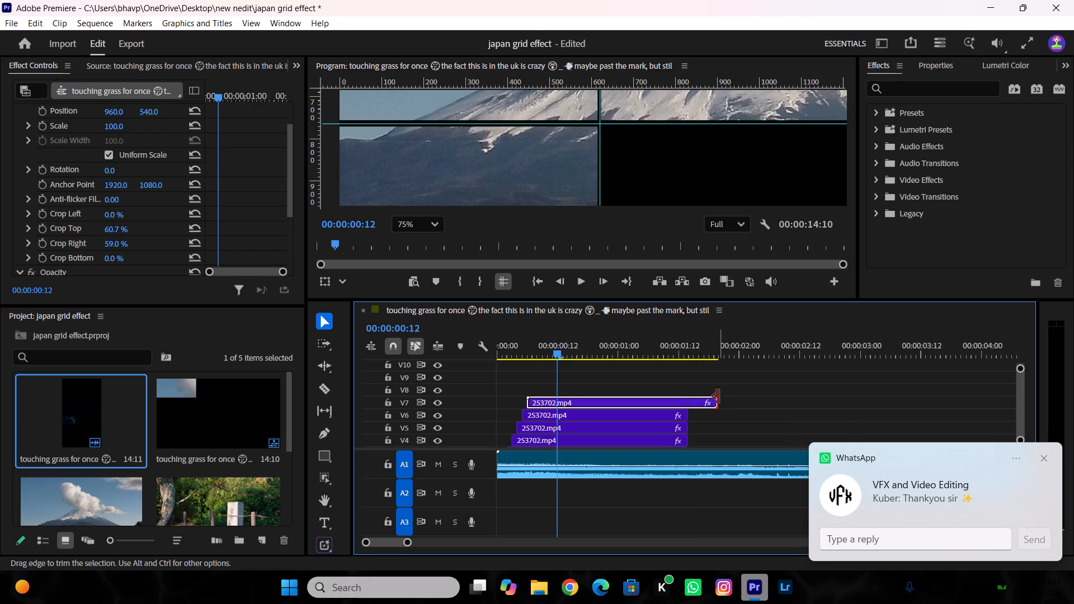
drag(719, 397, 692, 403)
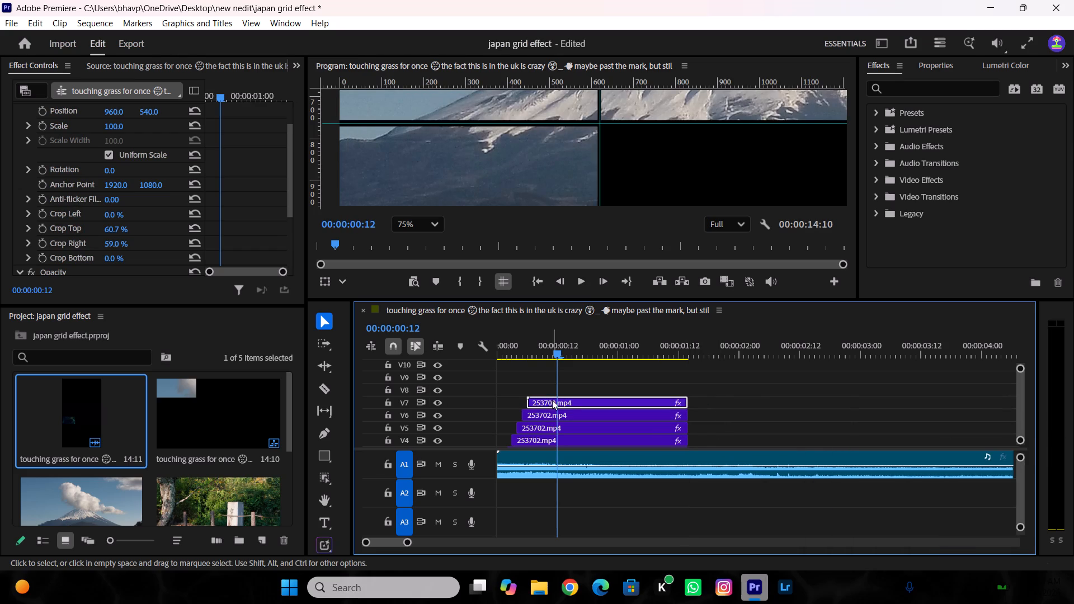
Duplicate the V7 Mount Fuji clip onto track V8 and place the playhead at the copy's start, 00:00:00:06.
alt+drag(566, 401, 566, 392)
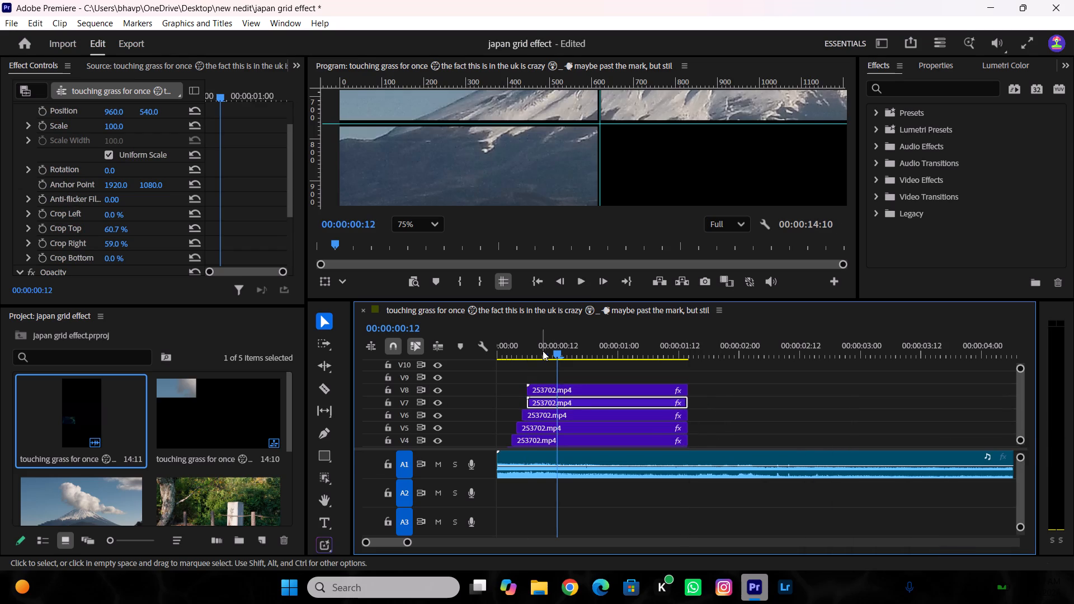
drag(555, 345, 530, 355)
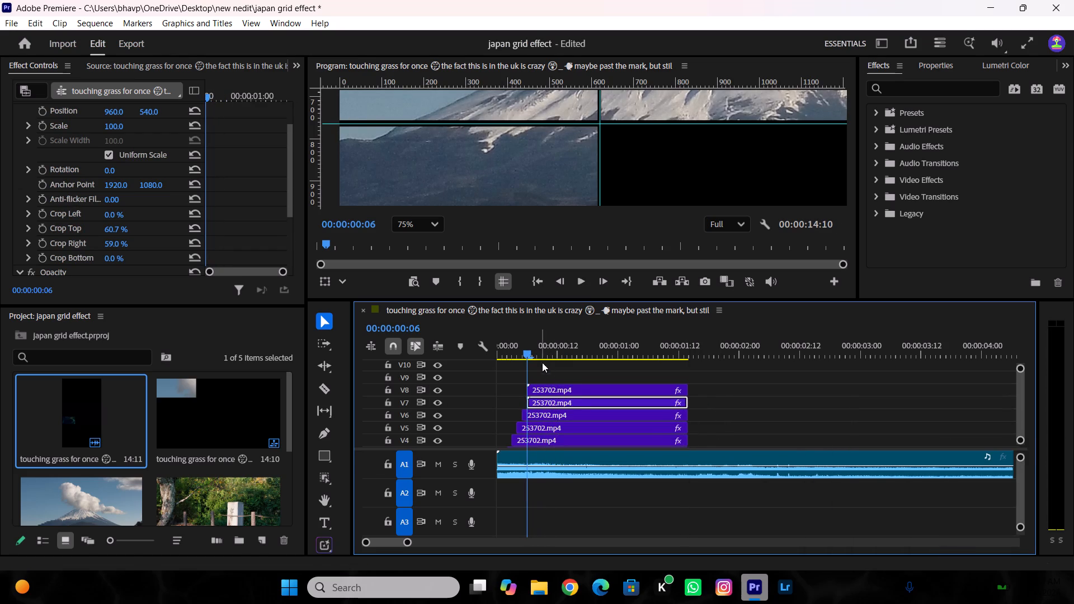
Move the V8 Mount Fuji clip on the timeline so it starts at 00:00:00:07, one frame after the V7 clip.
click(553, 386)
drag(553, 388, 559, 388)
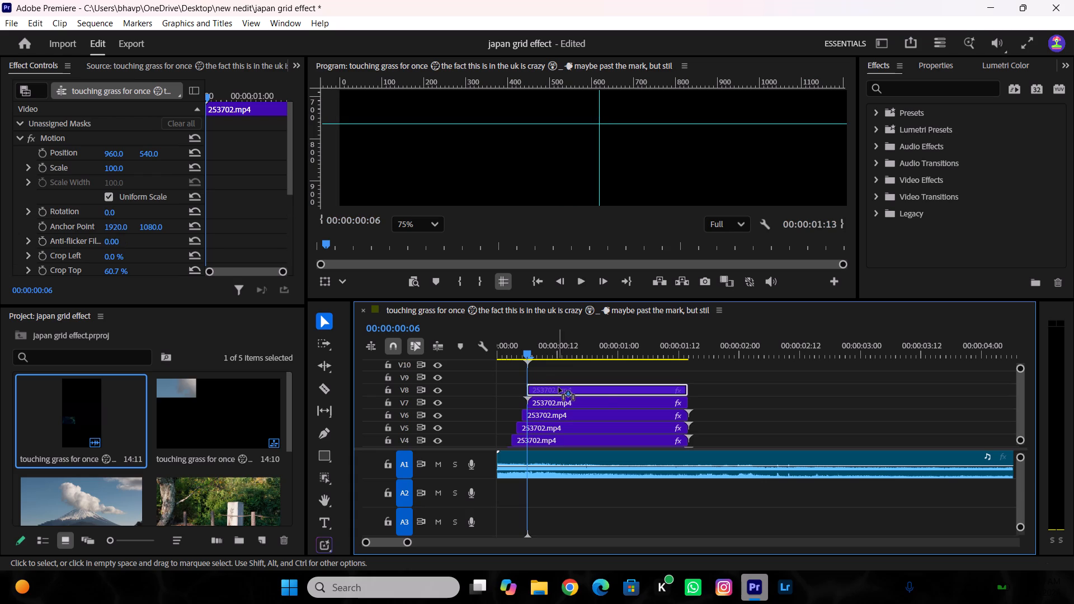
drag(559, 388, 562, 388)
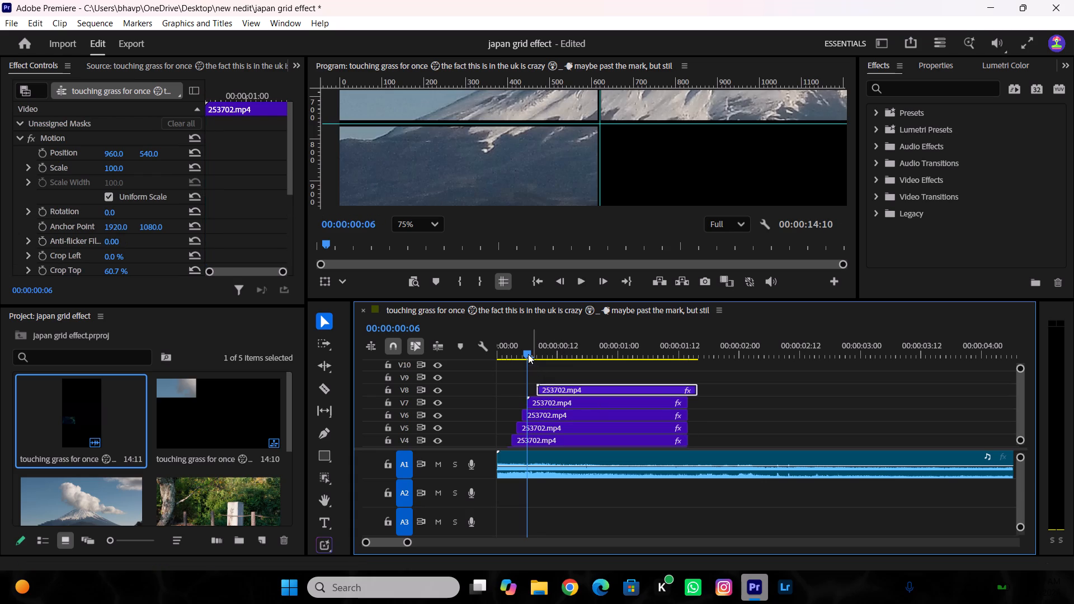
drag(528, 354, 530, 358)
drag(530, 358, 533, 361)
drag(561, 391, 556, 391)
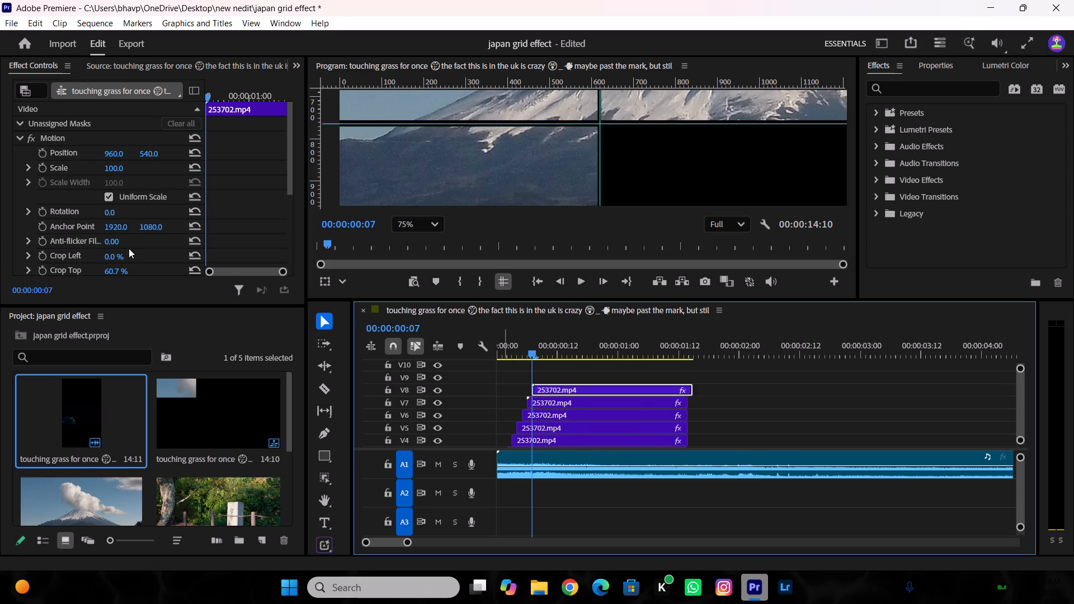
Reduce the V8 clip's Crop Right to 0% so the lower strip extends across the full frame width.
scroll(127, 246, down, 4)
drag(112, 231, 120, 230)
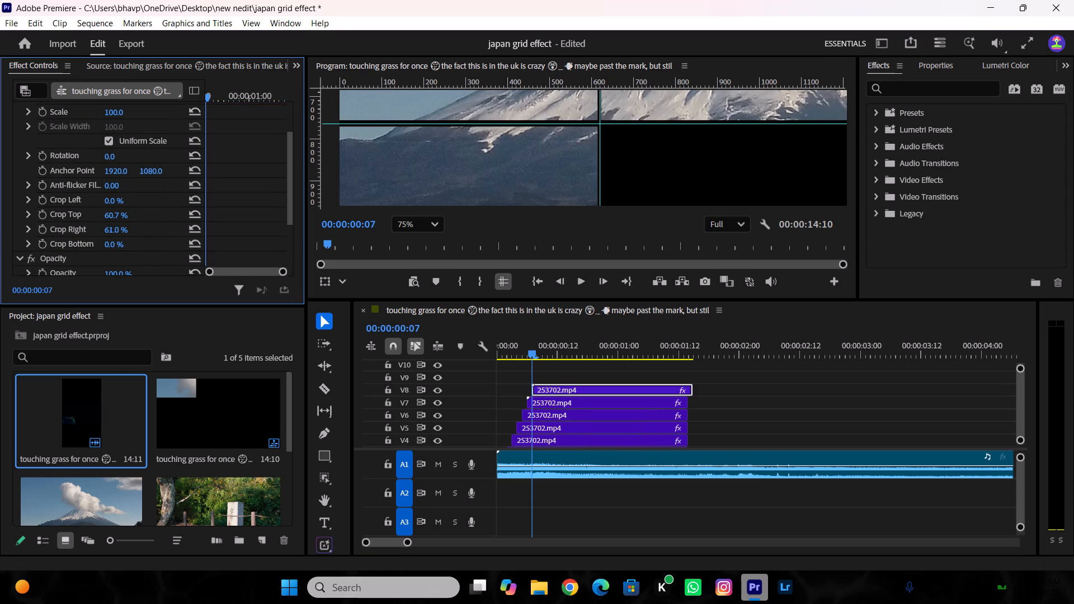
drag(120, 230, 88, 234)
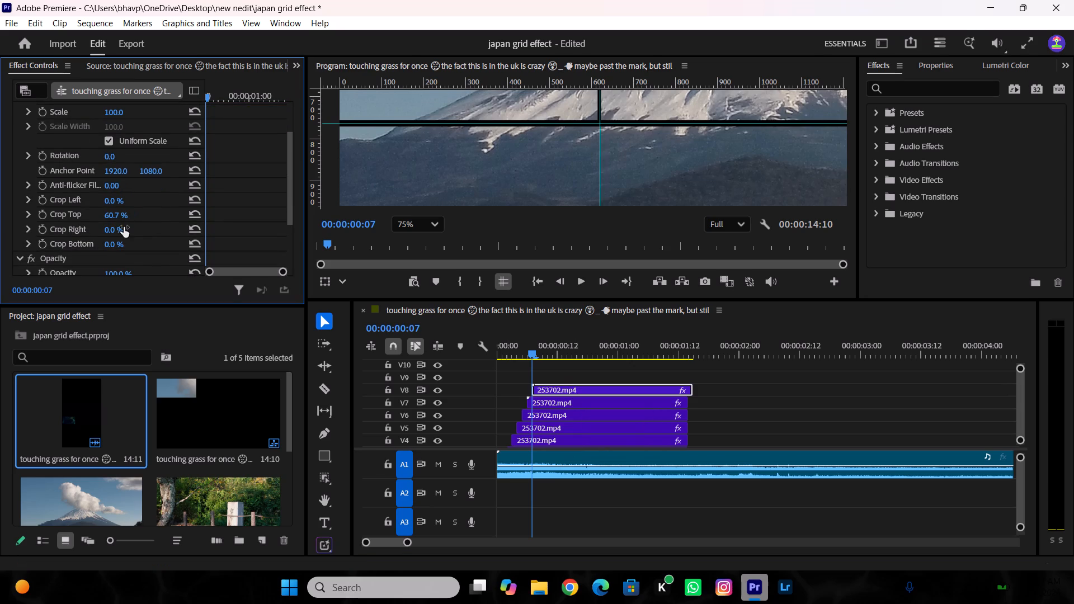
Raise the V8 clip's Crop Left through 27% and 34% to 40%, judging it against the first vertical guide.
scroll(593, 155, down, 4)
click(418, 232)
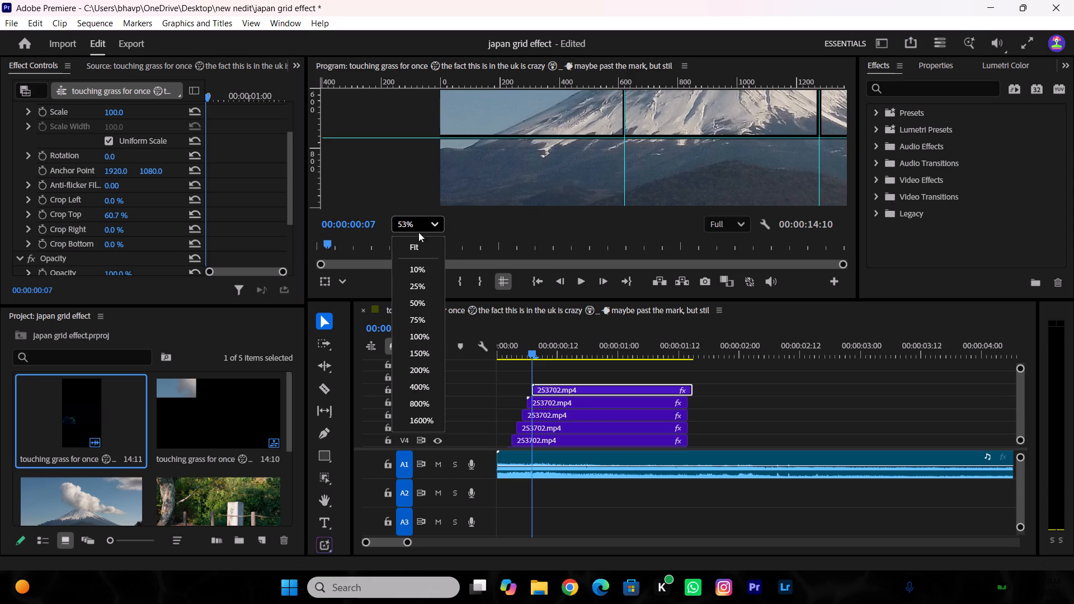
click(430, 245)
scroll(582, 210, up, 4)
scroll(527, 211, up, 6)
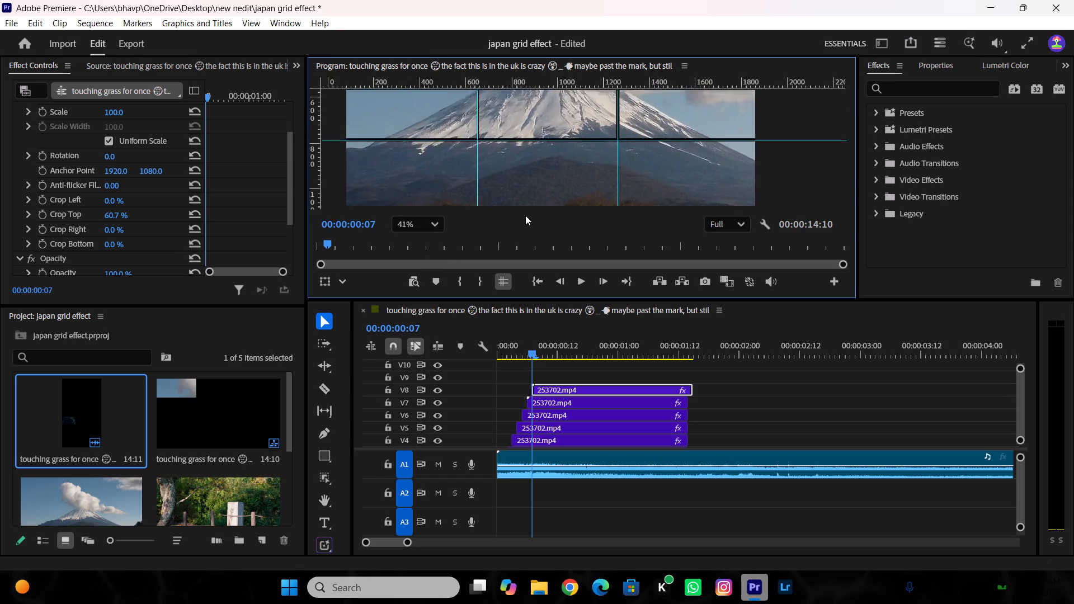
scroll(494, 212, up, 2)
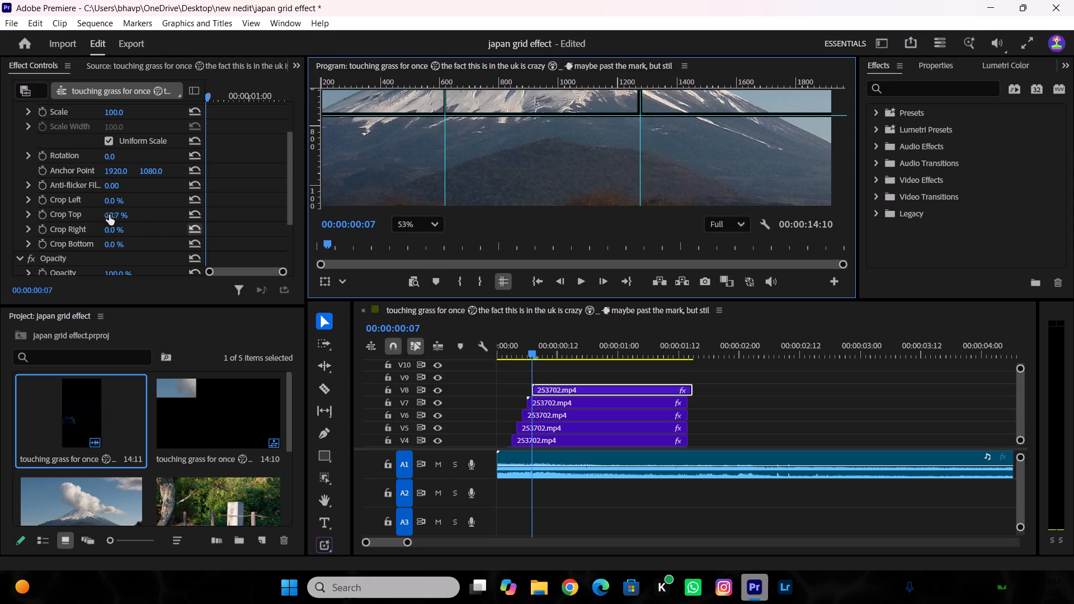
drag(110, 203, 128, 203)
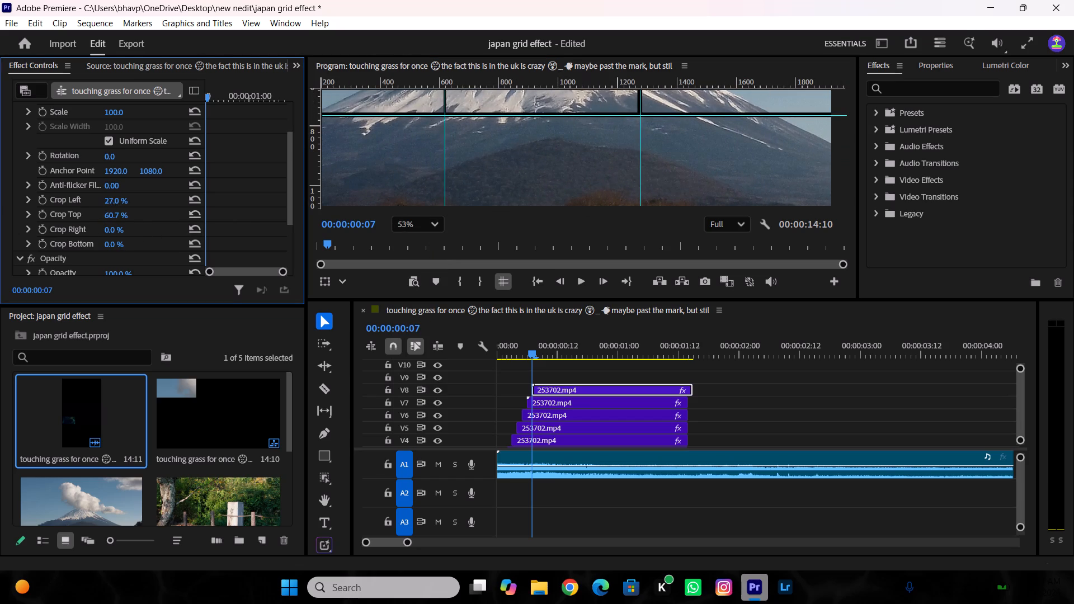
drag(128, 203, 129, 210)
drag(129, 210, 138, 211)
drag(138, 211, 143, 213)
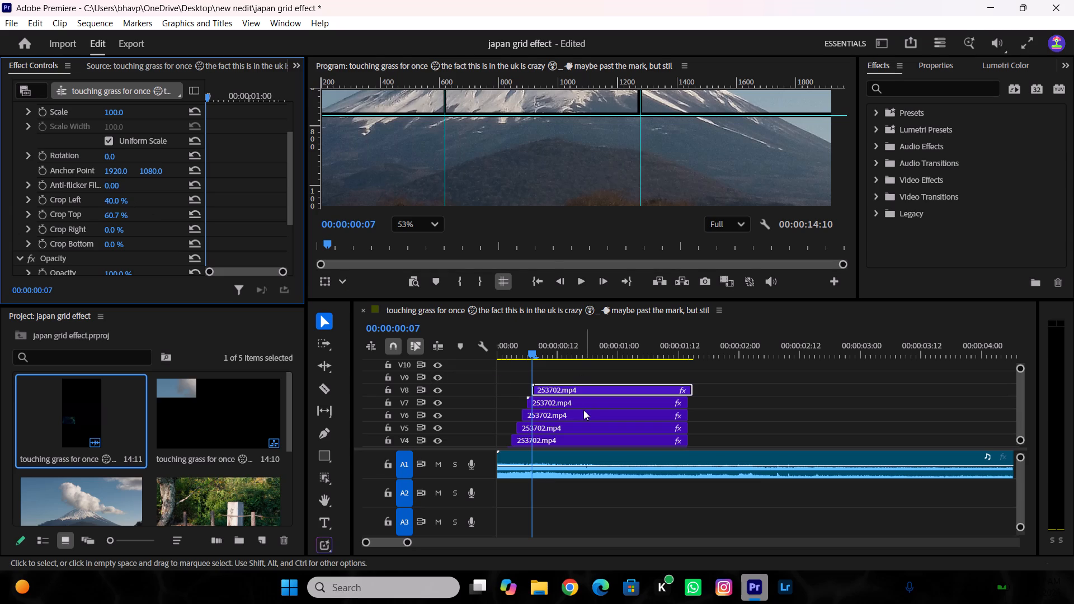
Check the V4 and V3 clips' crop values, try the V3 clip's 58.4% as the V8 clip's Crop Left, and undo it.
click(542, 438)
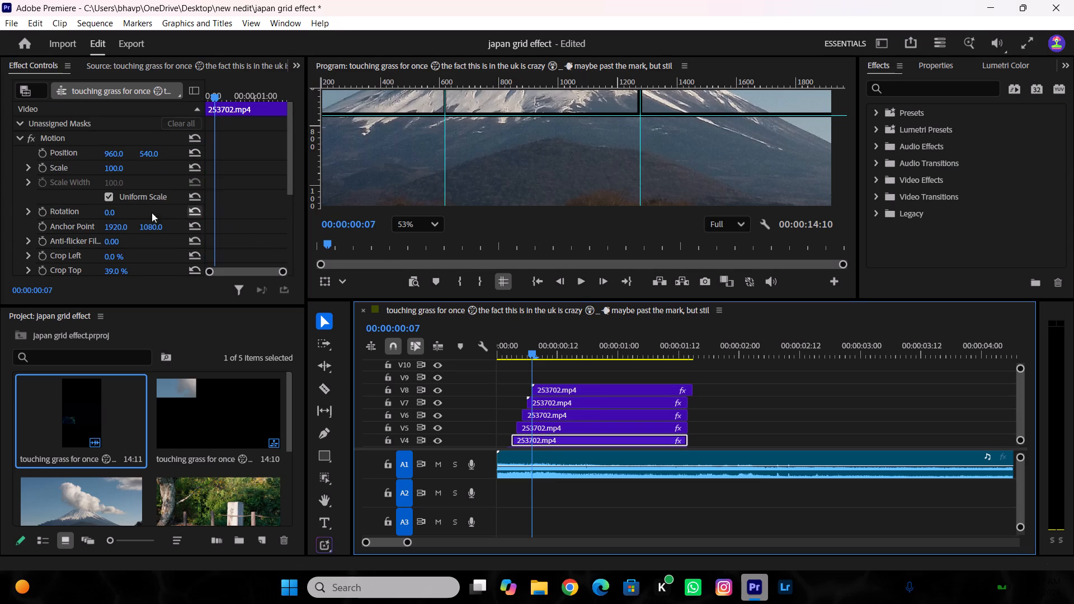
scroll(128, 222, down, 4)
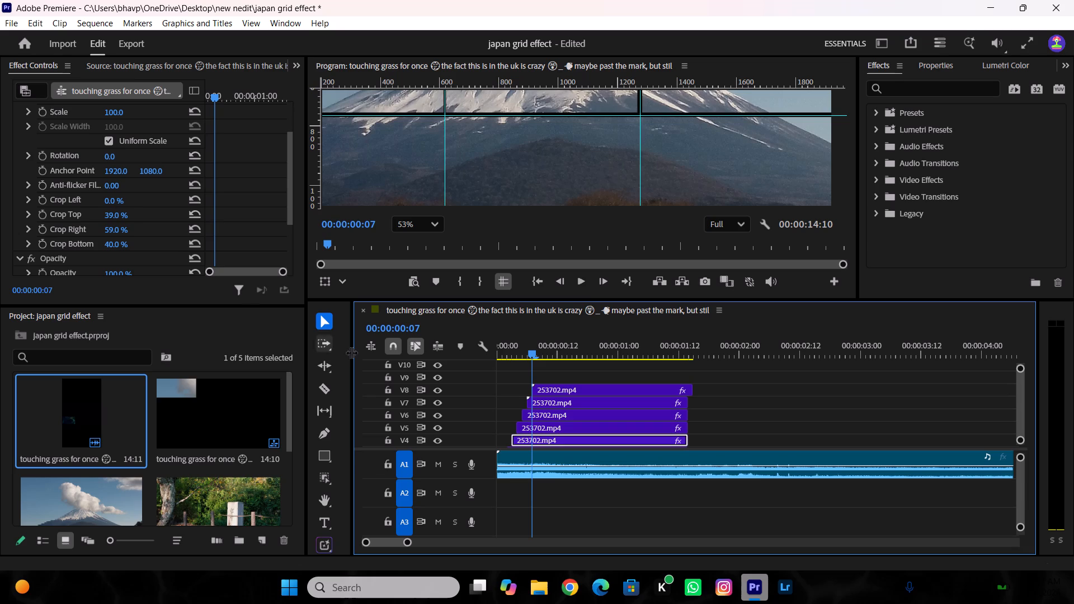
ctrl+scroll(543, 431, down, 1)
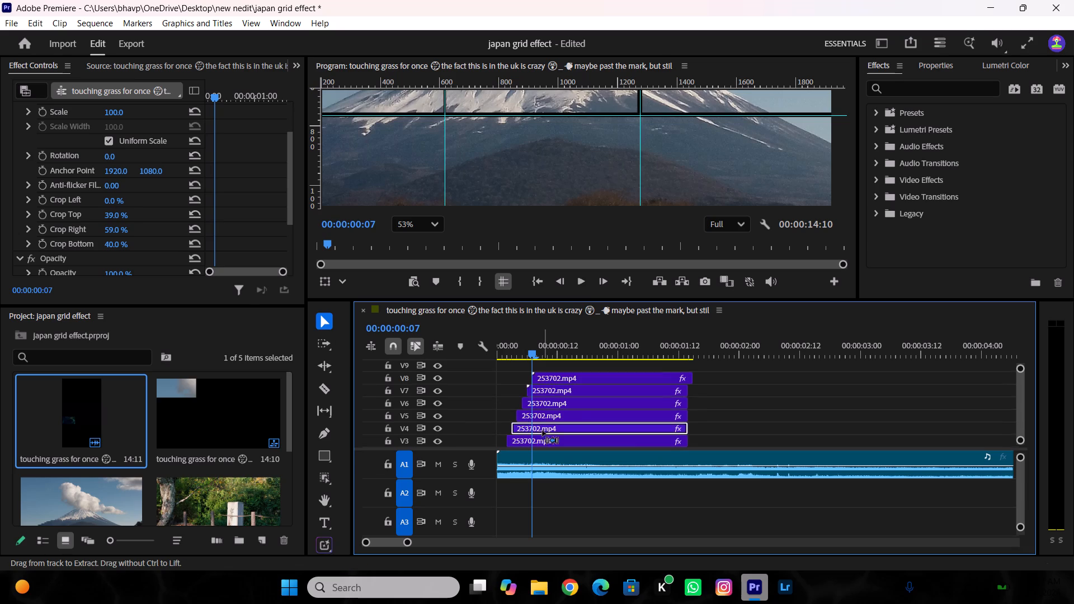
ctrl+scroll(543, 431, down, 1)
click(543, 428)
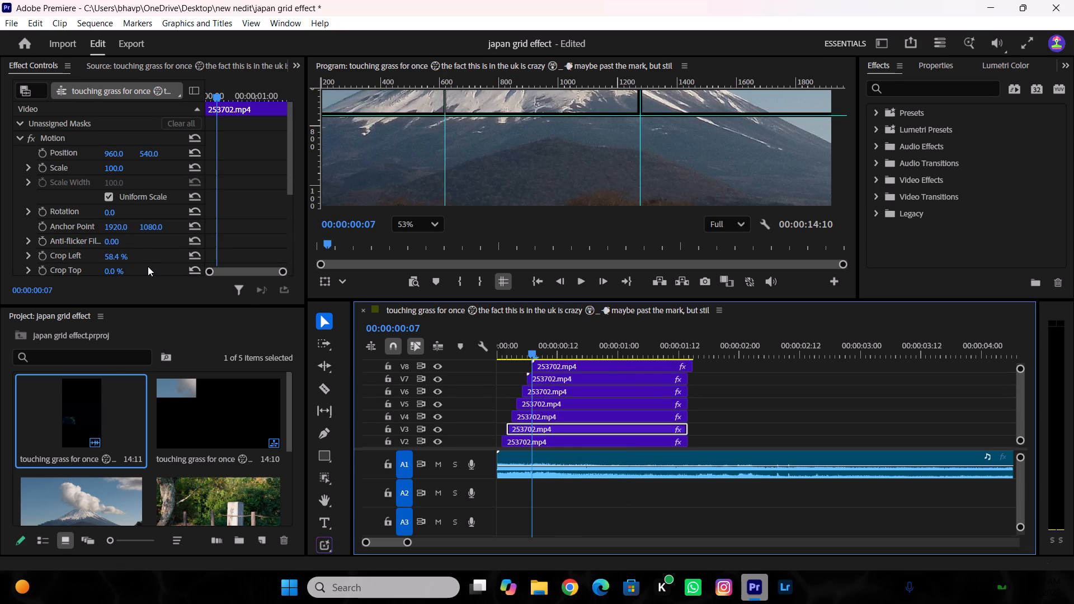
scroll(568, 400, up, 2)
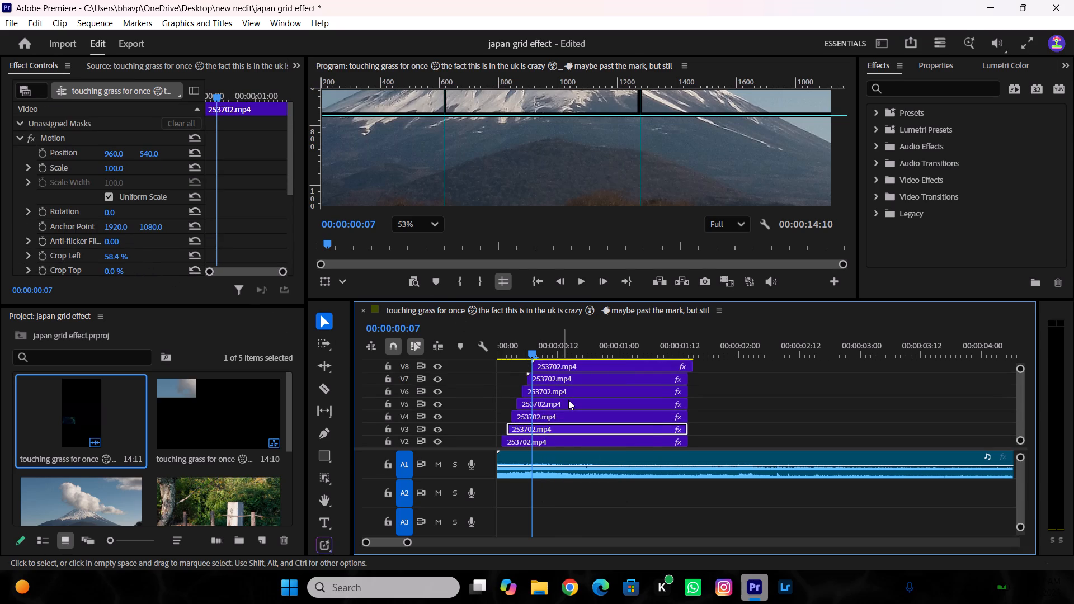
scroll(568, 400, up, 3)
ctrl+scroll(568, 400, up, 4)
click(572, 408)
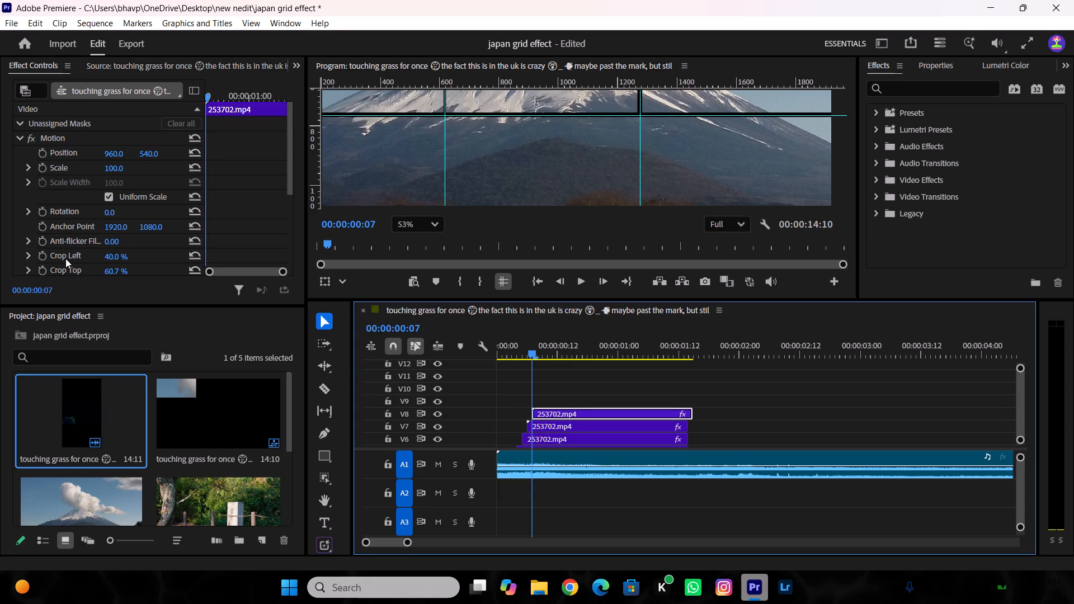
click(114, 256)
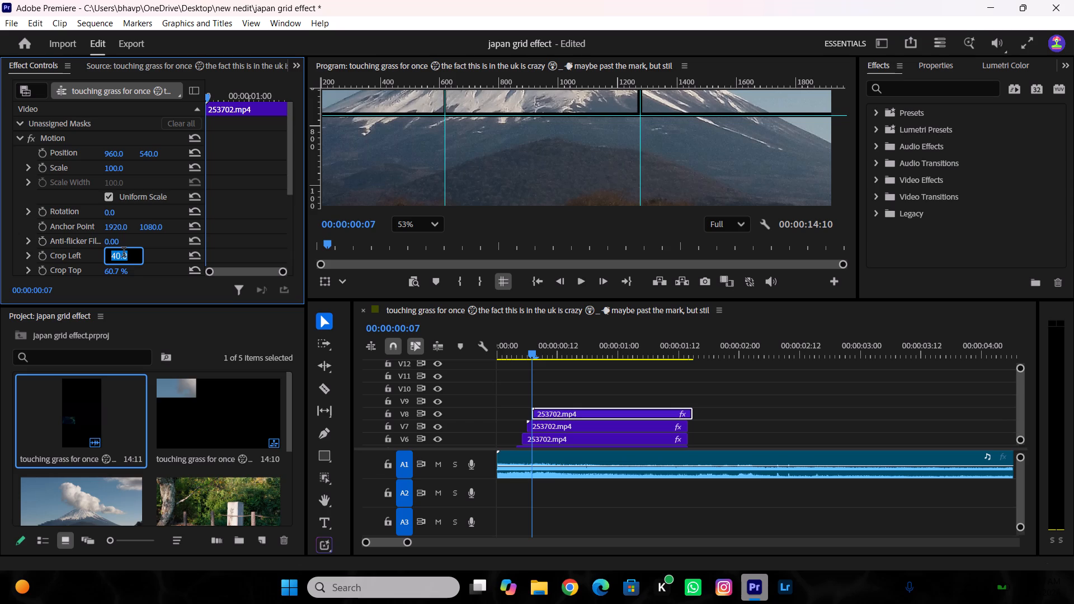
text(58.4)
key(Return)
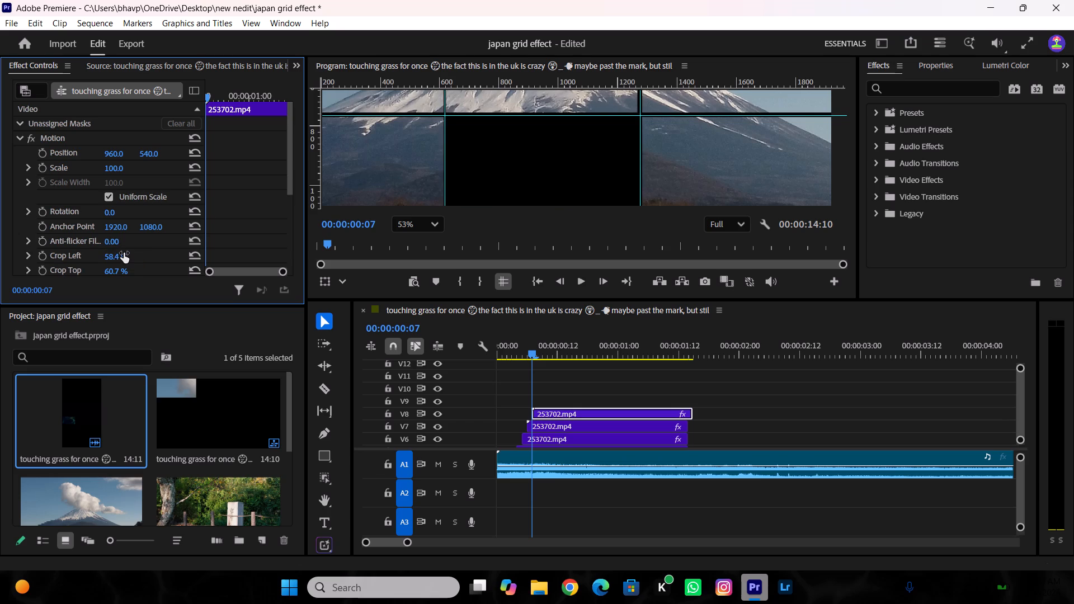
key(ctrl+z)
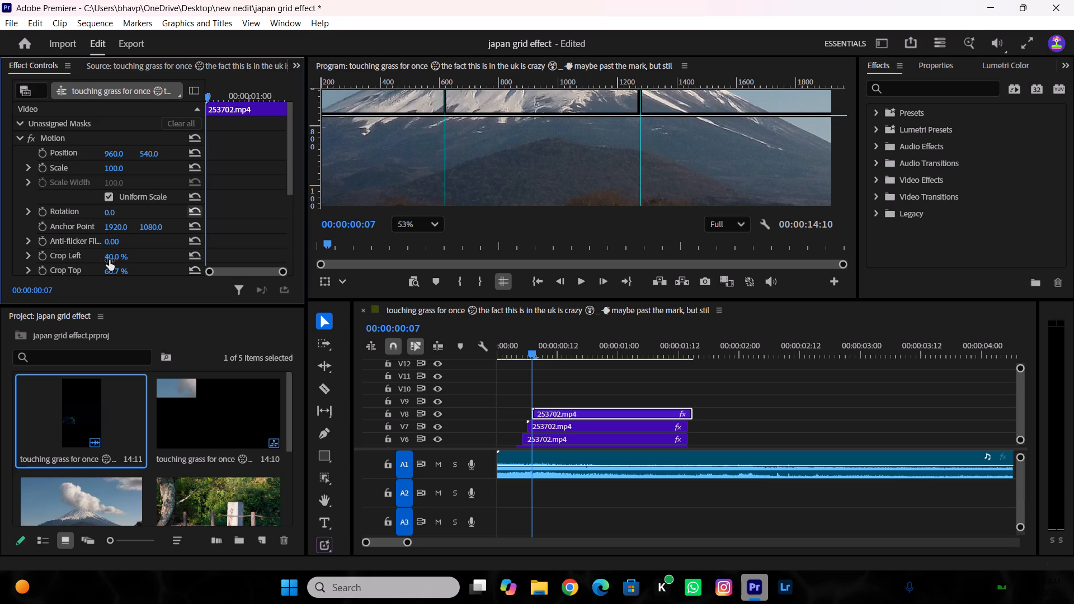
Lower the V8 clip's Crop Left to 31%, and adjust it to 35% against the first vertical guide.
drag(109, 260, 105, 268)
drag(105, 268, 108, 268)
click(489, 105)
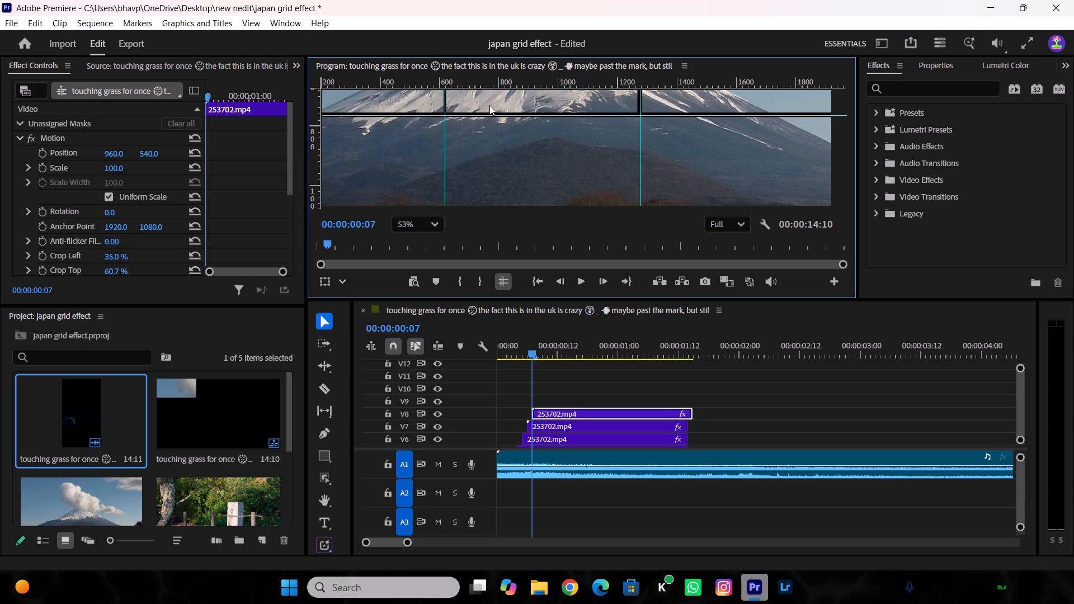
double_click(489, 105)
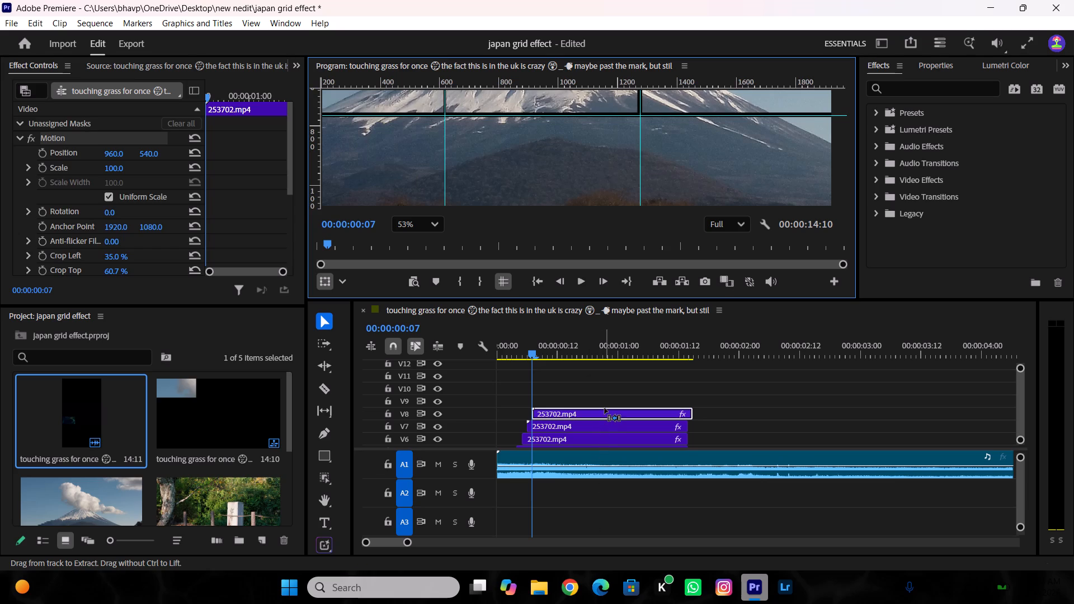
Check the V5 clip's crop values, set the V8 clip's Crop Left to the same 41.2%, and inspect its edge at the guide.
ctrl+scroll(605, 408, down, 5)
ctrl+scroll(548, 415, up, 4)
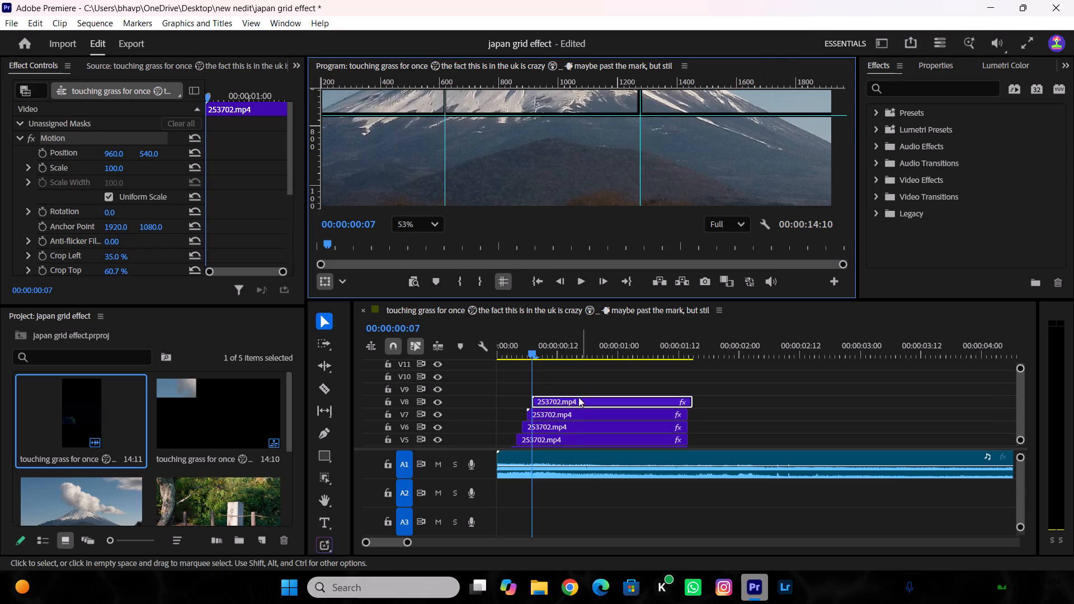
click(562, 438)
scroll(115, 253, down, 3)
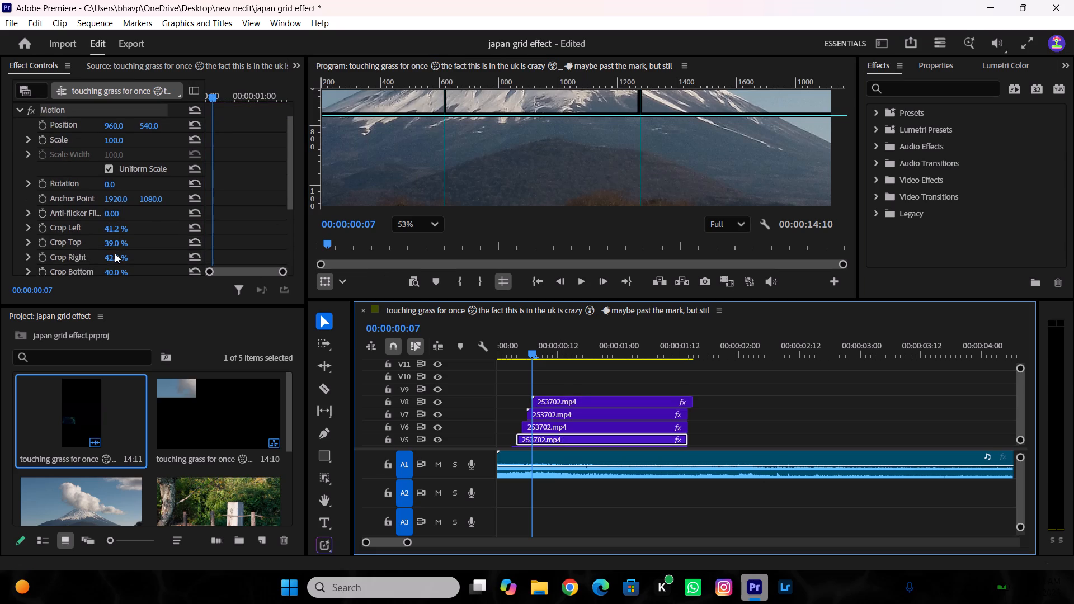
click(583, 400)
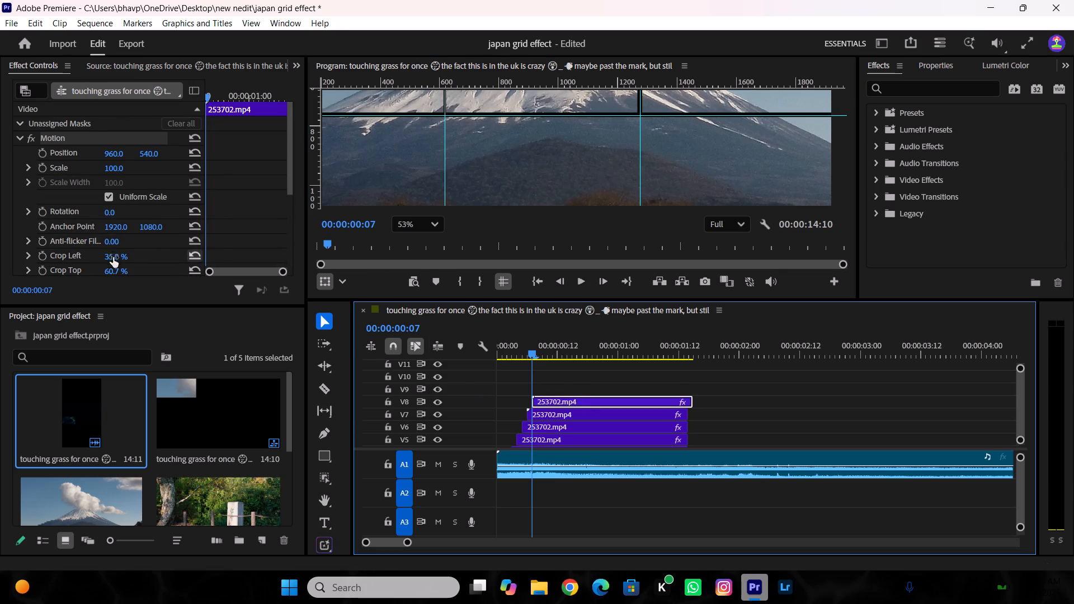
click(113, 257)
text(41.2)
key(Return)
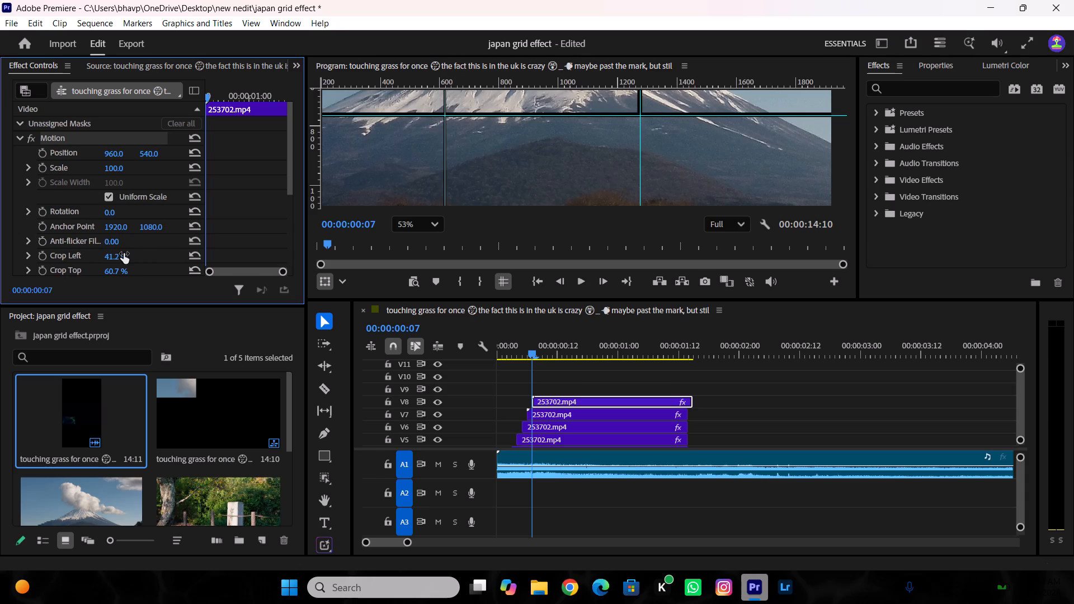
scroll(353, 140, up, 5)
scroll(447, 145, up, 1)
scroll(451, 144, down, 4)
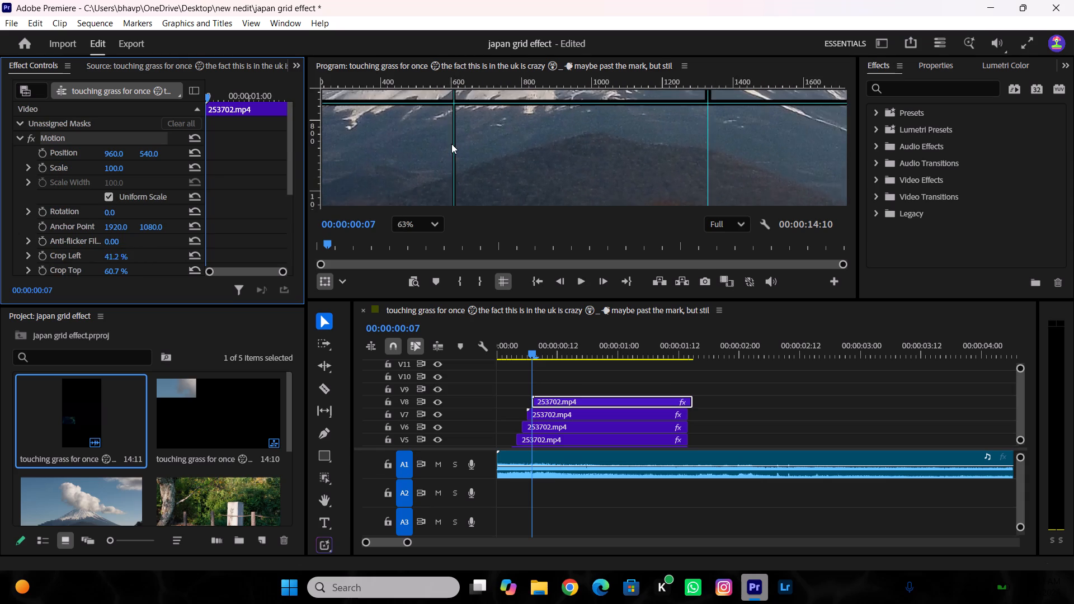
scroll(451, 144, down, 2)
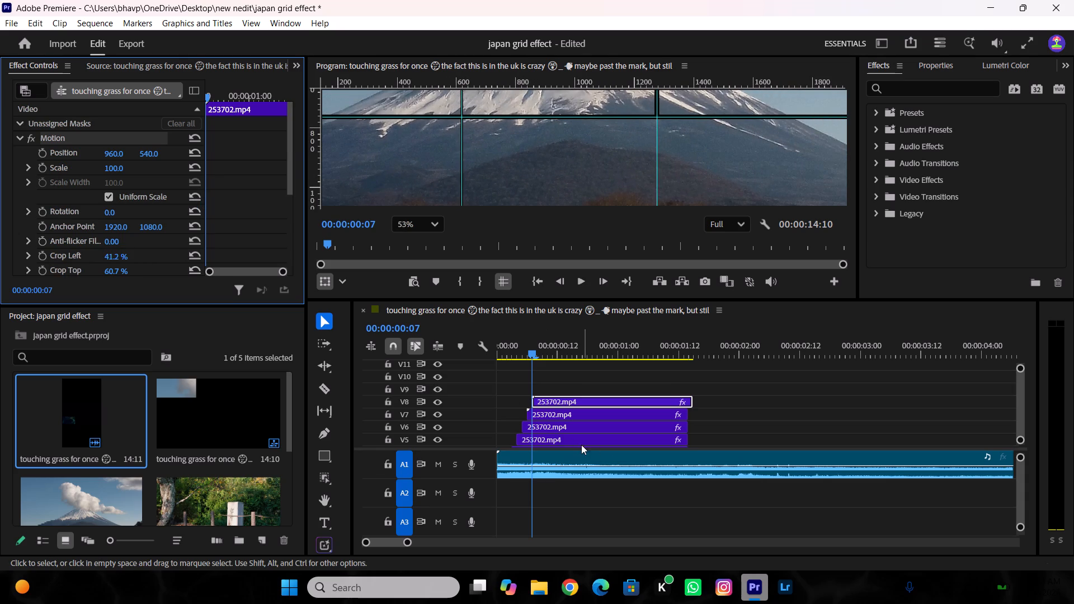
Check the V5 clip's crop values and set the V8 clip's Crop Right to the same 42%.
click(560, 442)
scroll(160, 232, down, 1)
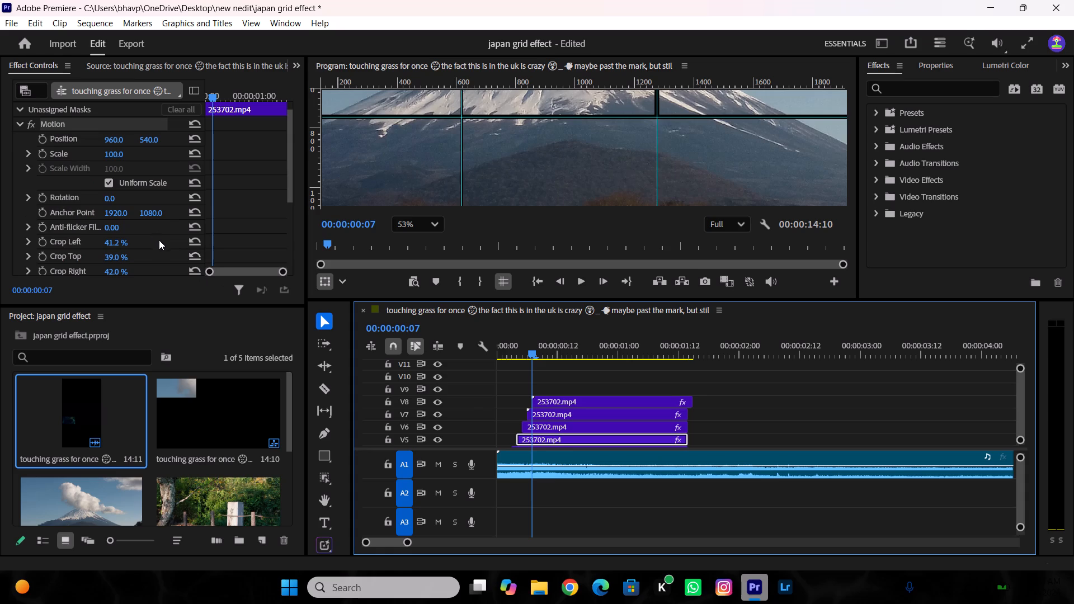
scroll(598, 394, up, 3)
click(574, 405)
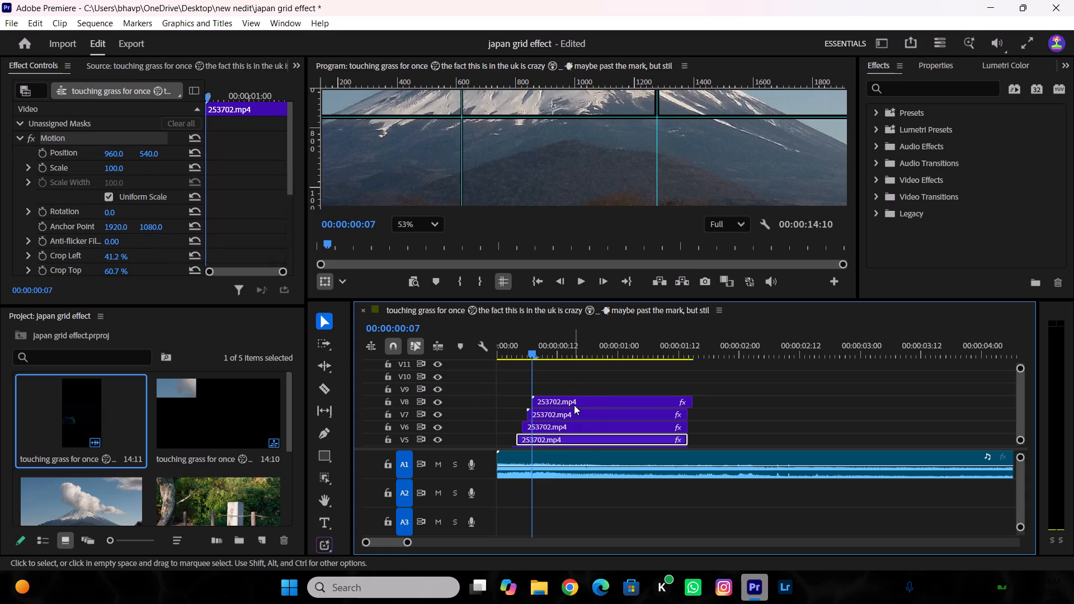
scroll(143, 253, down, 1)
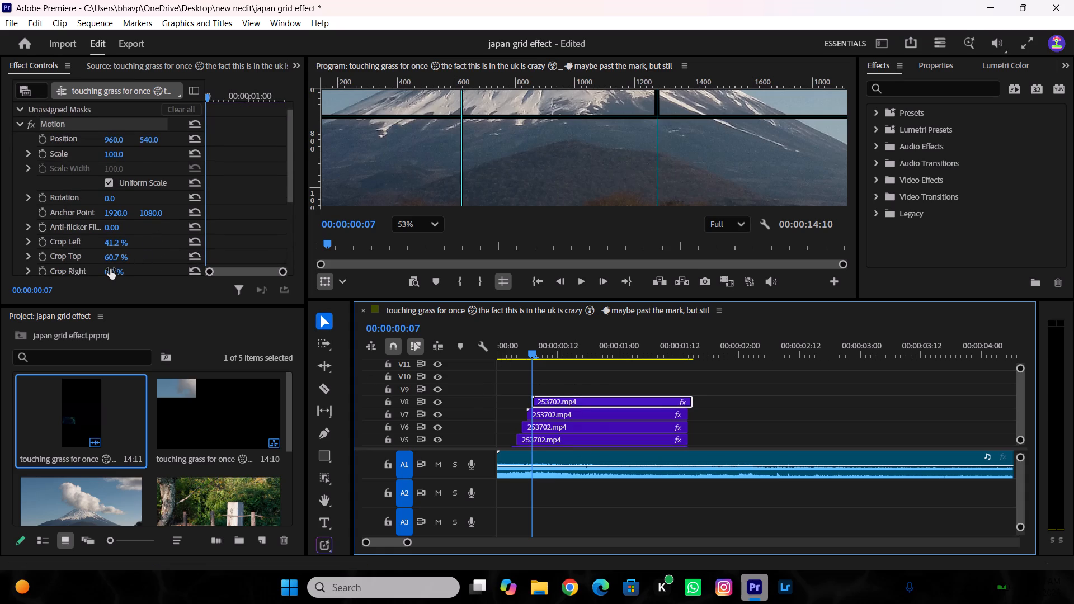
click(110, 269)
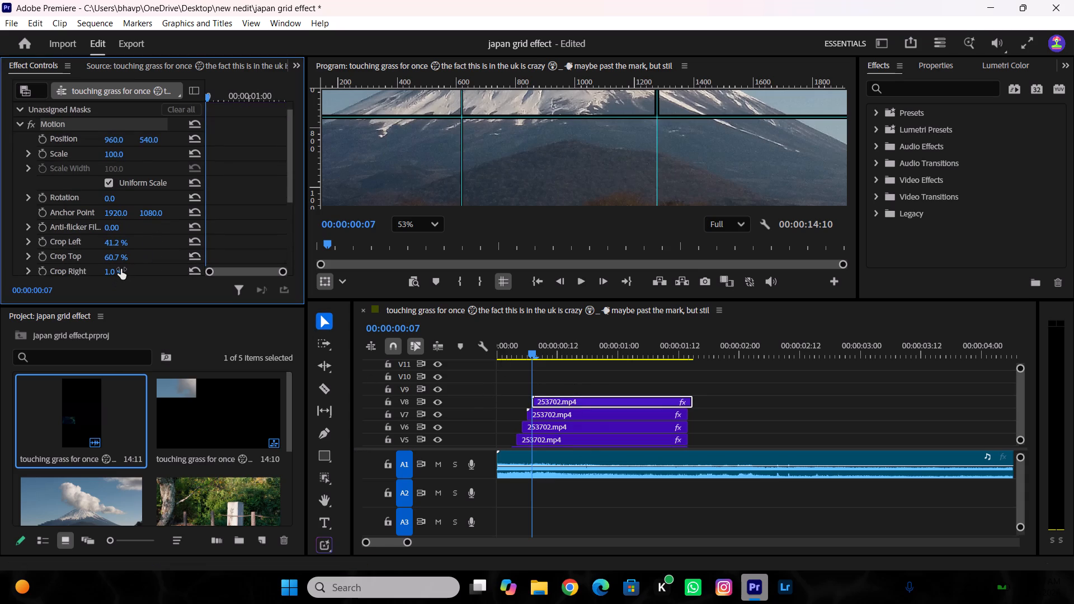
click(121, 269)
text(42)
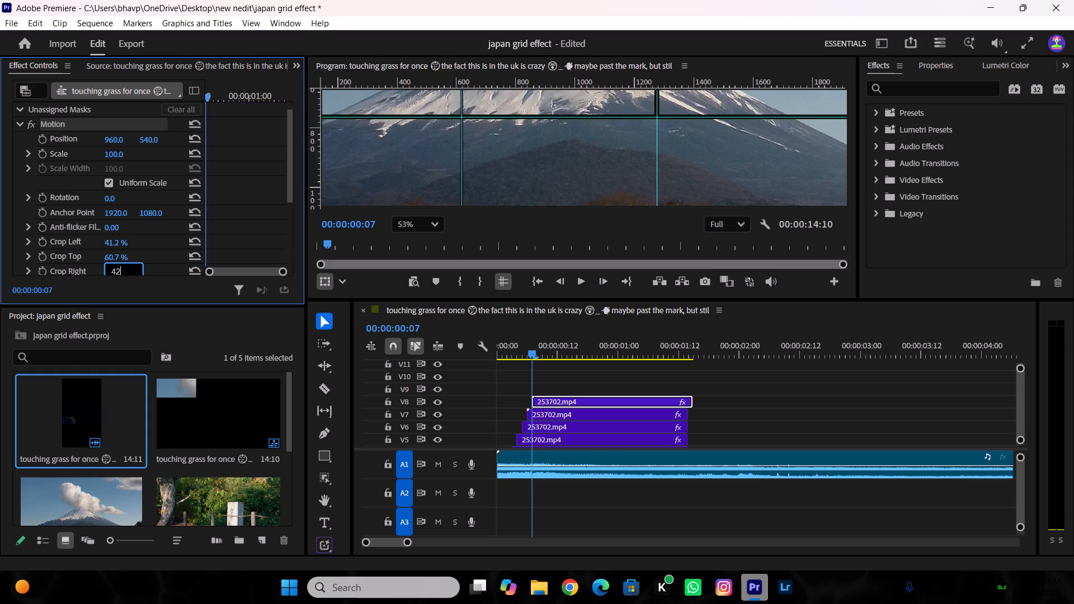
key(Return)
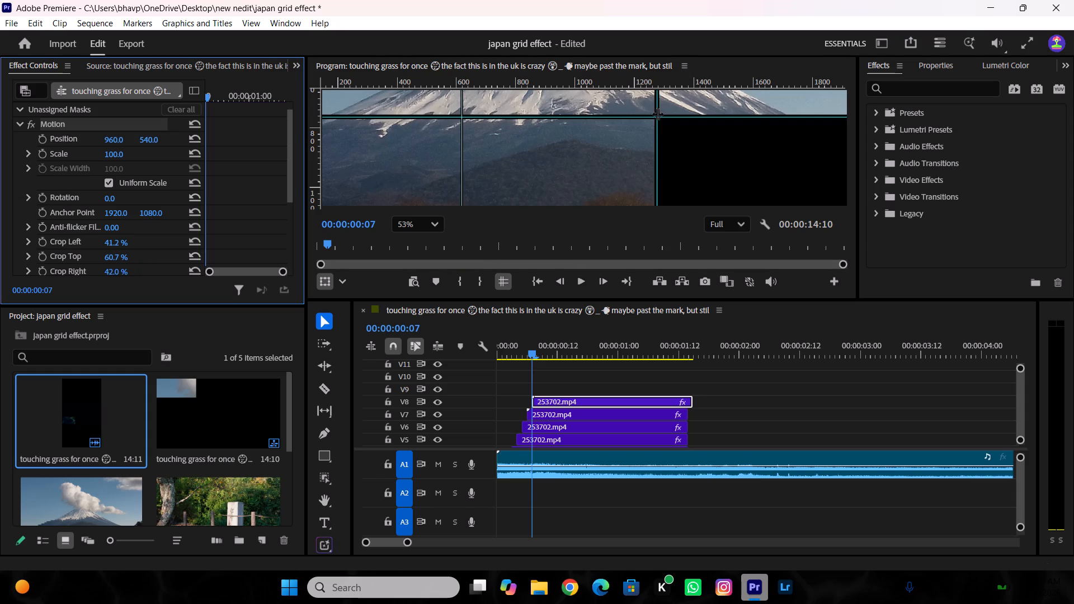
Duplicate the V8 clip onto V9 and offset the copy one frame so it starts at 00:00:00:08.
scroll(657, 114, down, 6)
scroll(769, 170, up, 3)
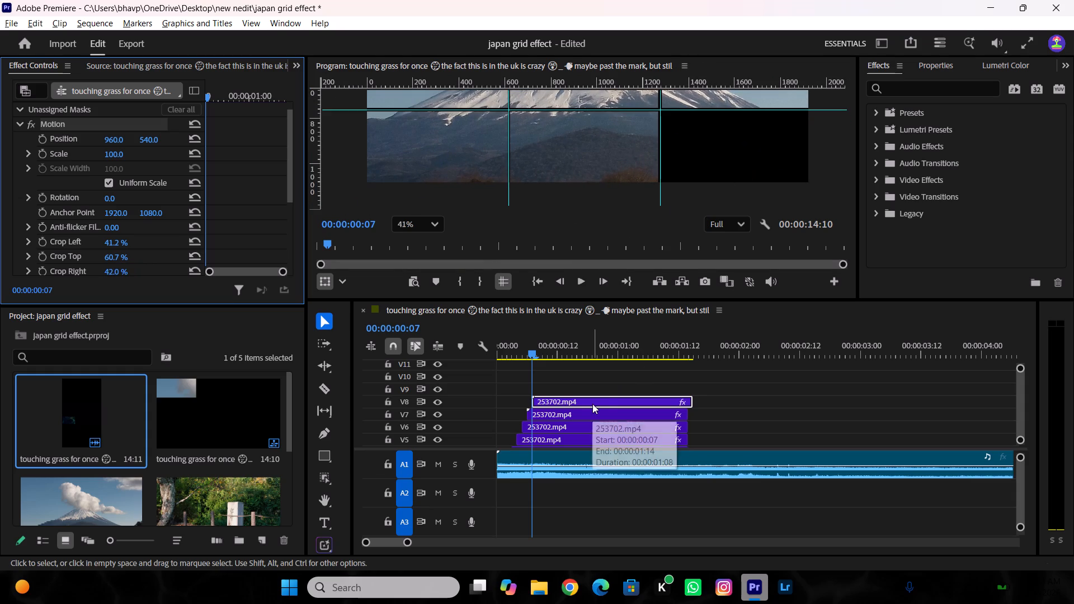
alt+drag(592, 404, 593, 386)
click(536, 351)
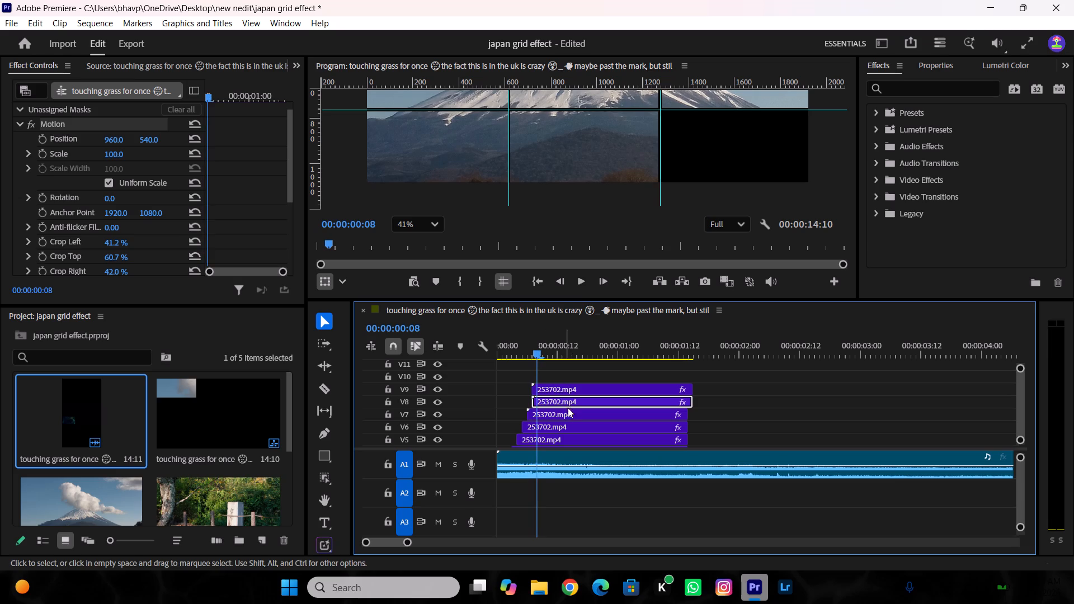
drag(570, 389, 580, 386)
drag(551, 350, 549, 350)
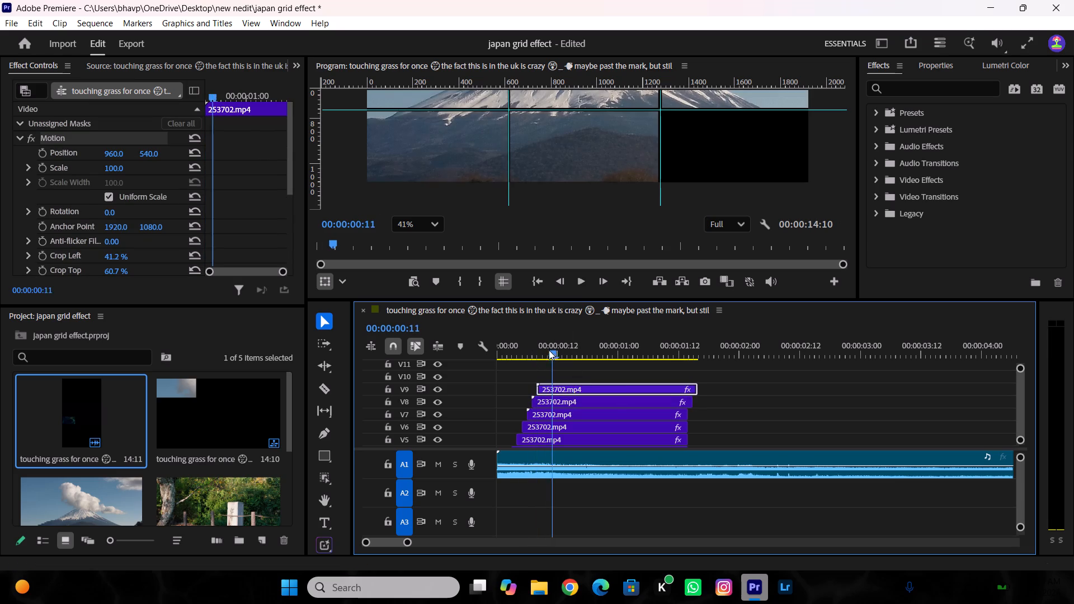
drag(549, 350, 547, 394)
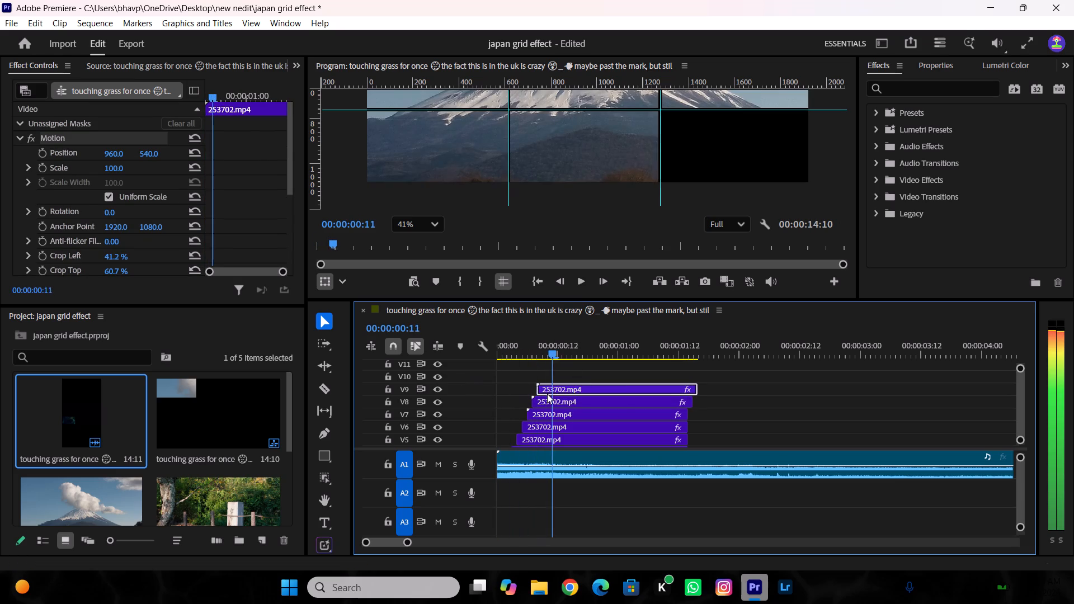
drag(547, 394, 560, 413)
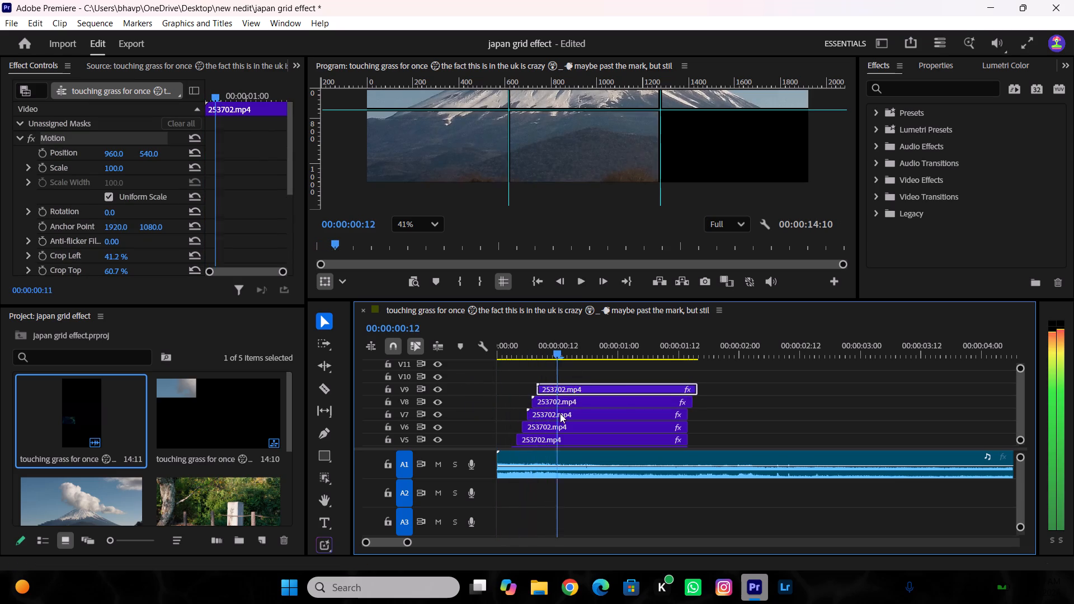
drag(560, 413, 536, 419)
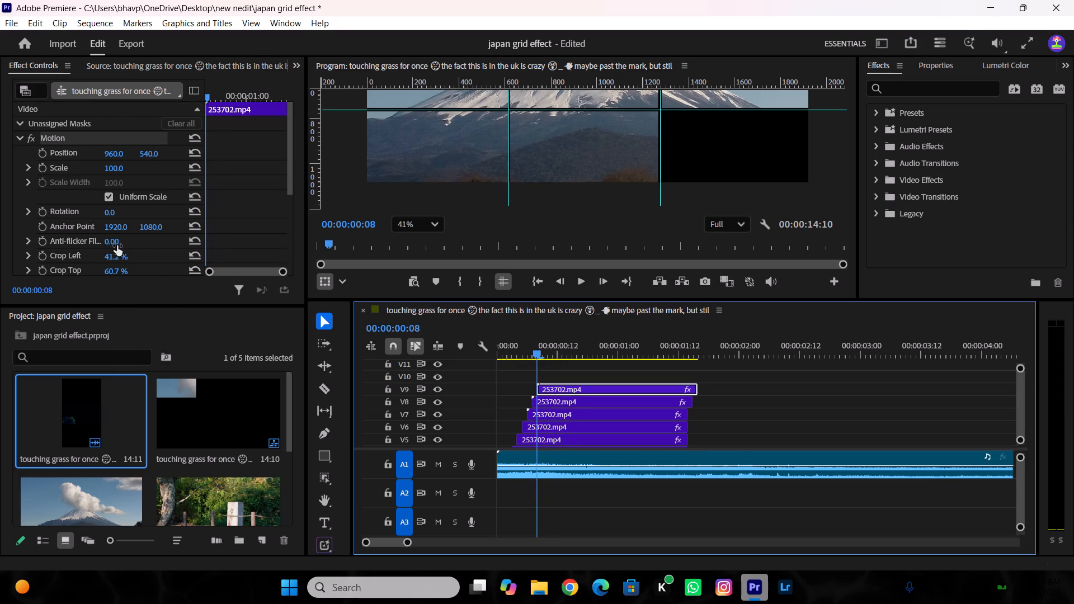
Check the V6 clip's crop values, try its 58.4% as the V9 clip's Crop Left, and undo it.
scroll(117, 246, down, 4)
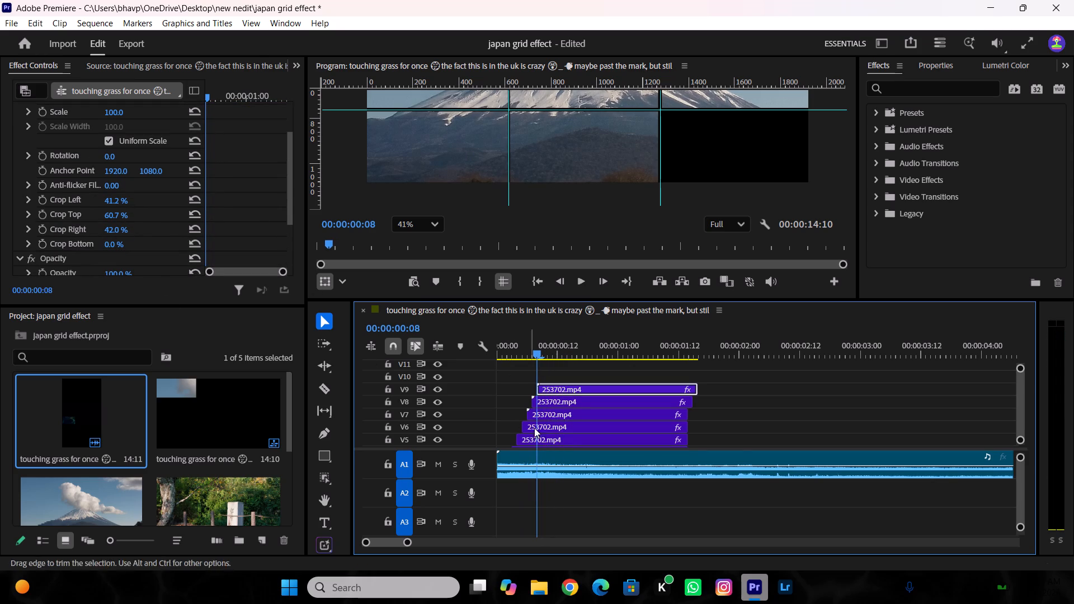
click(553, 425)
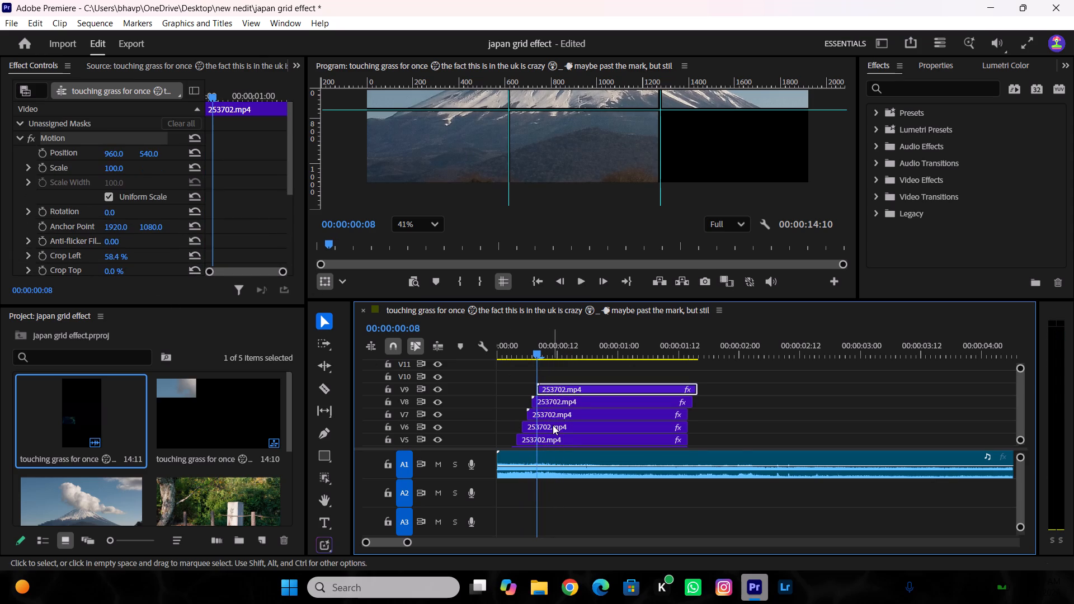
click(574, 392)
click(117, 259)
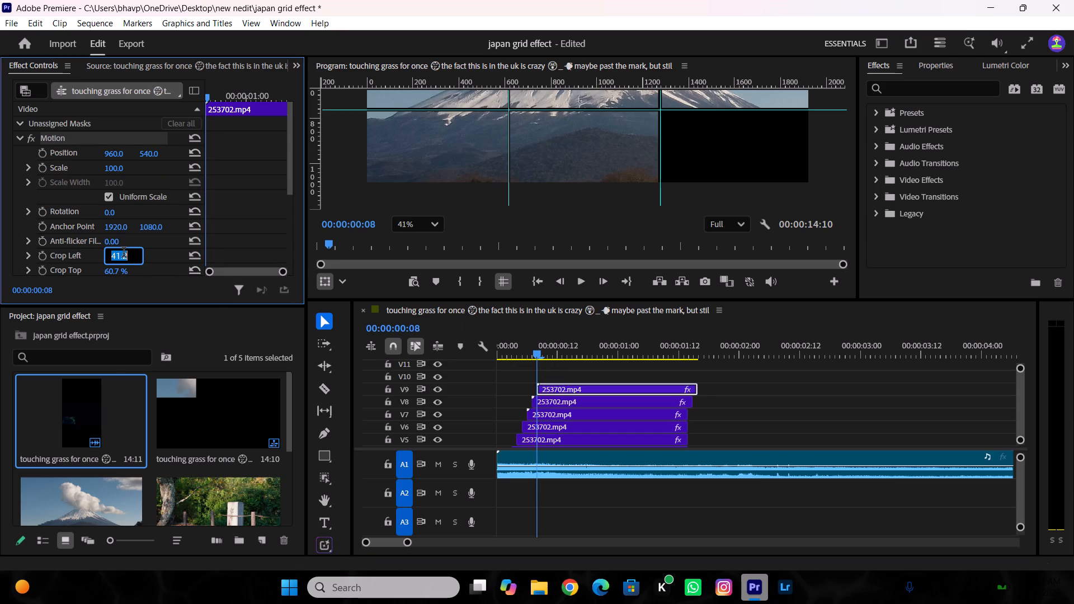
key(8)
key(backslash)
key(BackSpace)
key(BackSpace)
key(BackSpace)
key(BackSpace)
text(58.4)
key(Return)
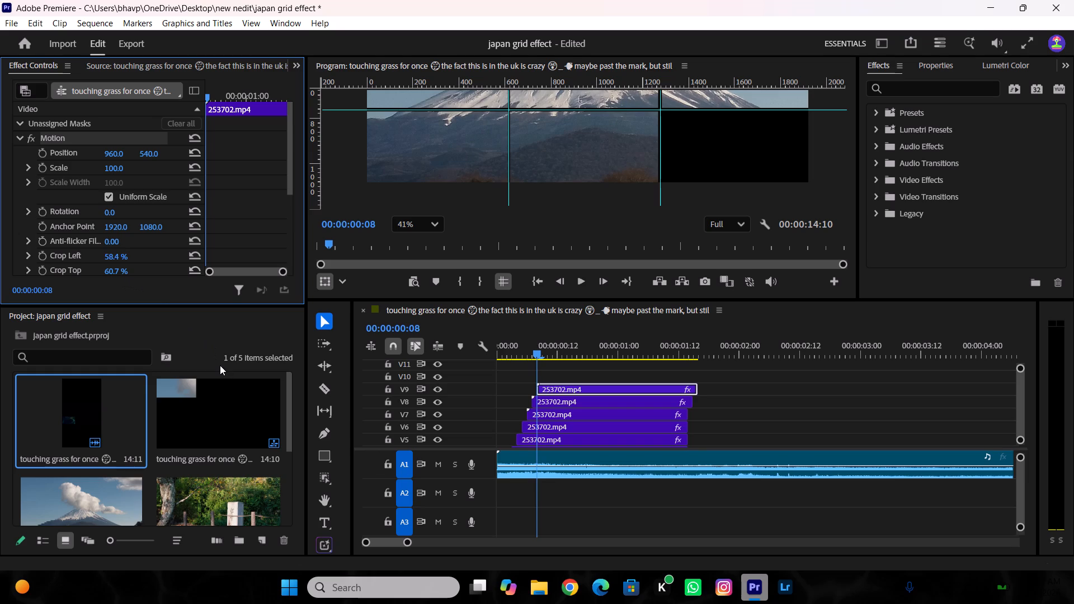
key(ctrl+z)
Reset the V9 clip's Crop Left, Crop Top and Crop Right to 0%.
scroll(152, 249, down, 1)
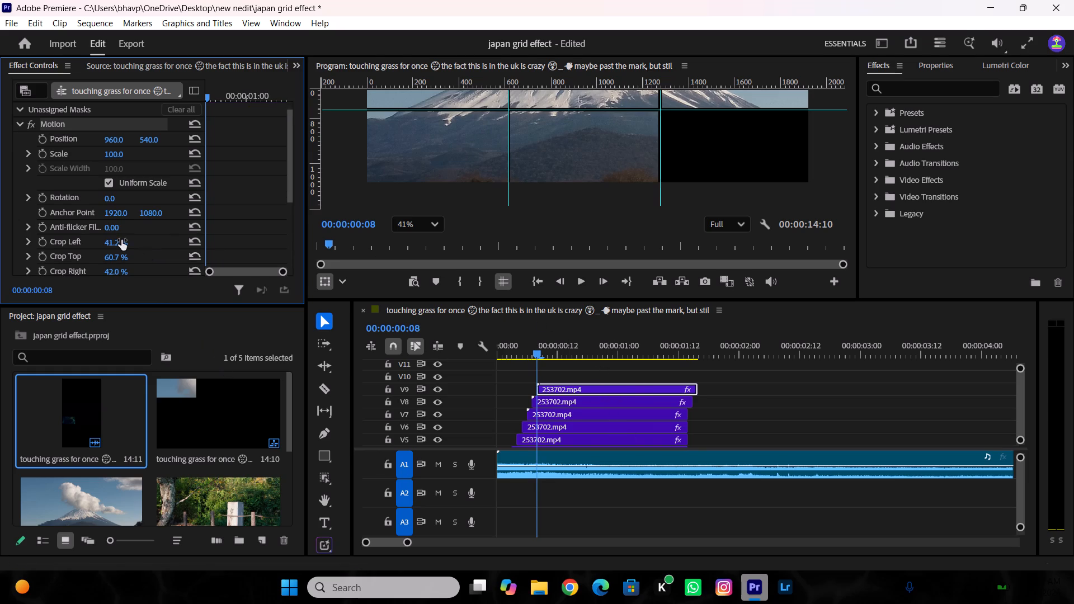
drag(119, 240, 66, 244)
drag(117, 257, 49, 258)
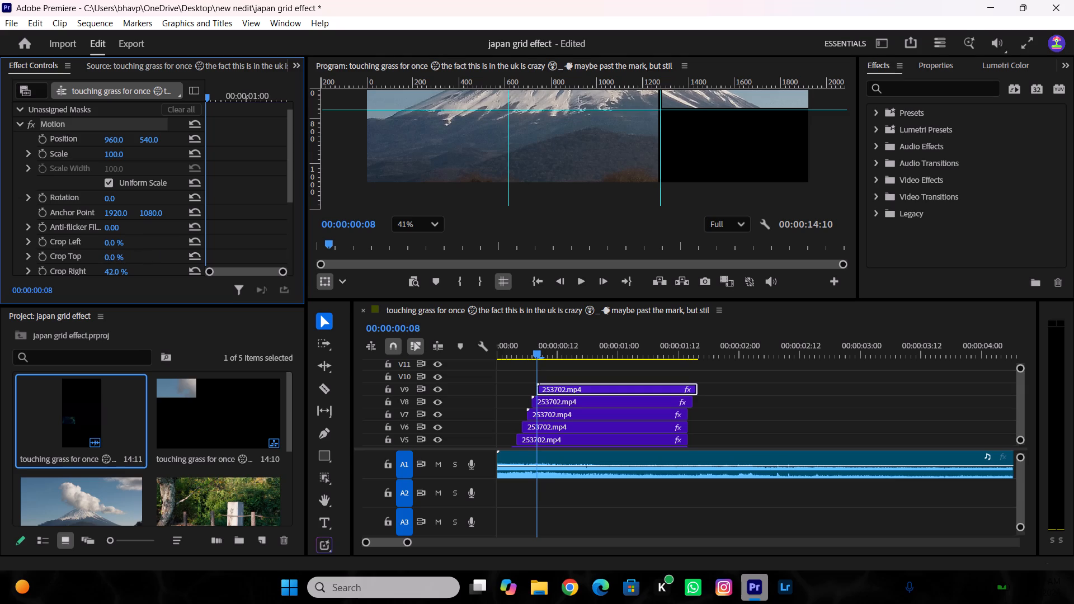
drag(49, 258, 34, 257)
drag(107, 272, 92, 272)
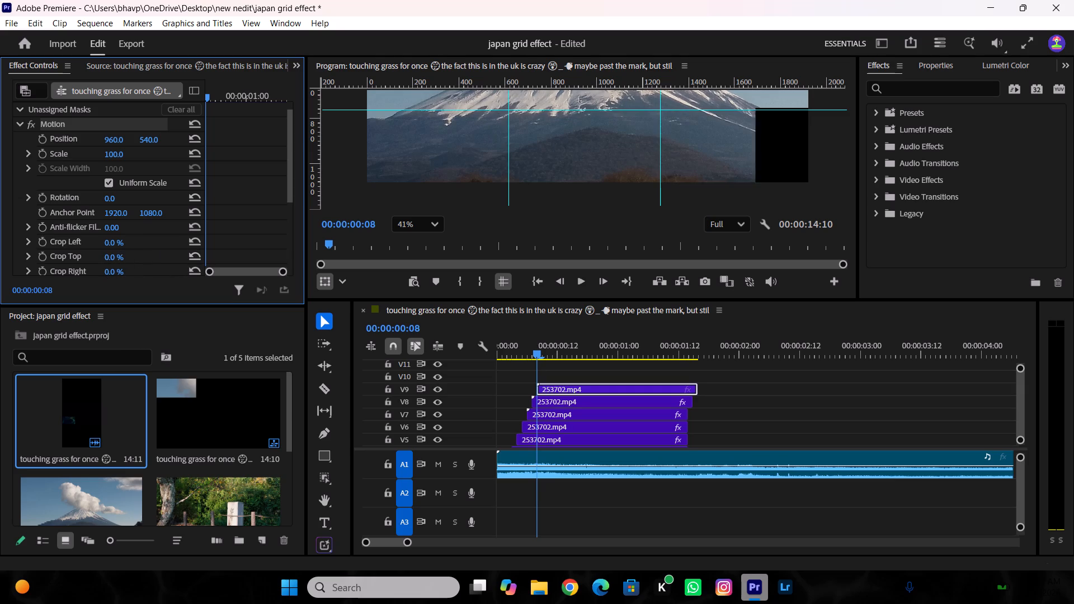
drag(92, 272, 47, 271)
scroll(144, 262, down, 3)
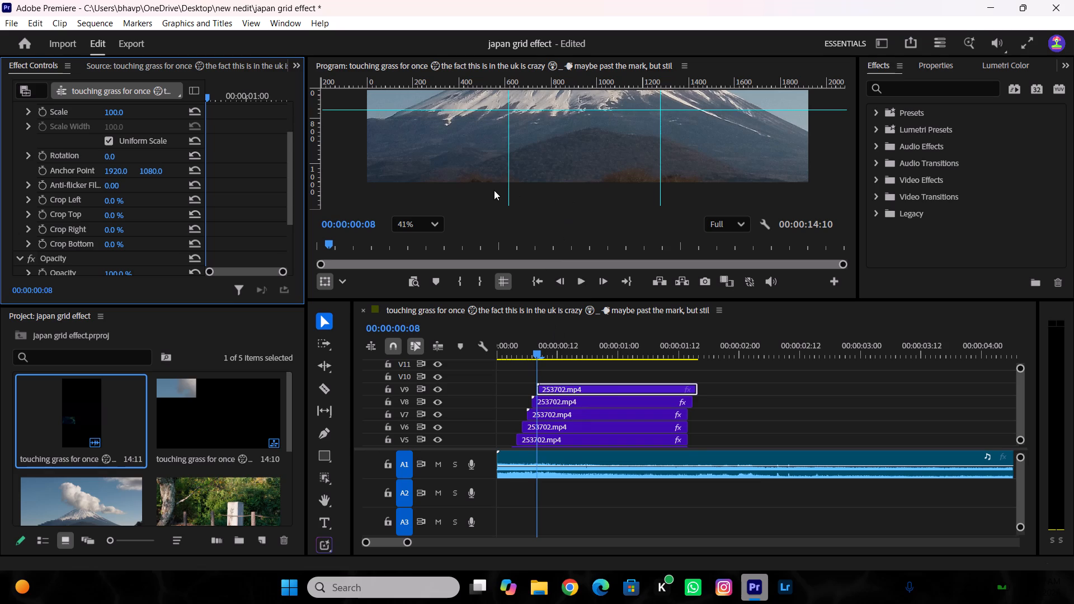
Recheck the V6 clip's Crop Left and set the V9 clip's Crop Left to the same 58.4%.
click(560, 428)
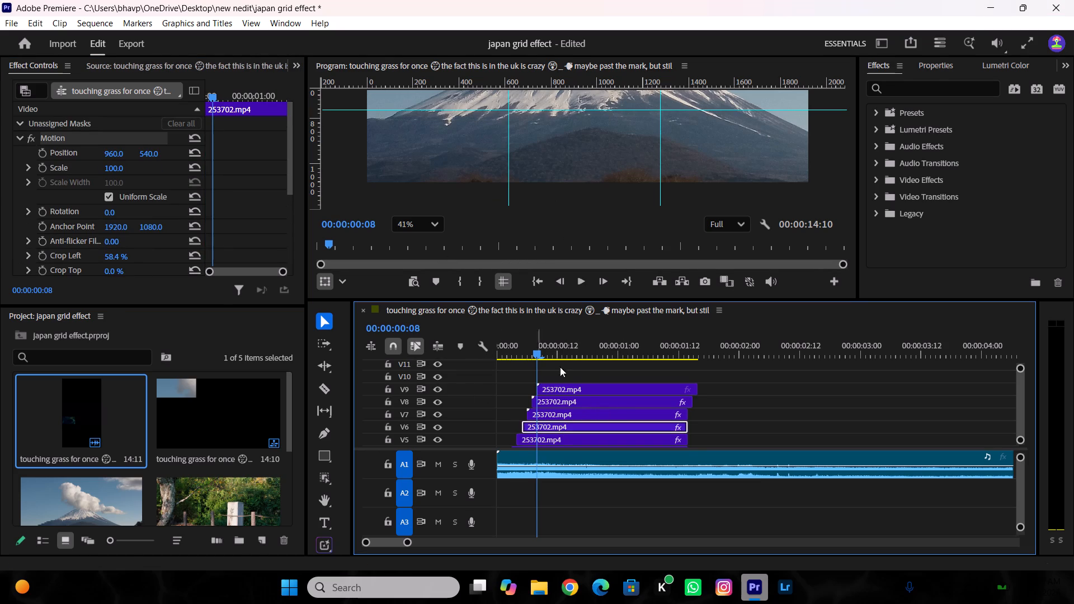
click(583, 388)
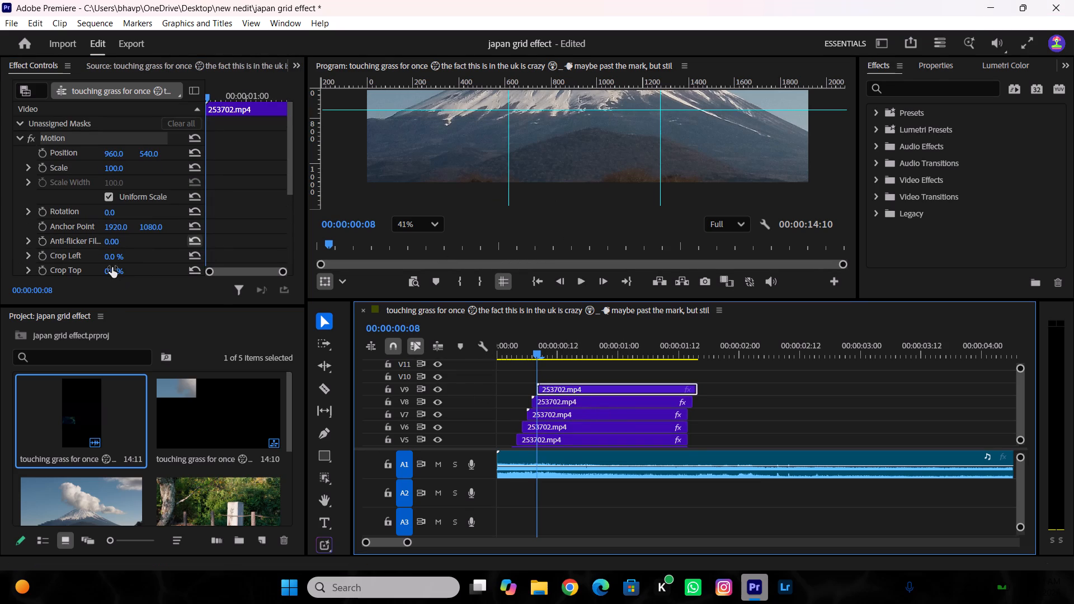
click(114, 257)
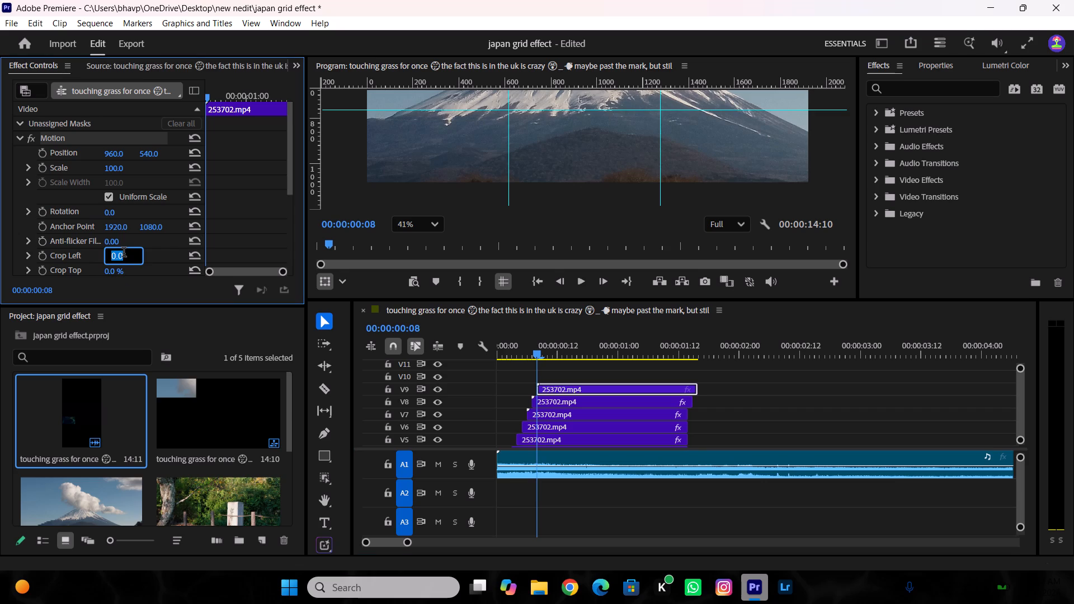
key(5)
text(8.4)
key(Return)
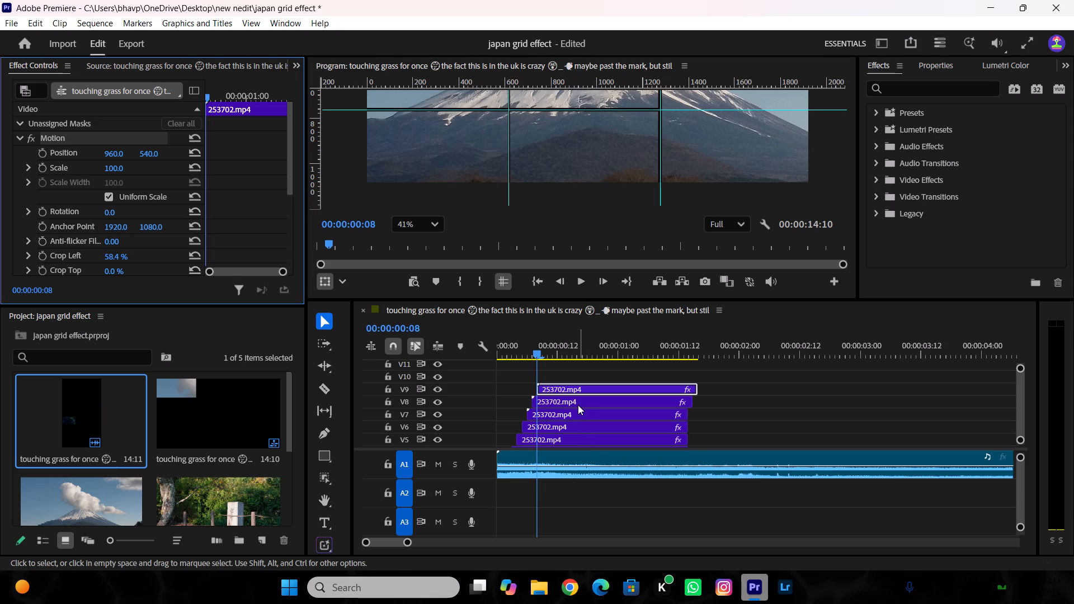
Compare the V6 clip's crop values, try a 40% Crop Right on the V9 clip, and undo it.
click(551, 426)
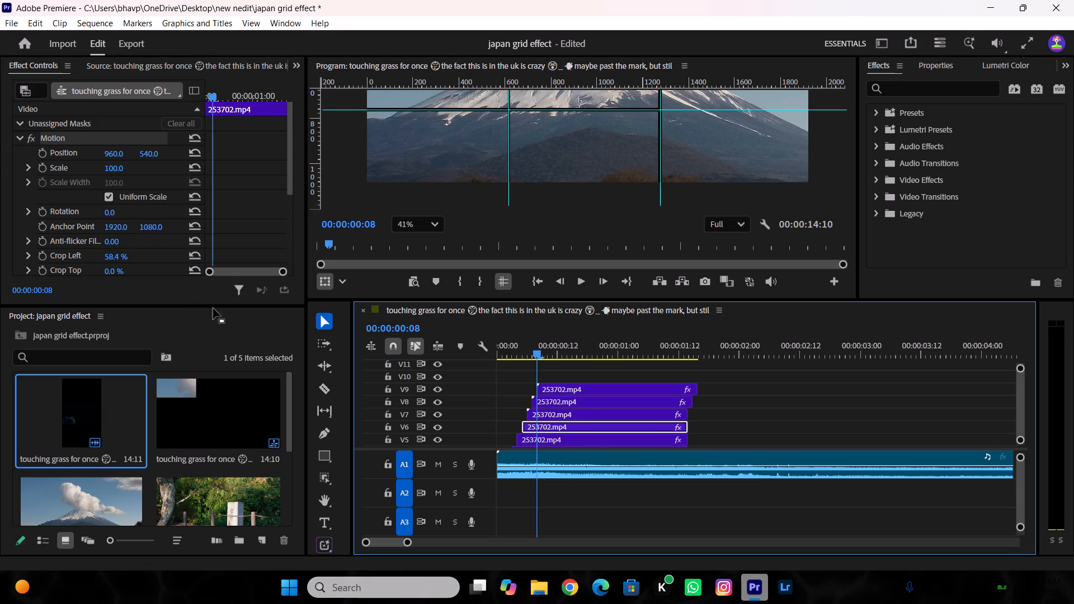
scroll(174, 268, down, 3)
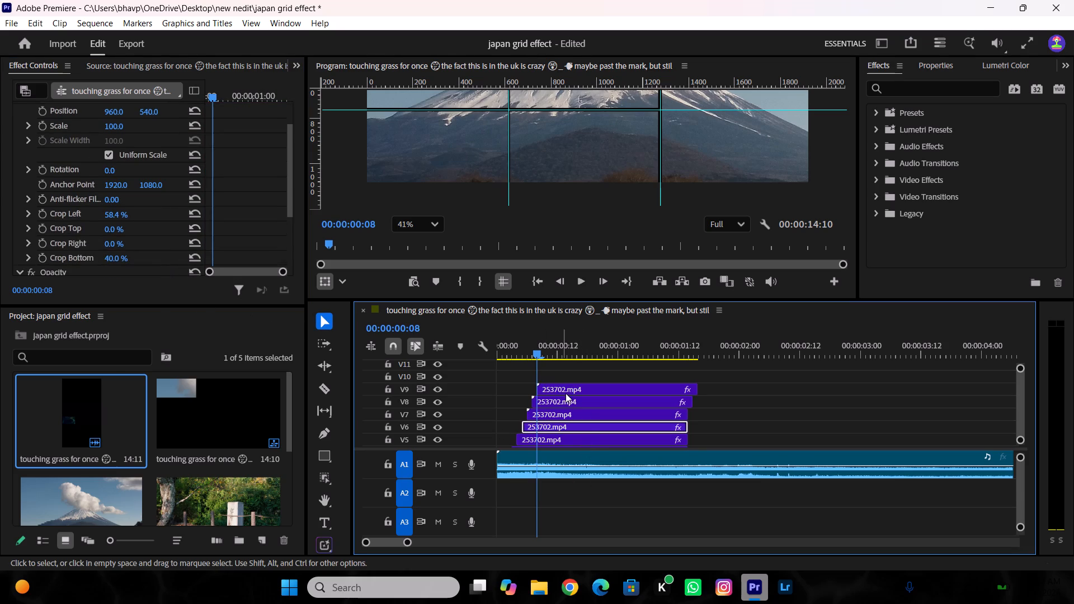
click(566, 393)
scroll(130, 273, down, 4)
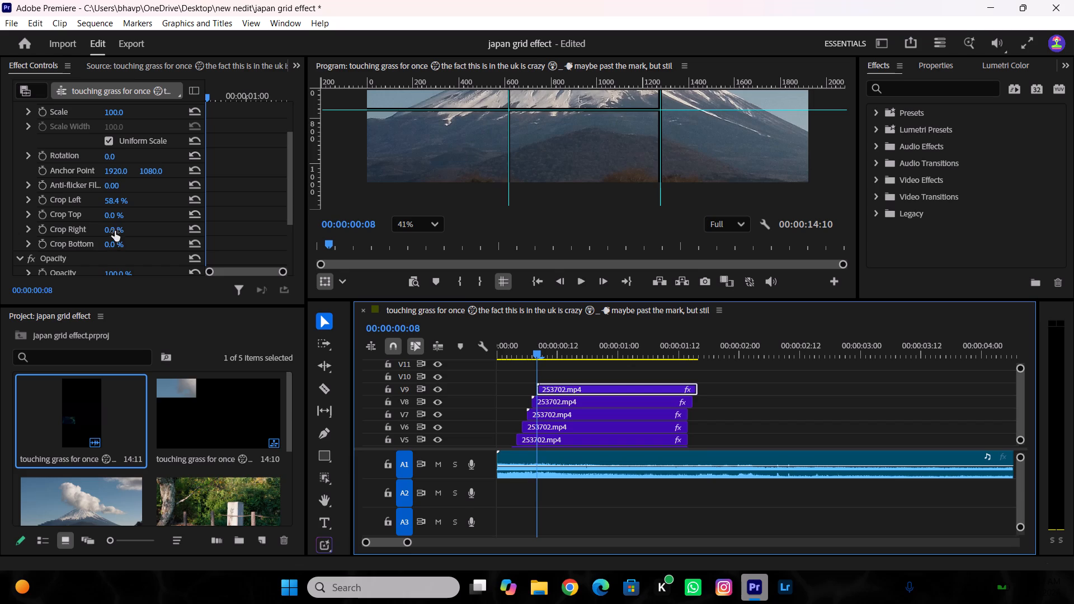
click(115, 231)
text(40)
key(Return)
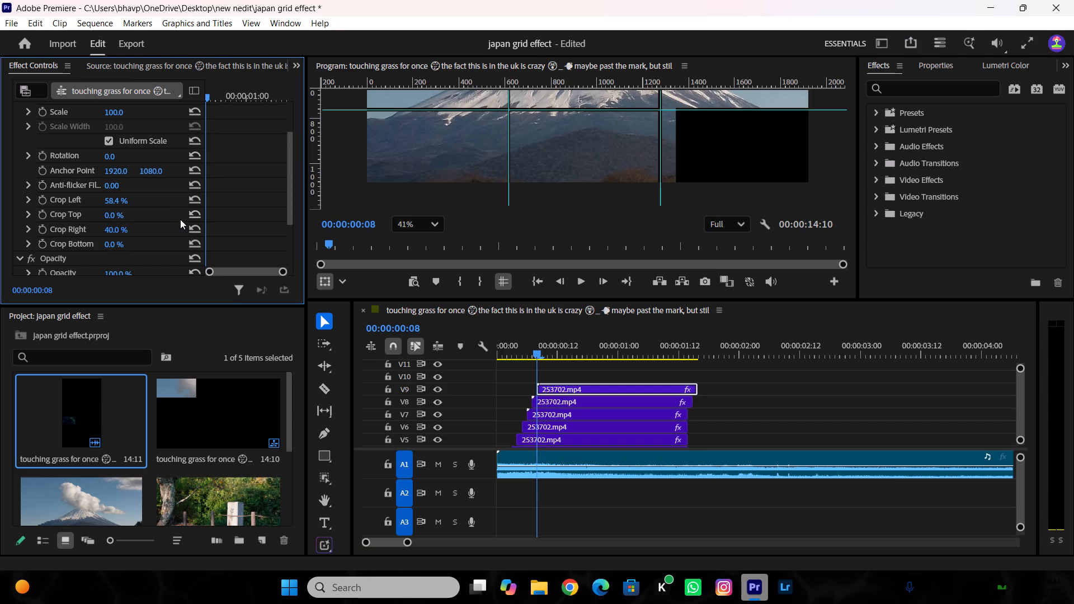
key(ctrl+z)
Play the staggered grid opening full screen from the start of the sequence to review the cropped layers.
drag(589, 346, 579, 346)
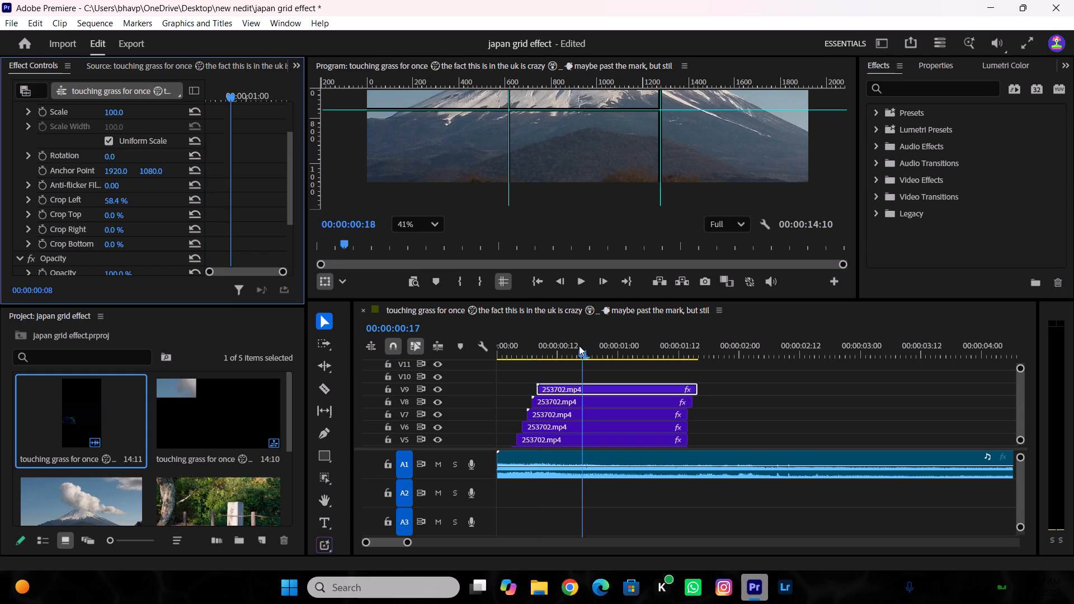
drag(579, 346, 381, 369)
click(1030, 44)
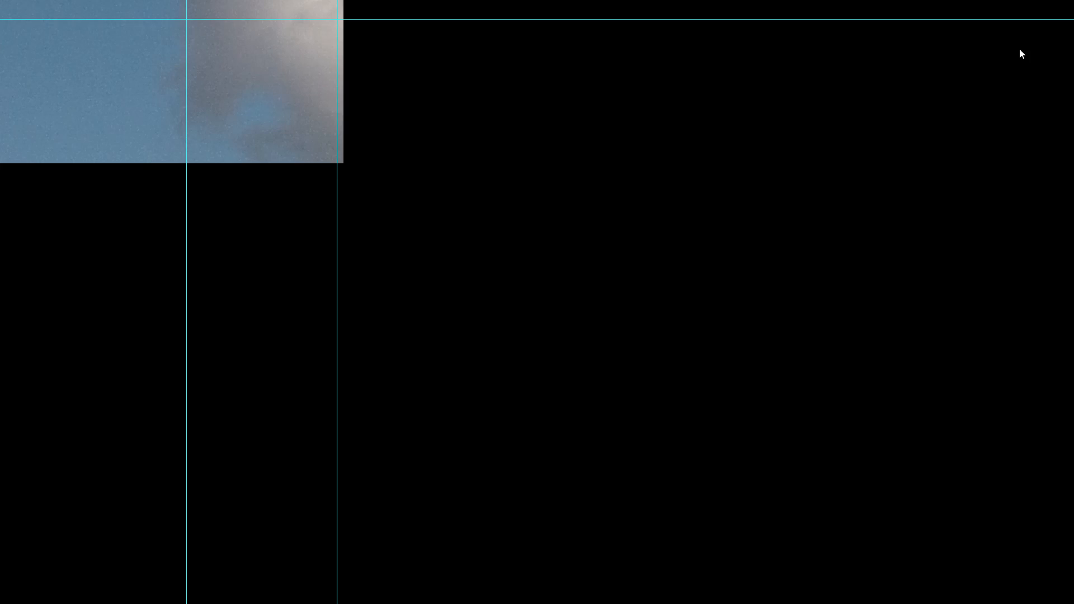
key(space)
key(space)
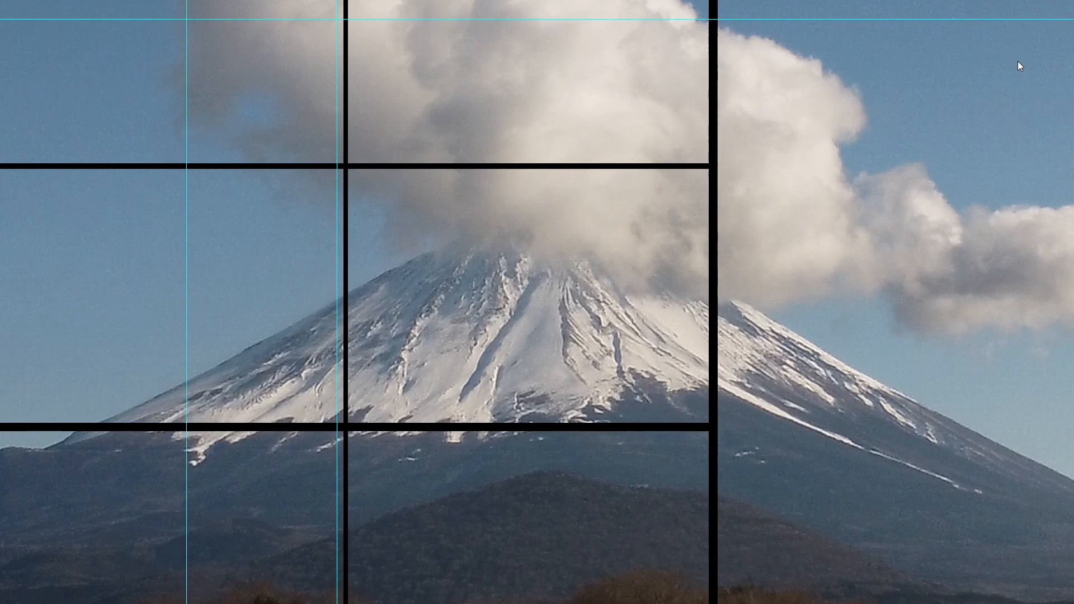
key(Escape)
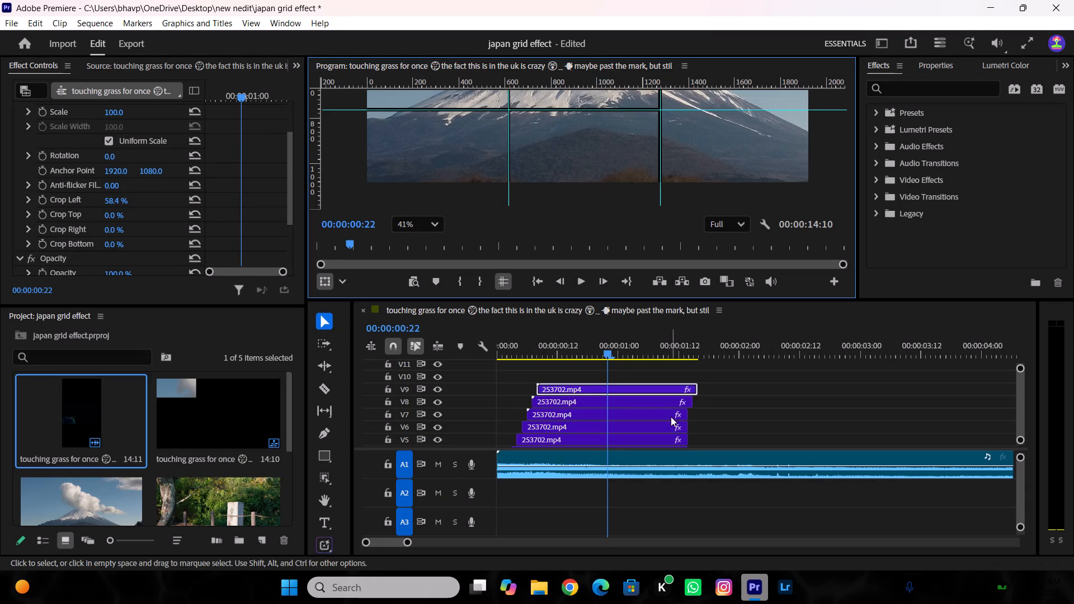
Check the V6 and V8 clips' crop values and set the V9 clip's Crop Top to 60.7% to match V8.
click(552, 424)
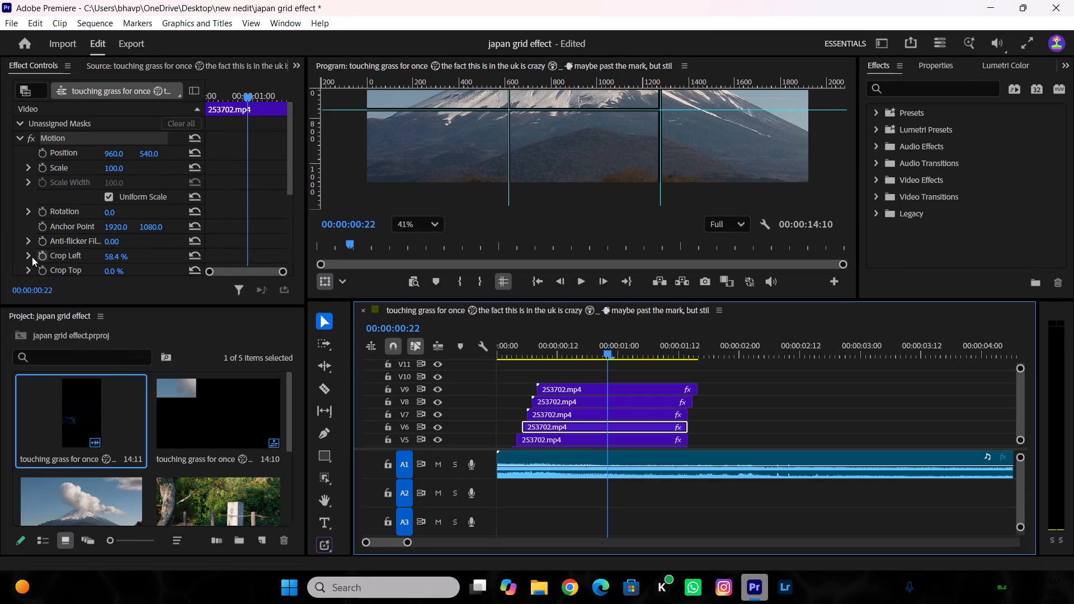
scroll(76, 253, down, 1)
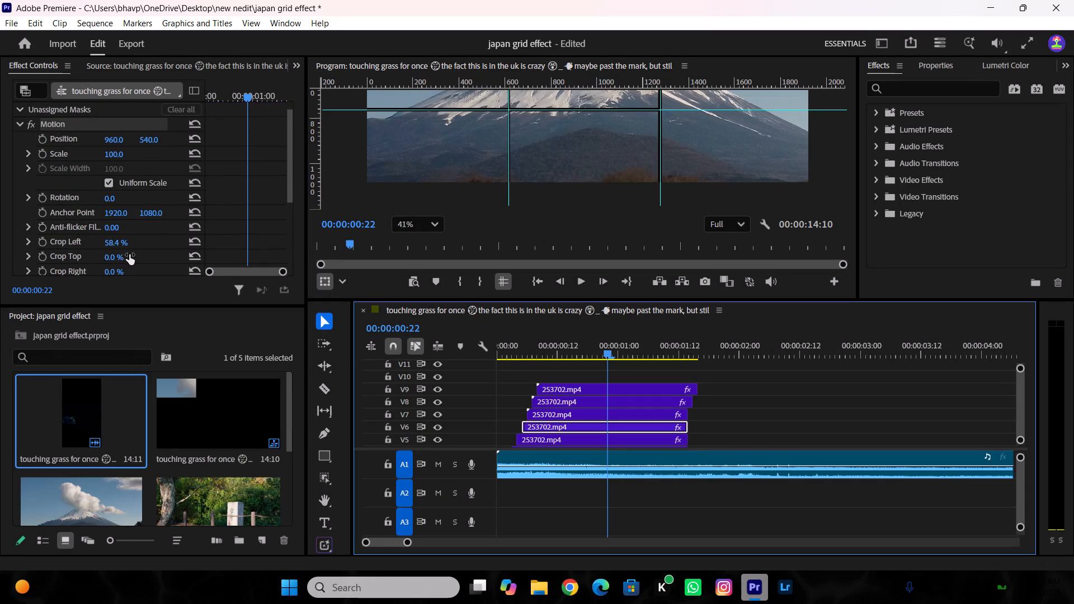
scroll(129, 254, down, 1)
scroll(129, 254, up, 1)
click(586, 398)
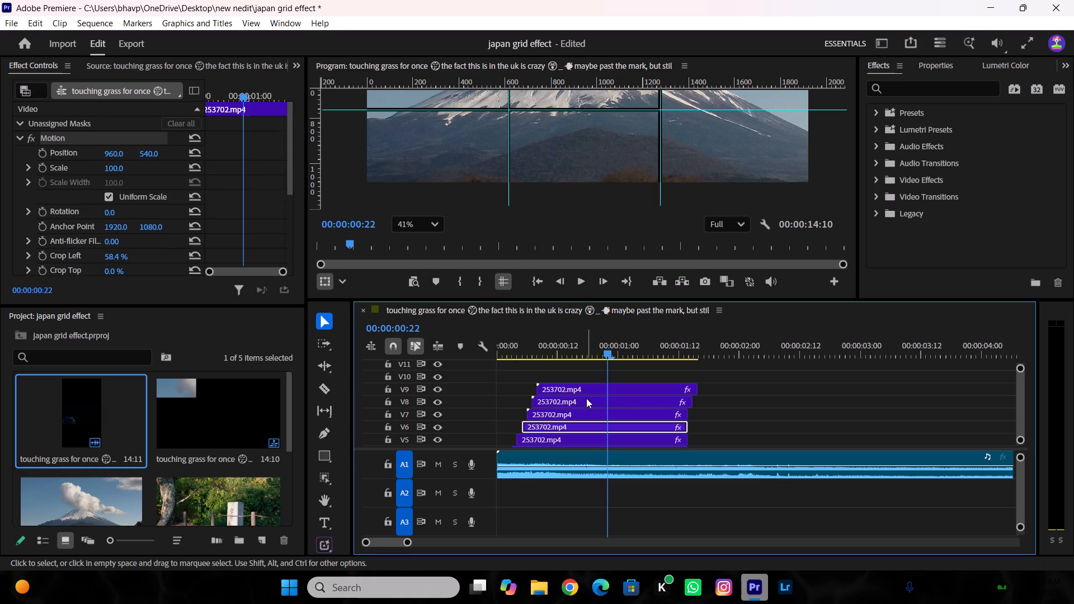
scroll(112, 224, down, 1)
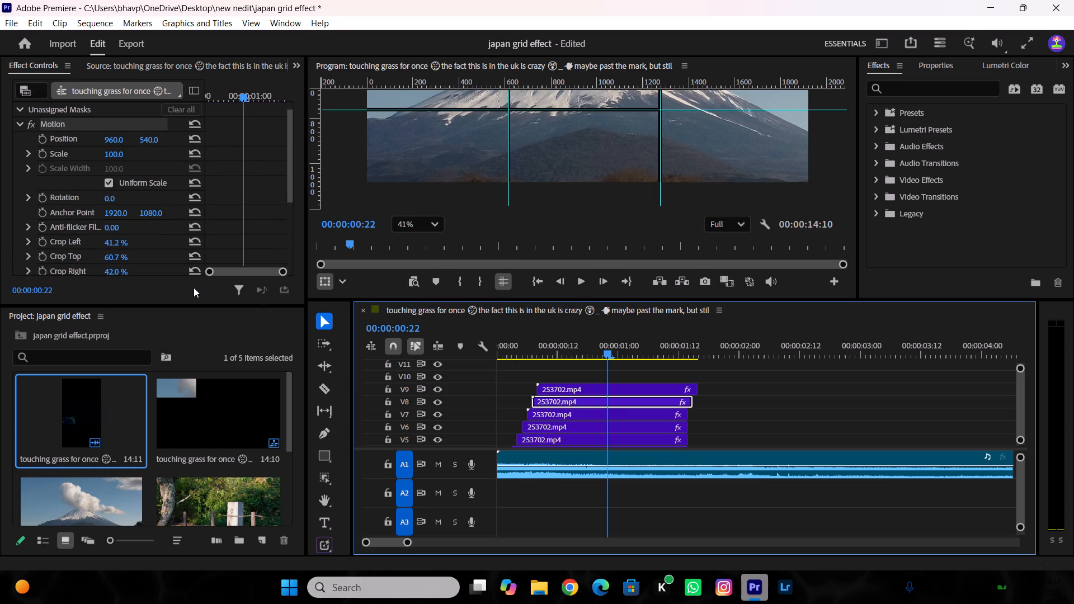
click(579, 394)
click(105, 273)
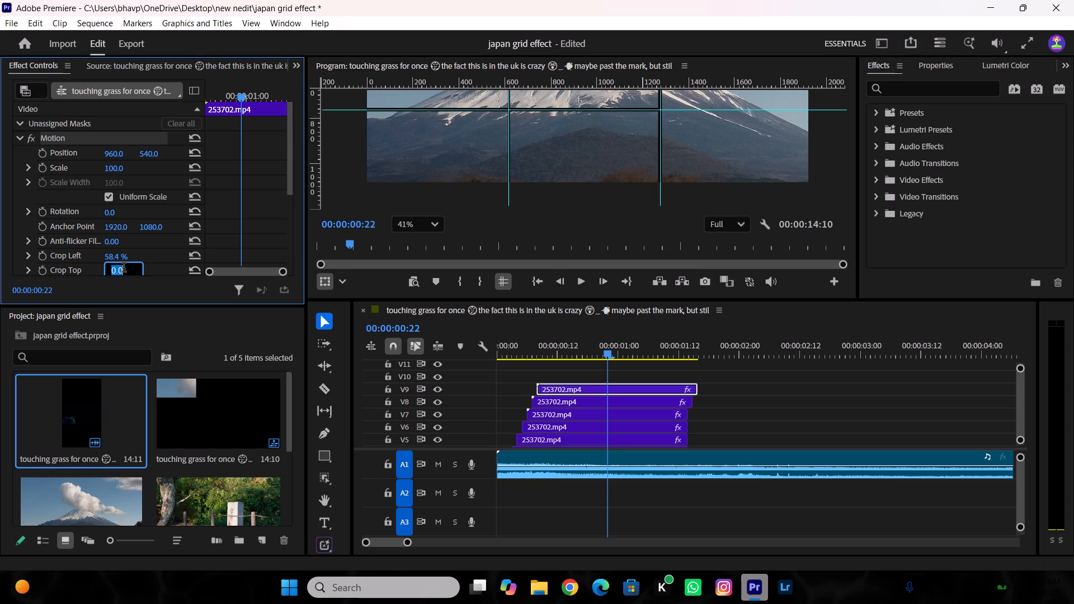
text(60.7)
key(Return)
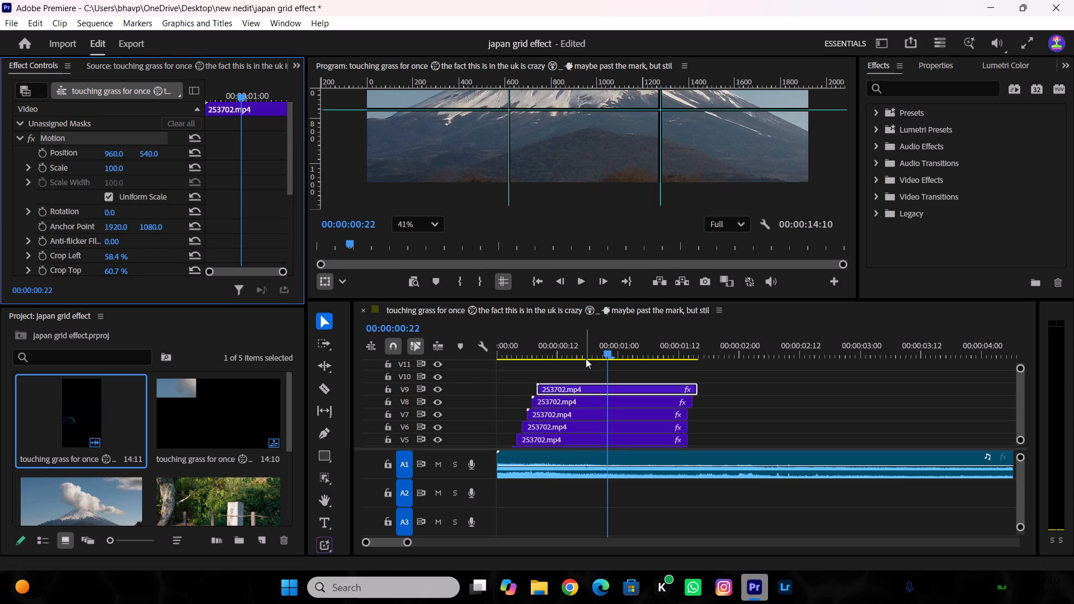
Play the grid opening full screen from the start of the sequence to check the V9 crop.
drag(586, 358, 451, 351)
drag(532, 347, 350, 364)
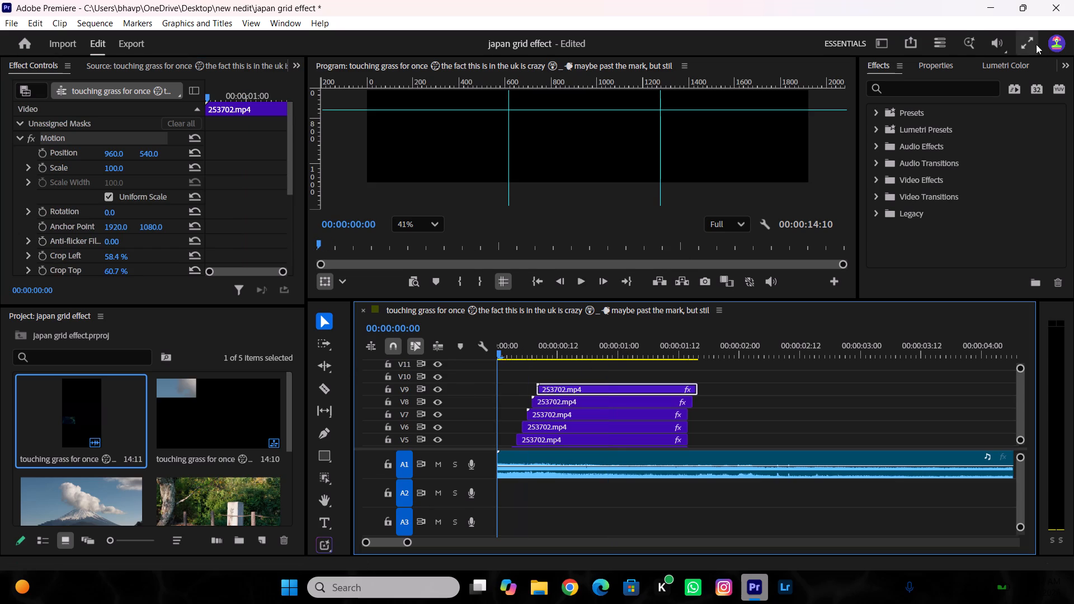
click(1033, 43)
key(space)
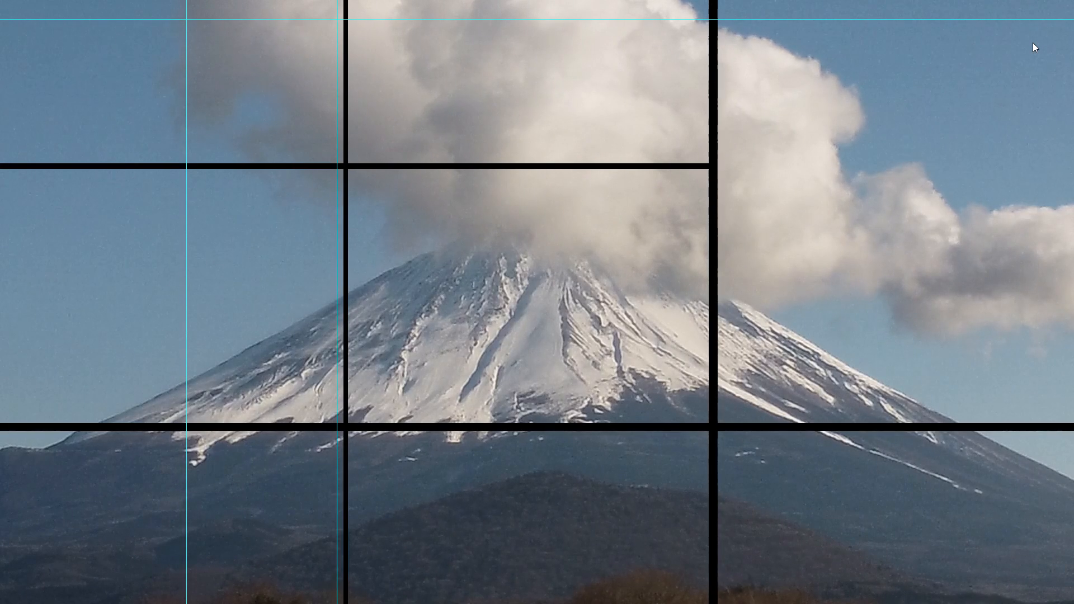
key(space)
key(Escape)
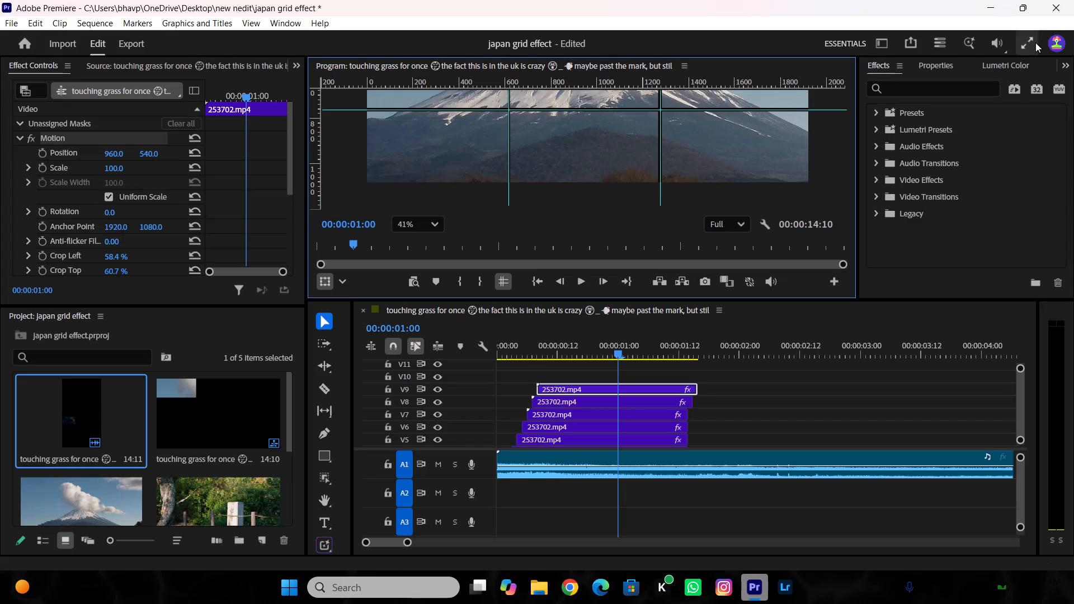
Set the V6 clip's Crop Top to 39% to match the V5 clip, closing off the middle-row cell beside it.
scroll(730, 144, down, 9)
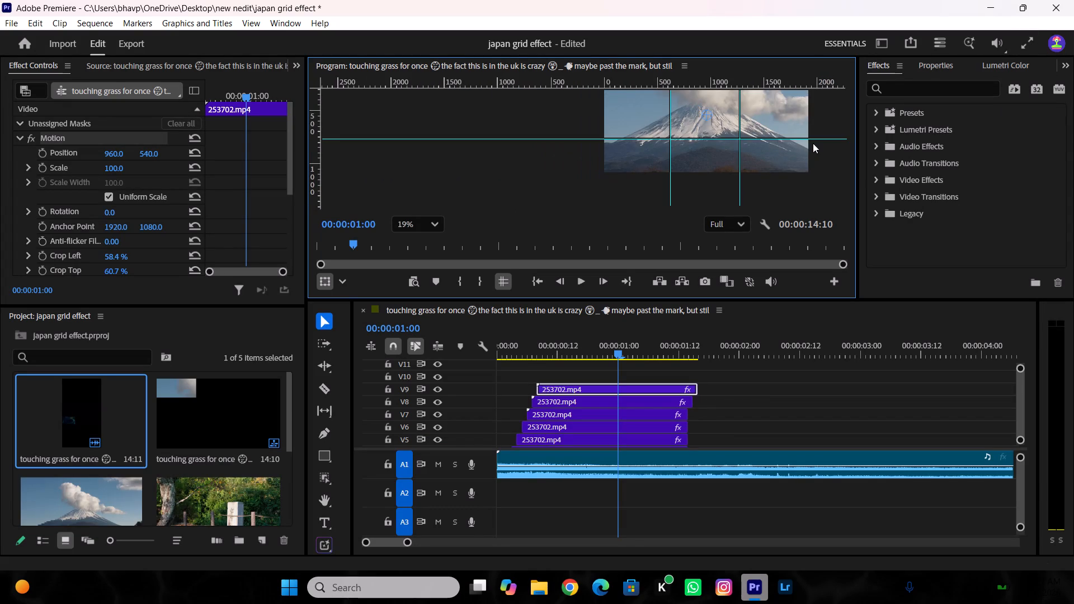
scroll(813, 143, down, 5)
scroll(790, 107, up, 11)
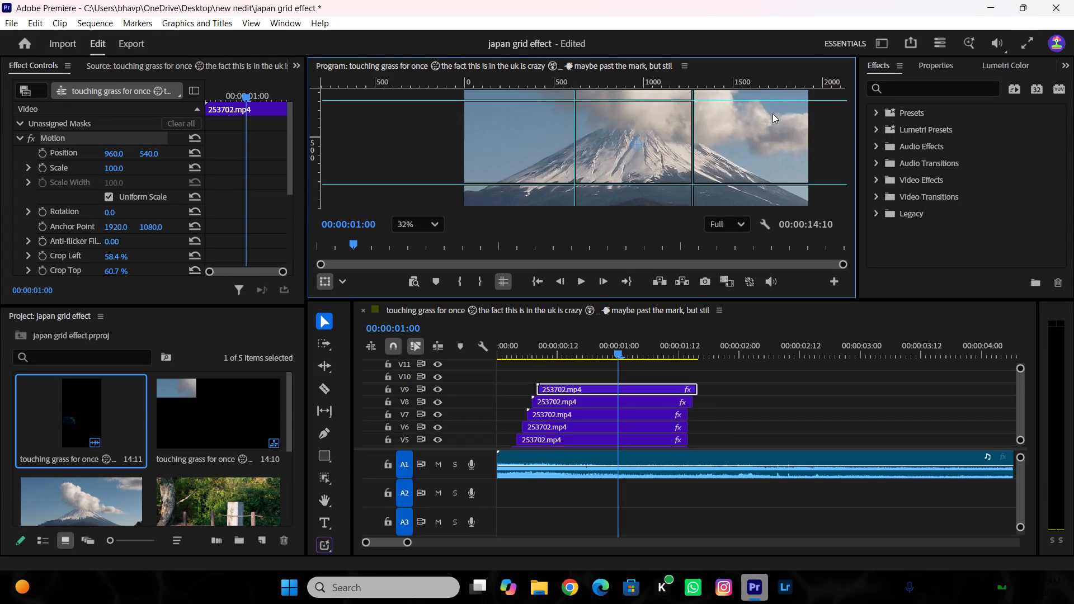
scroll(772, 114, down, 3)
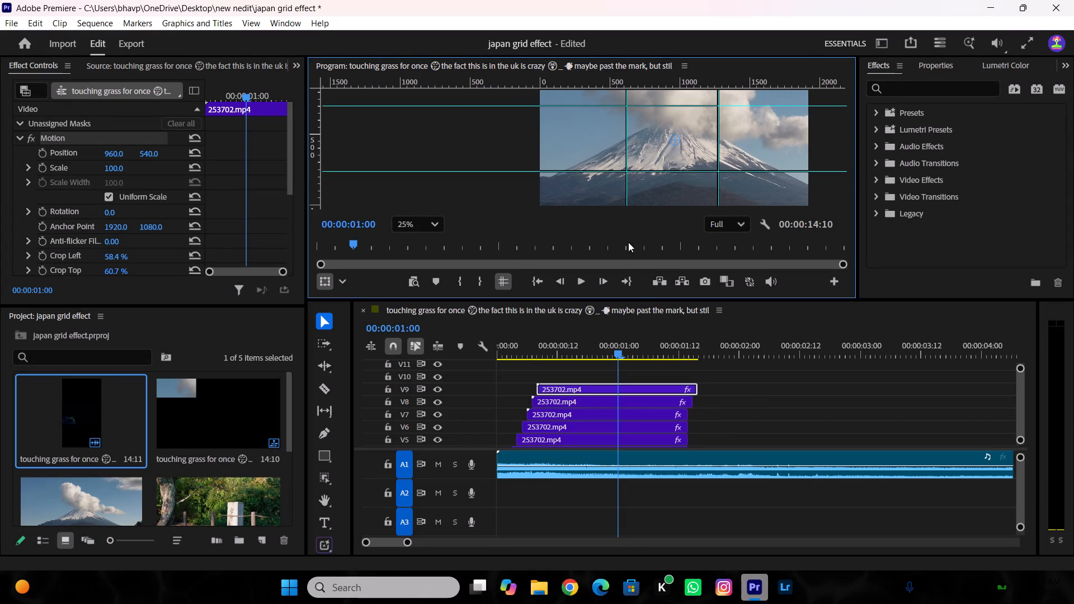
click(560, 426)
scroll(120, 240, down, 1)
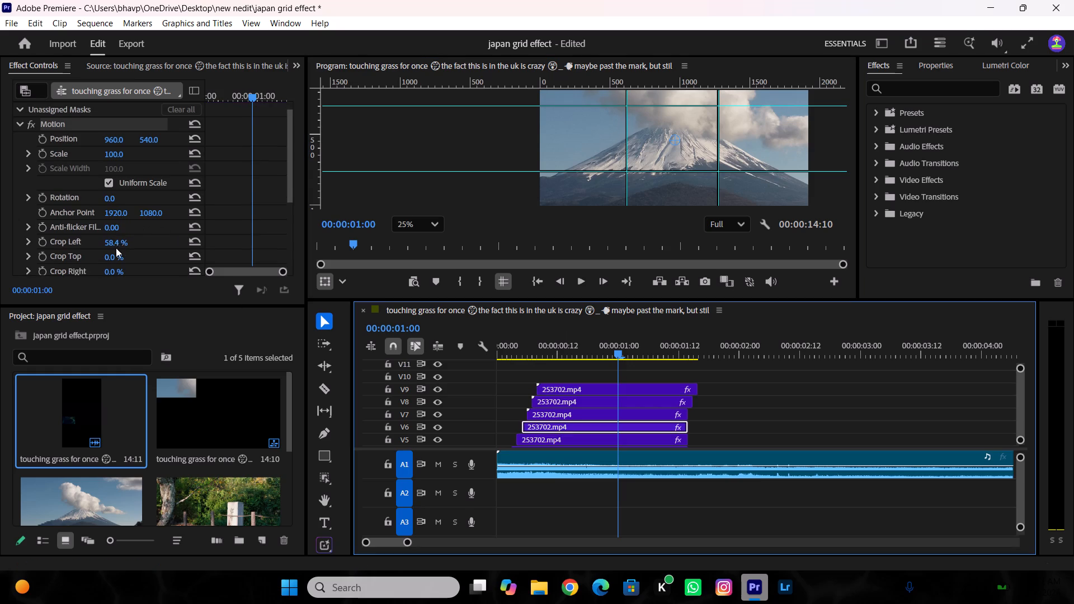
drag(120, 257, 176, 252)
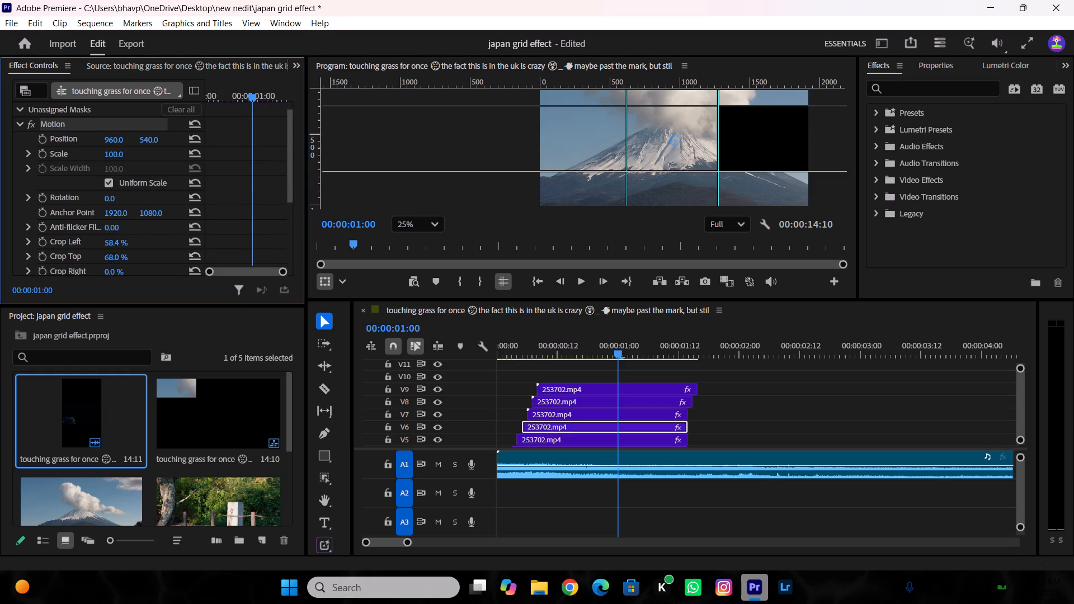
drag(176, 252, 158, 256)
click(539, 441)
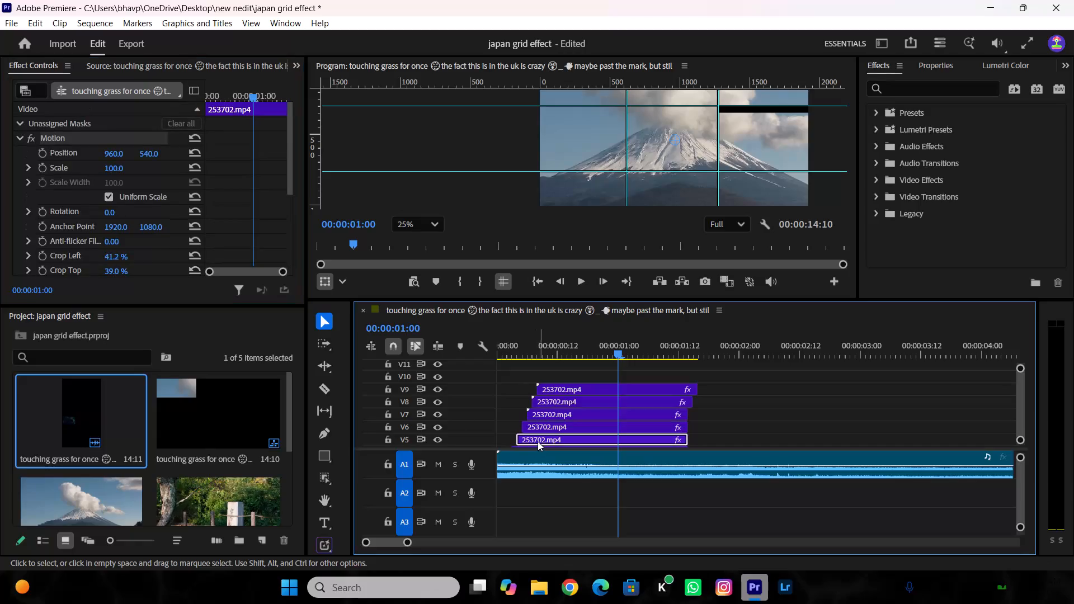
click(564, 425)
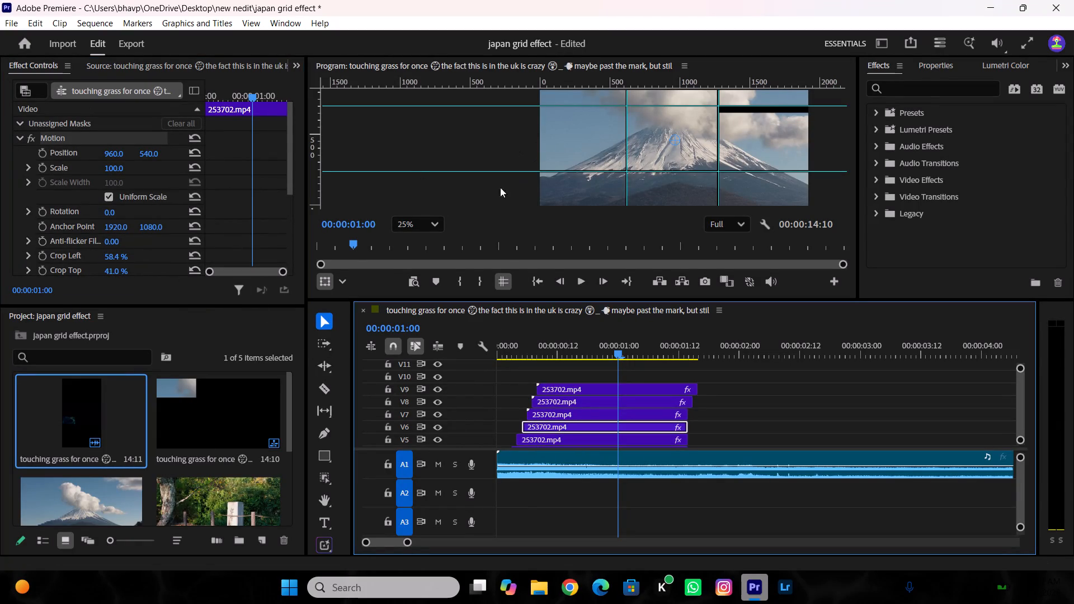
click(111, 271)
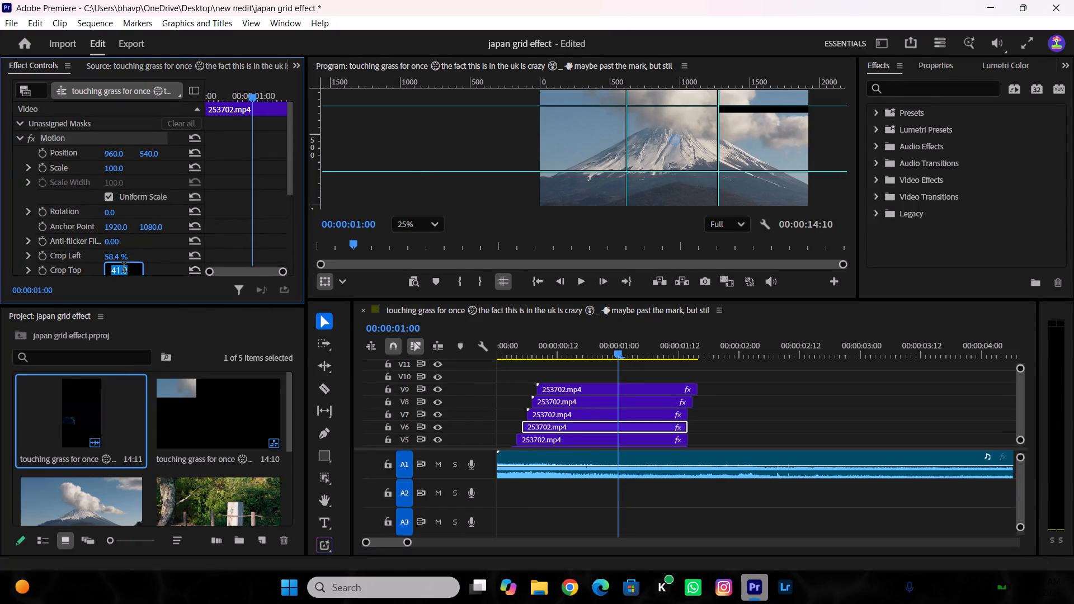
text(39)
key(Return)
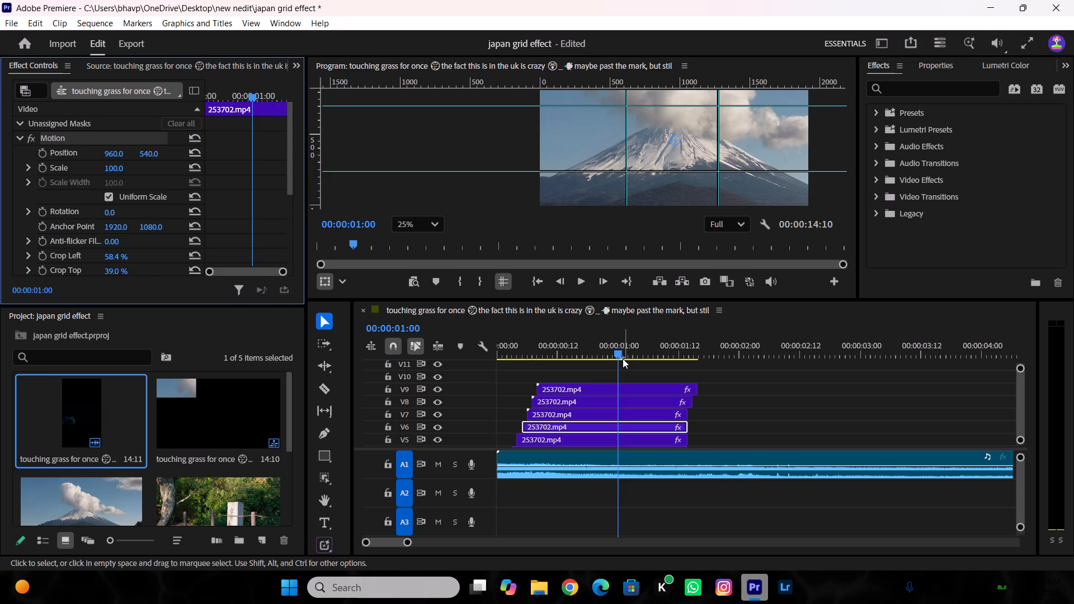
Play the grid opening full screen twice from the start of the sequence to review the nine staggered cells.
drag(620, 355, 423, 350)
click(1016, 40)
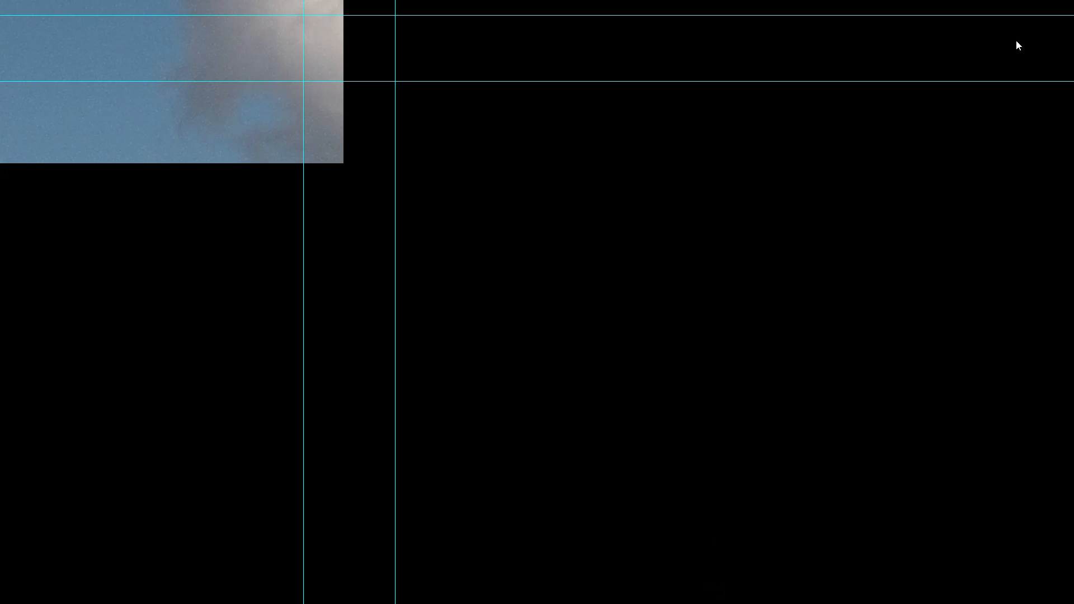
key(space)
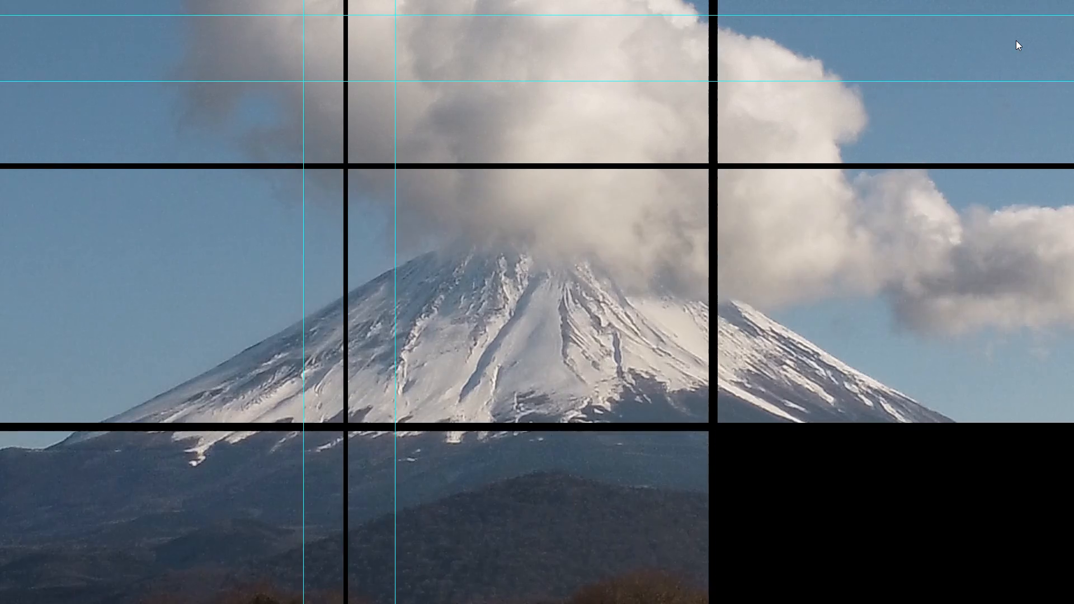
key(space)
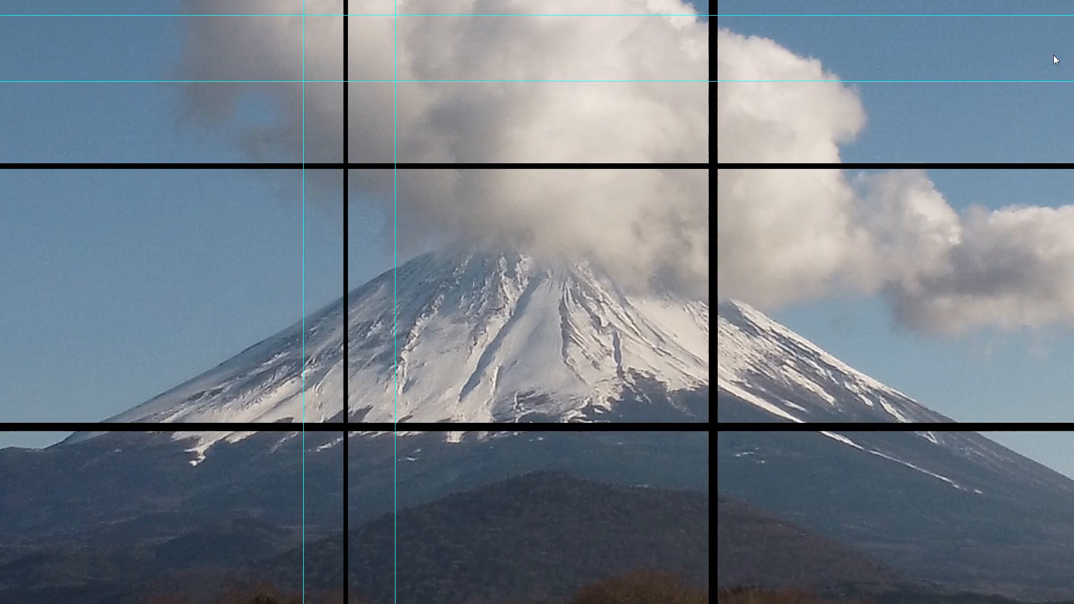
key(Escape)
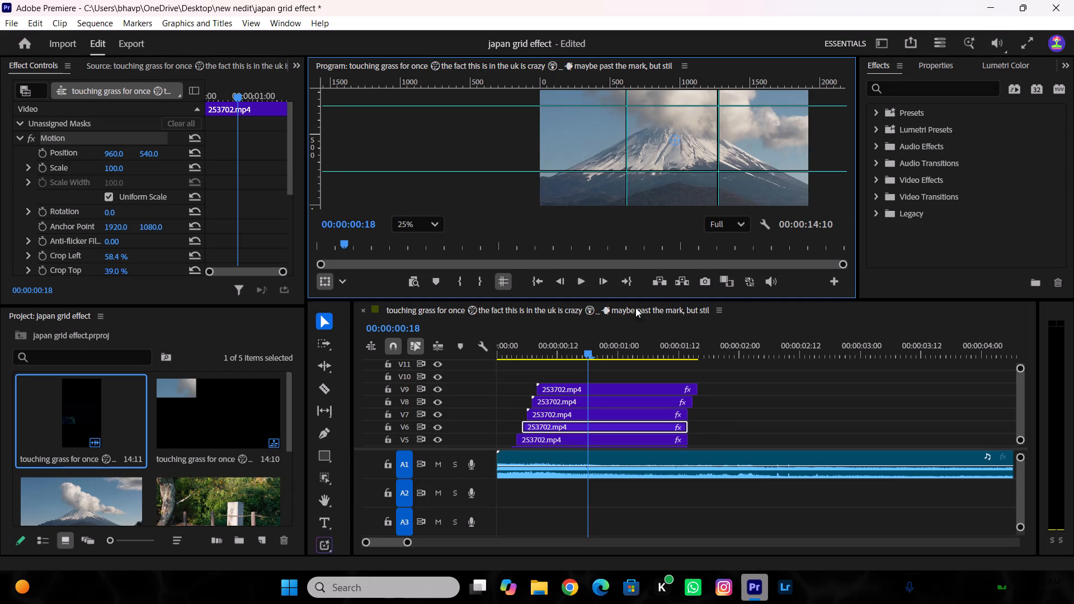
drag(596, 339, 388, 369)
click(387, 369)
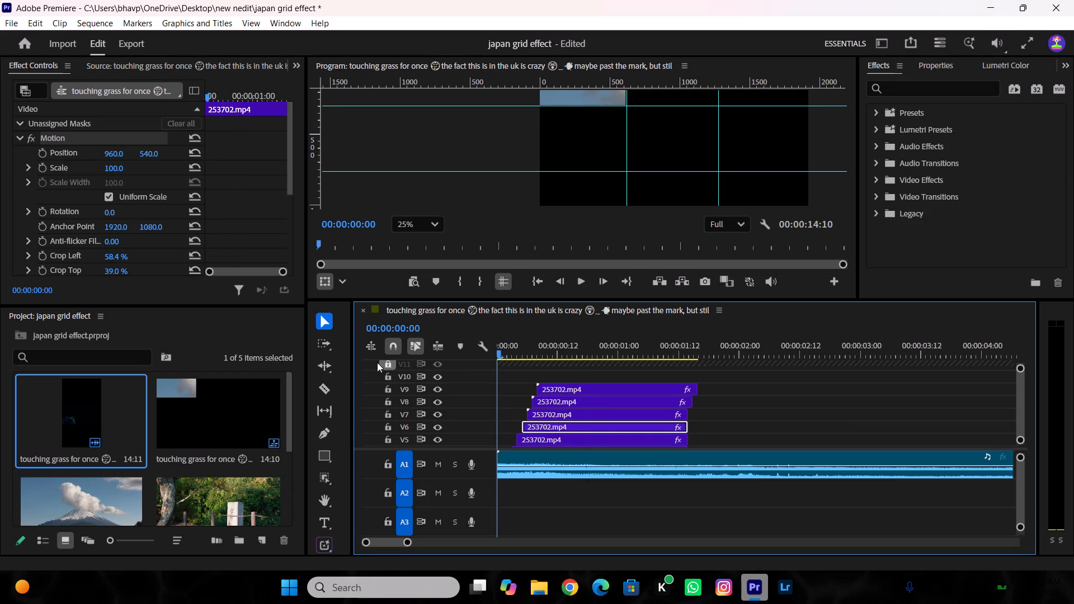
click(1017, 53)
key(space)
key(space)
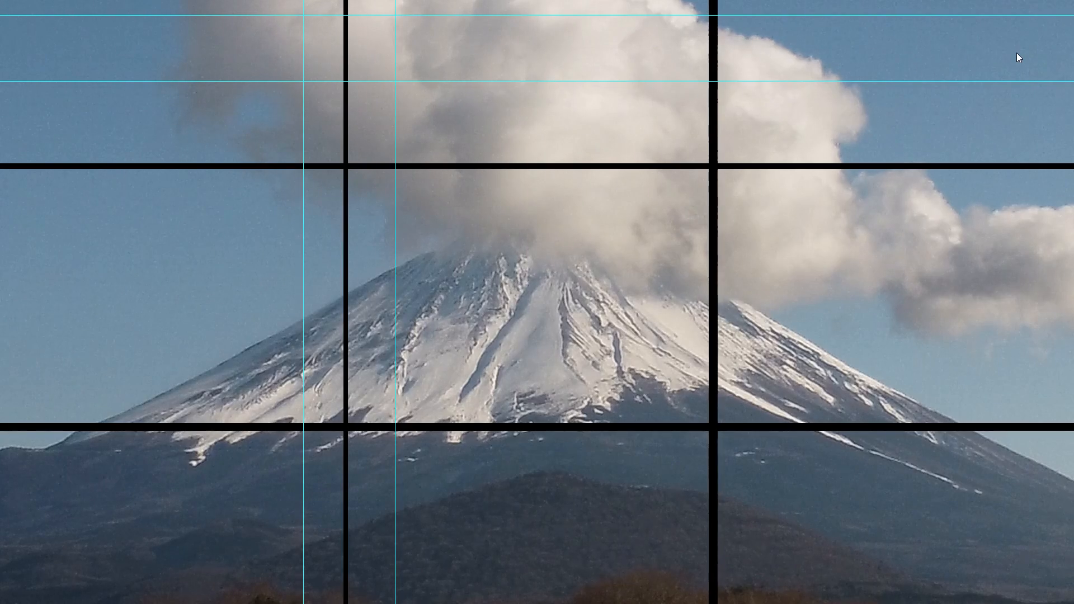
key(Escape)
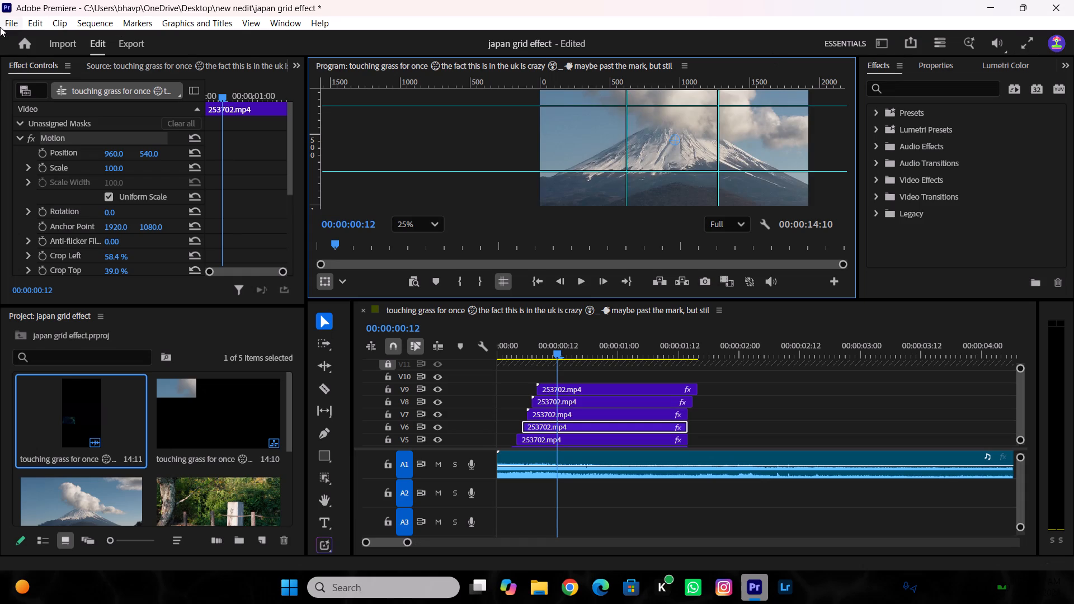
Save the project as "japan grid effect" in the "new nedit" folder, replacing the existing file.
click(0, 26)
click(46, 220)
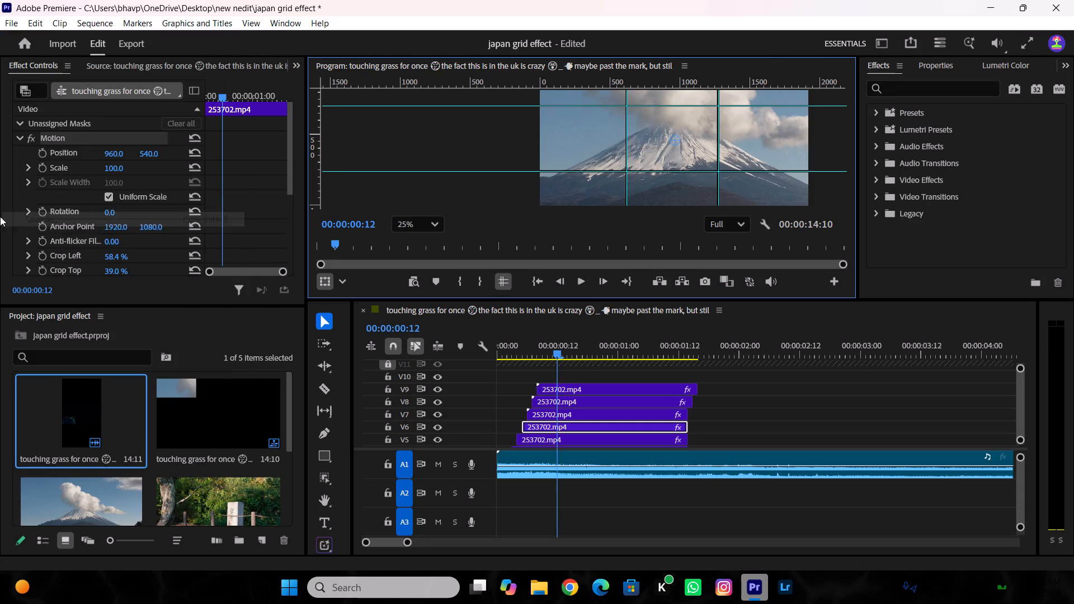
click(425, 334)
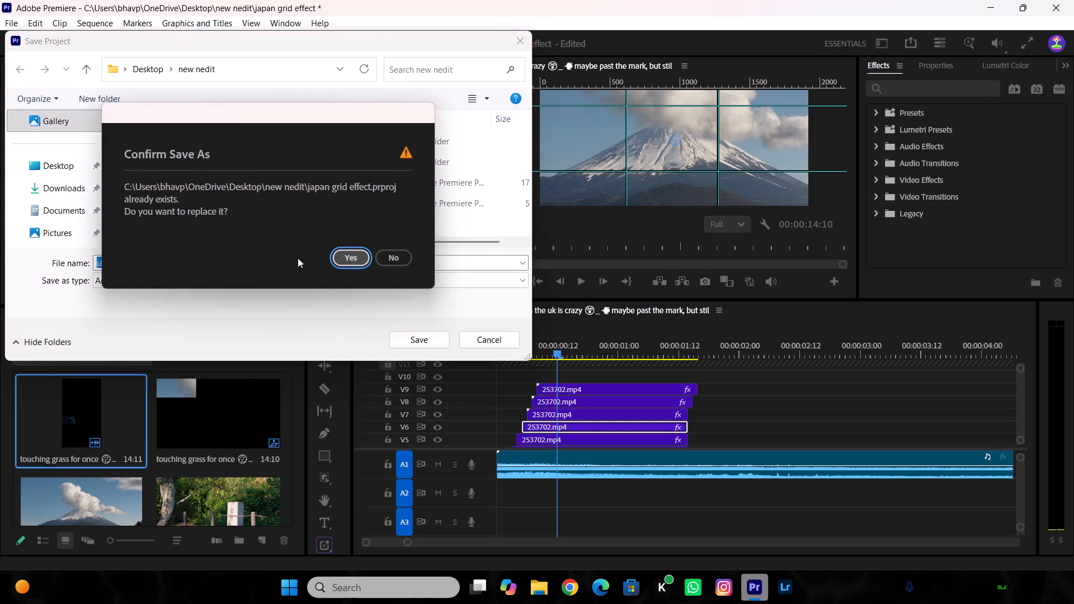
click(348, 258)
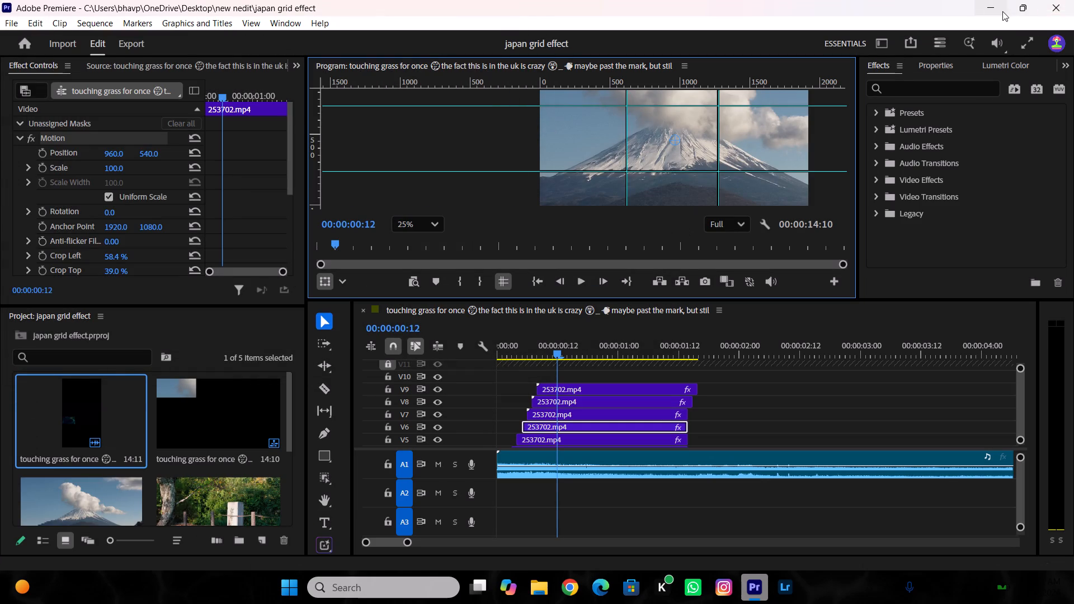
Close the project and exit the editing program.
click(1073, 0)
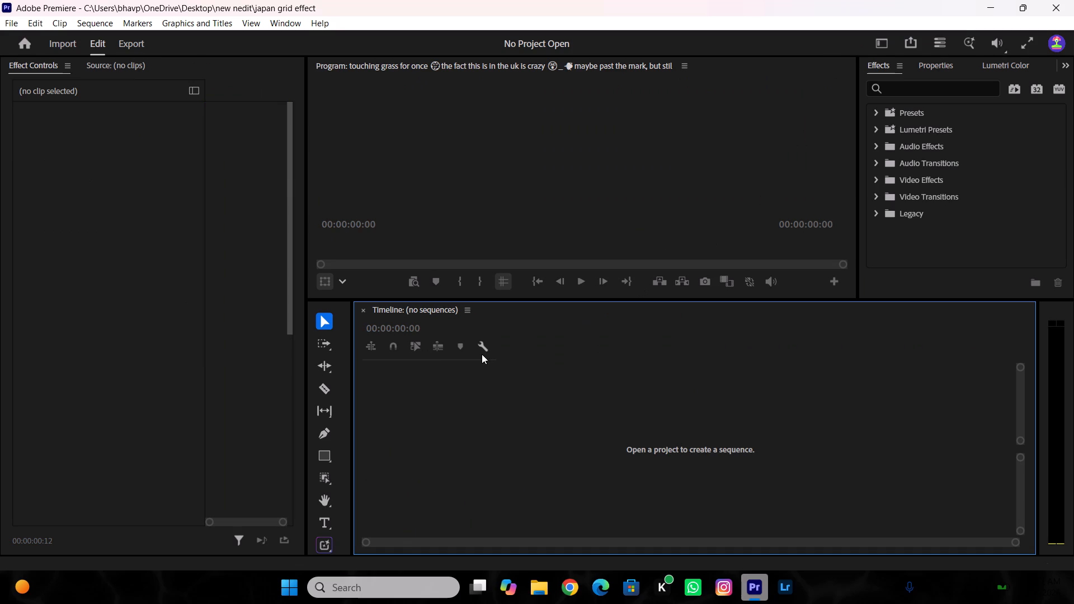
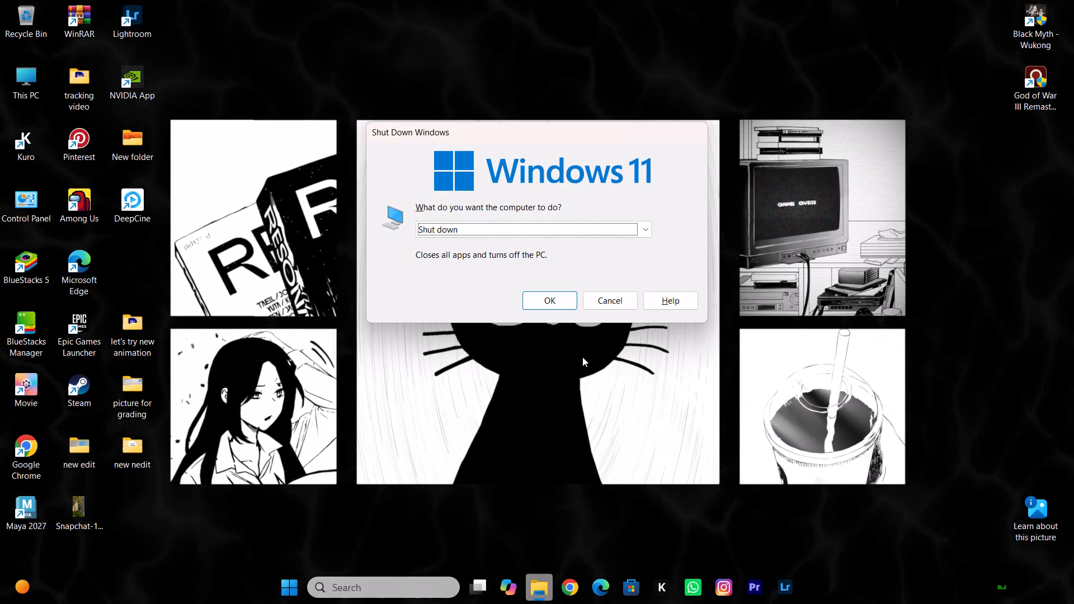
Choose Restart as the action for the computer in the Shut Down Windows dialog.
key(Down)
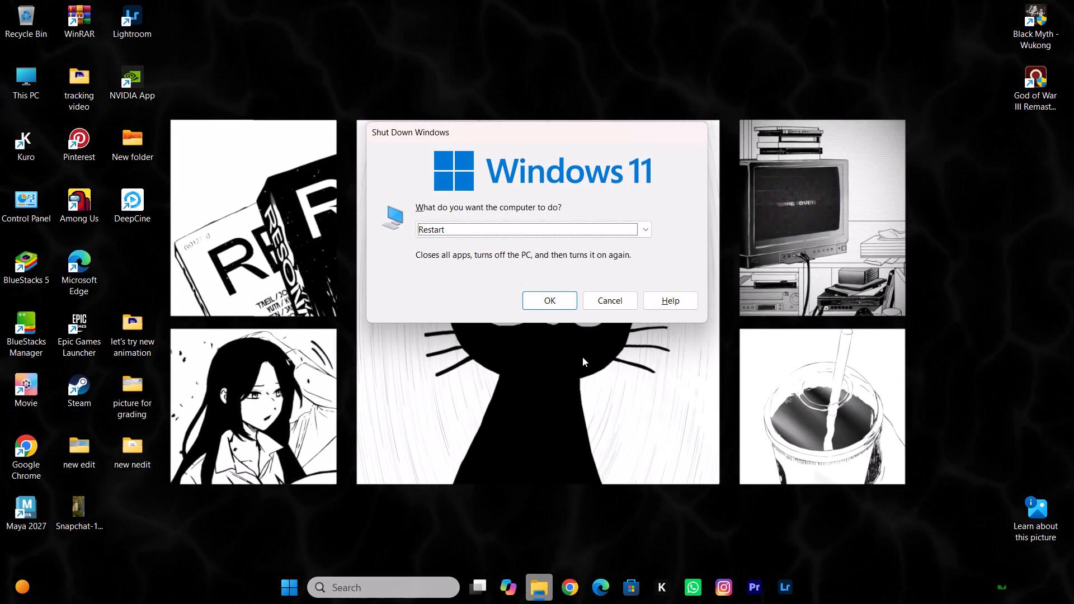